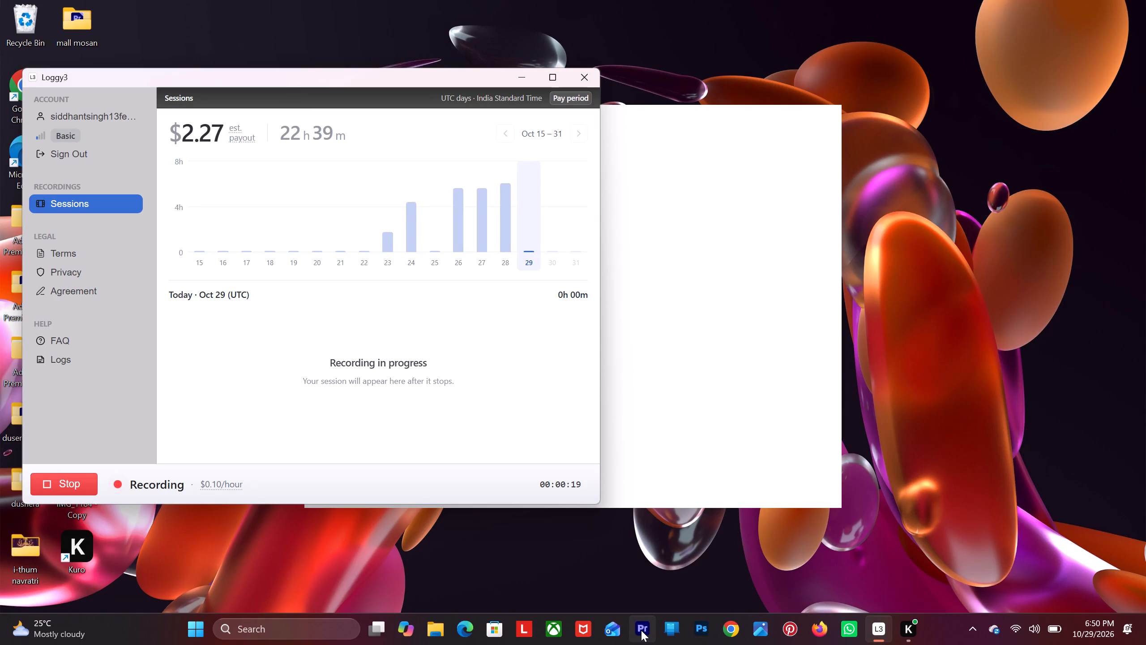
Launch Adobe Photoshop 2026 and dismiss the app-blocking dialogs.
double_click(703, 627)
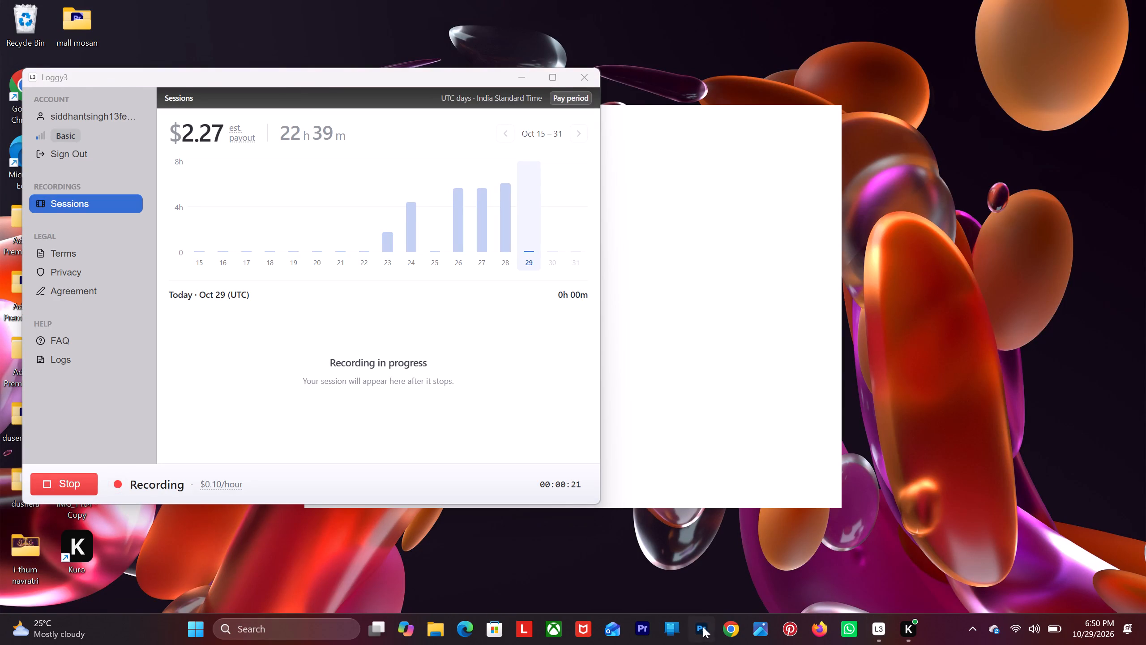
double_click(703, 627)
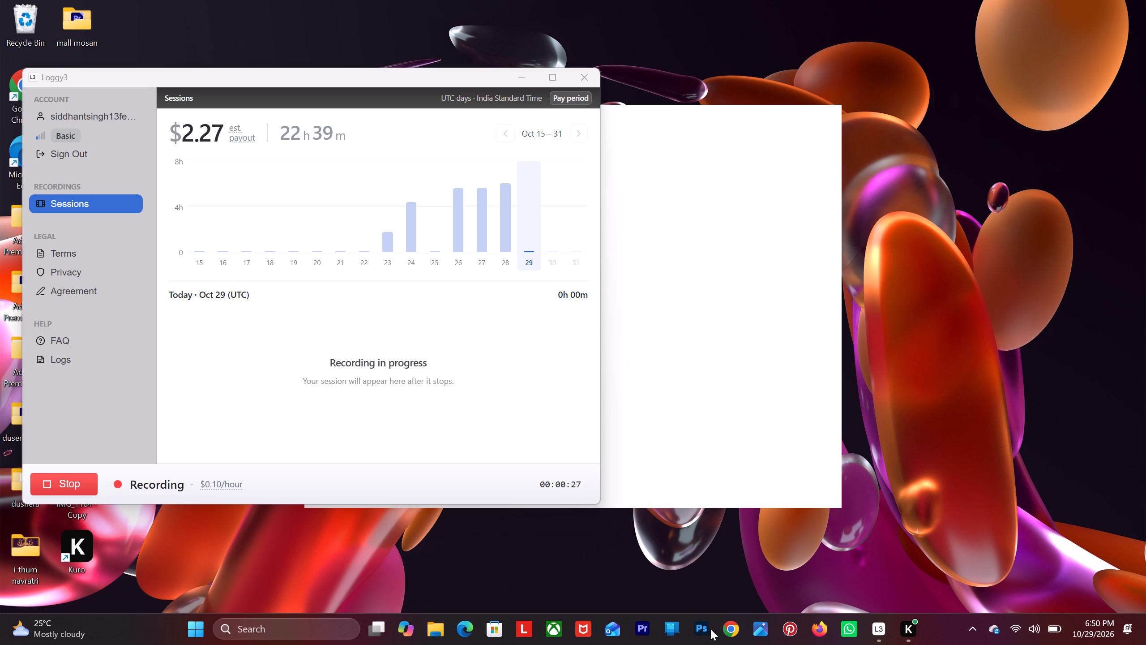
double_click(707, 629)
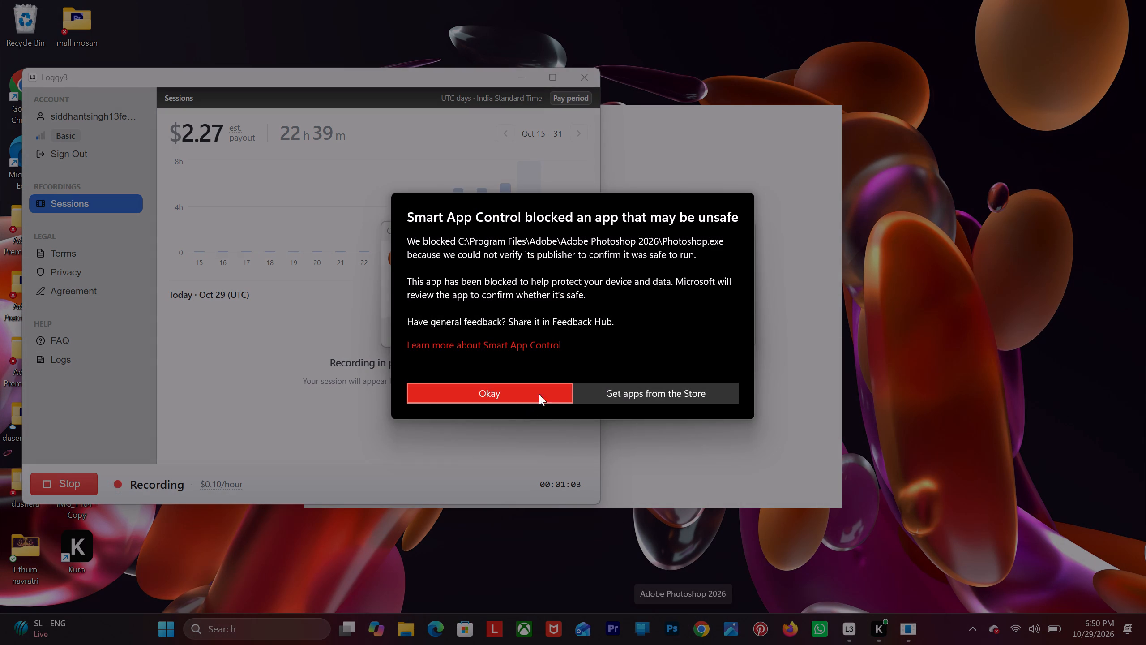
left_click(549, 391)
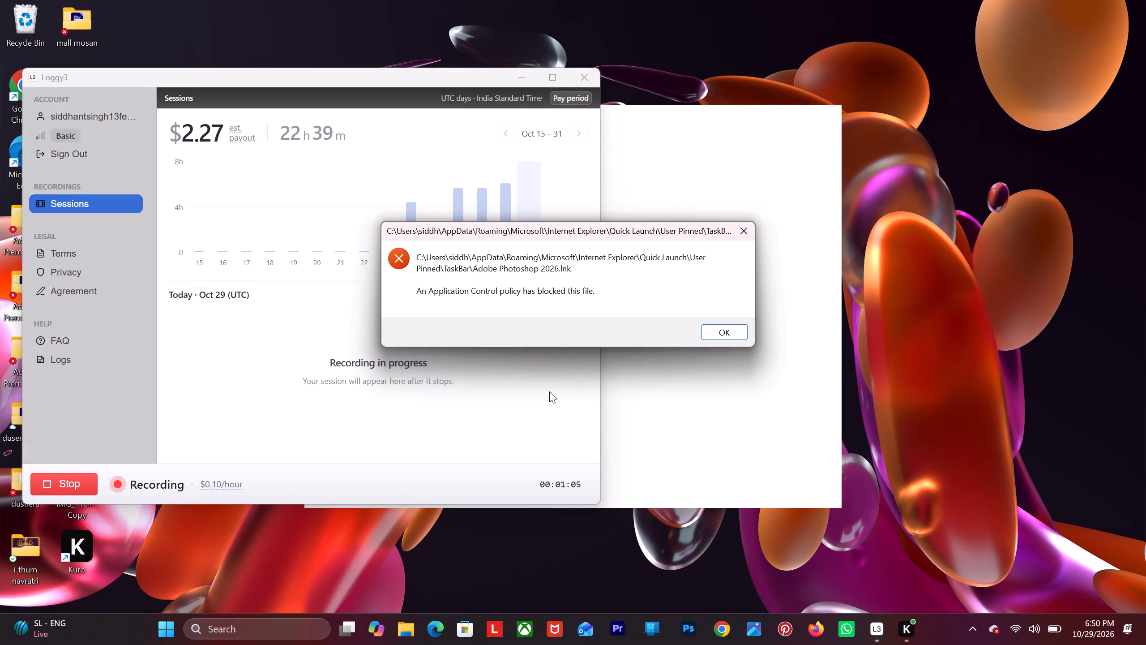
left_click(753, 222)
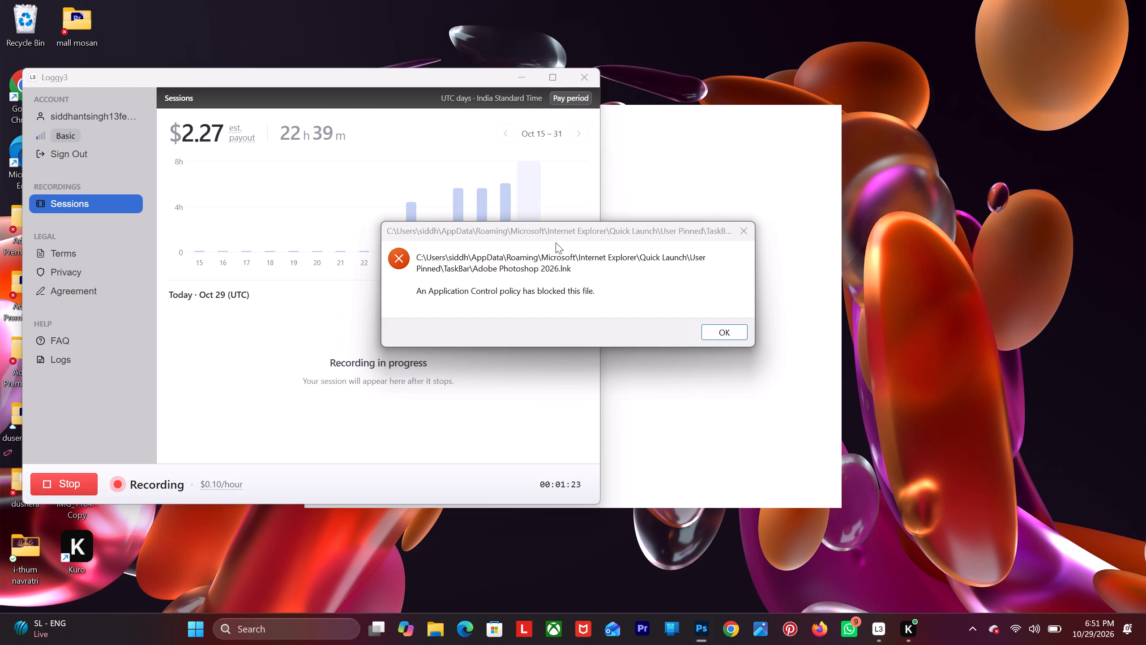
left_click(726, 332)
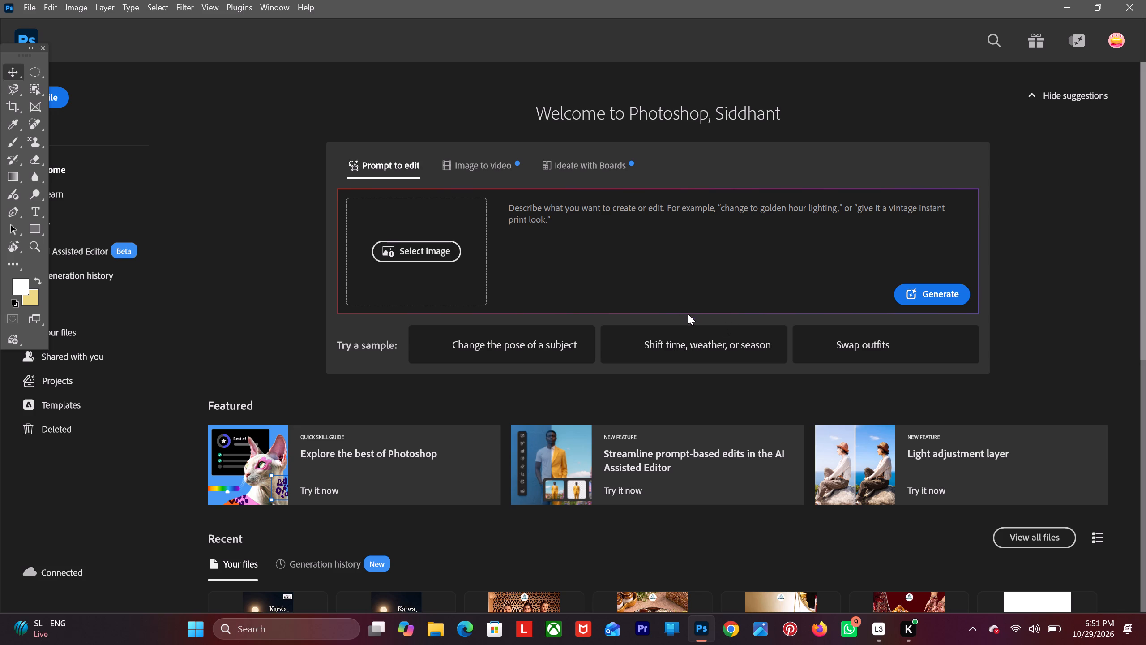
Move the floating tool palette up against the workspace edge, just below the menu bar.
left_click_drag(9, 43, 0, 80)
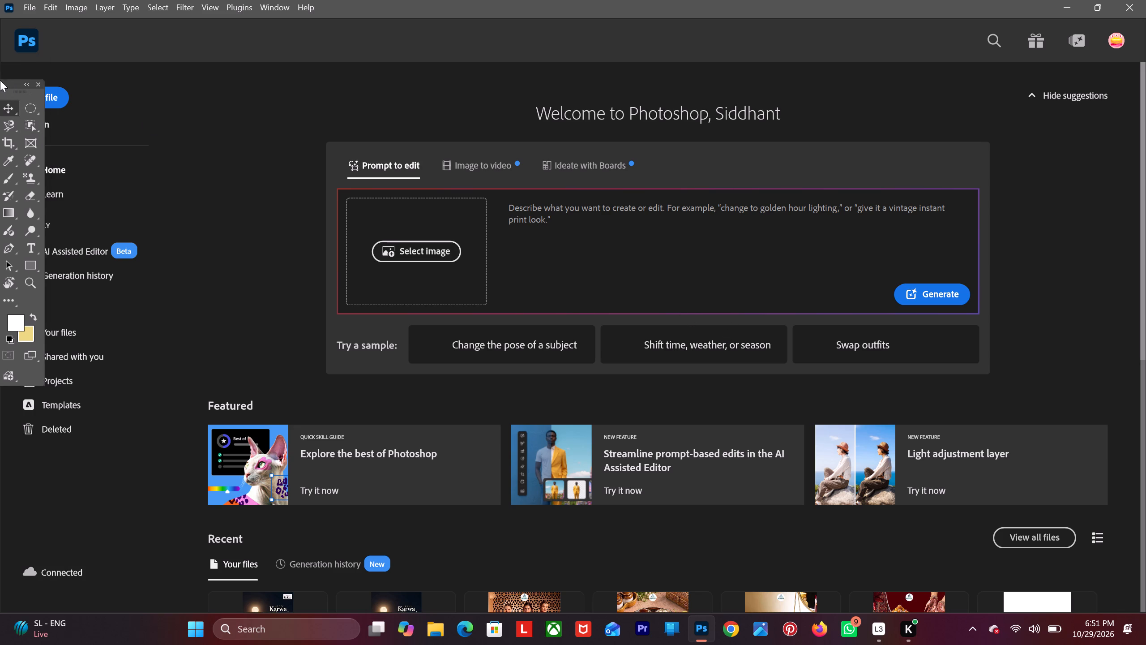
left_click_drag(0, 80, 4, 14)
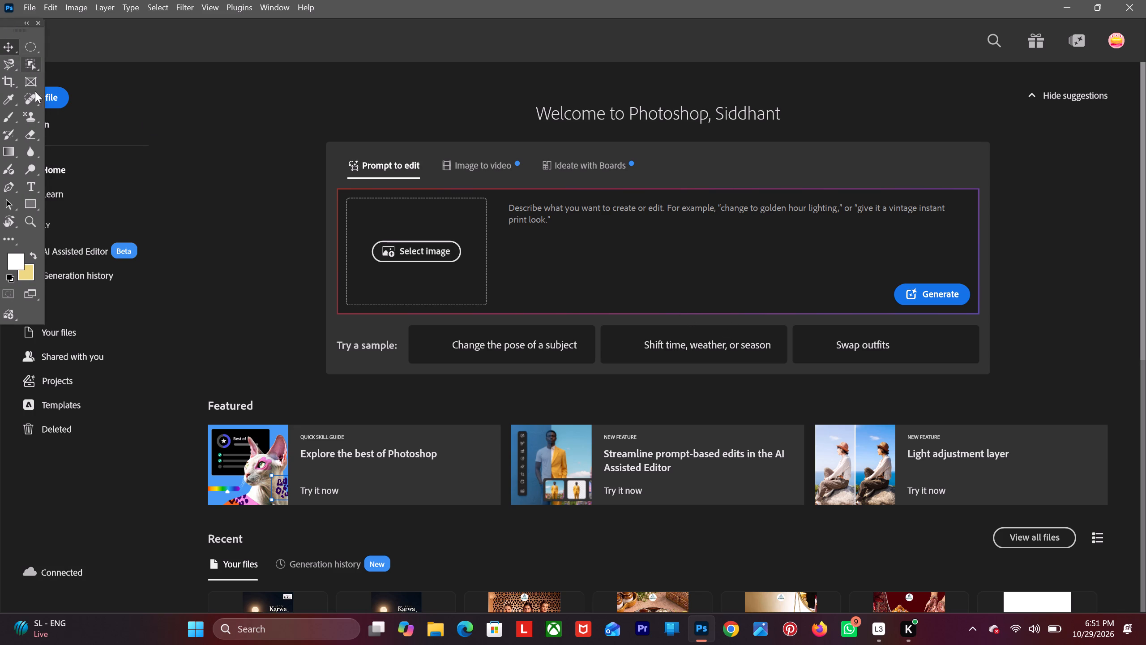
Create a new document named "movie poster" from the recent 4 x 5 in, 300 ppi custom preset.
left_click(57, 97)
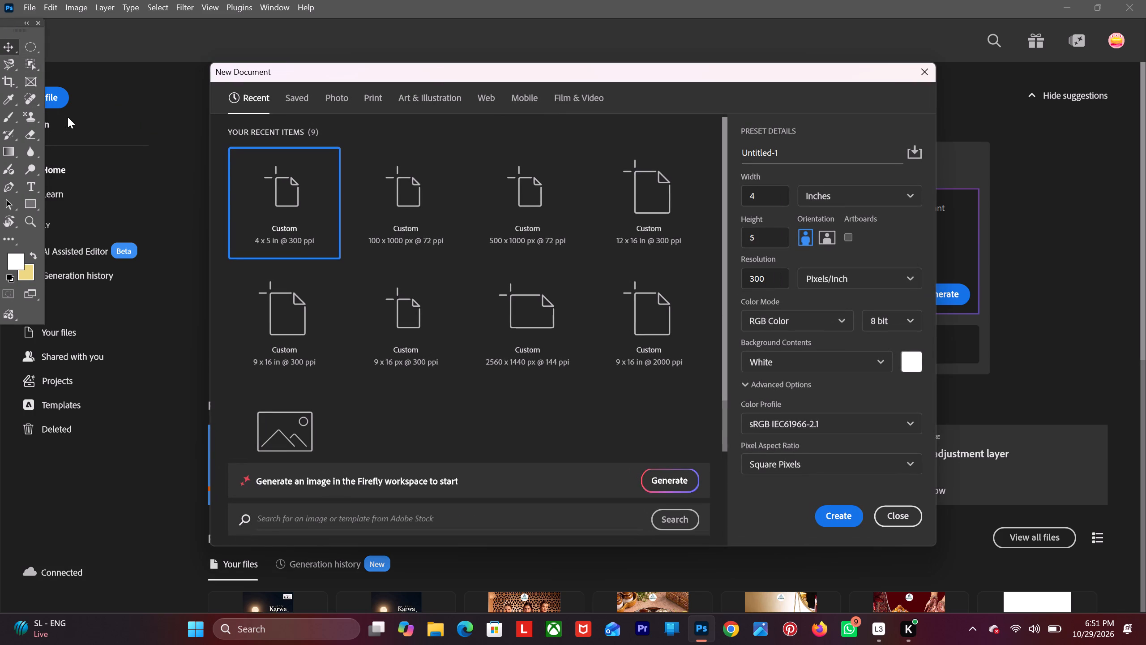
left_click(270, 189)
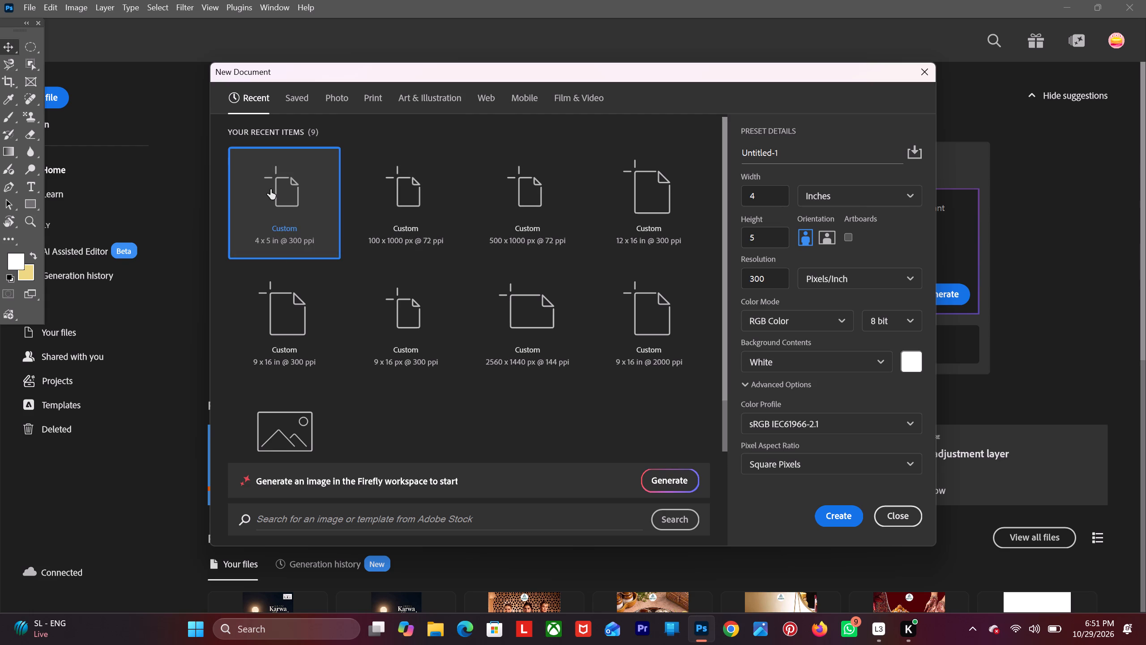
left_click_drag(803, 157, 710, 159)
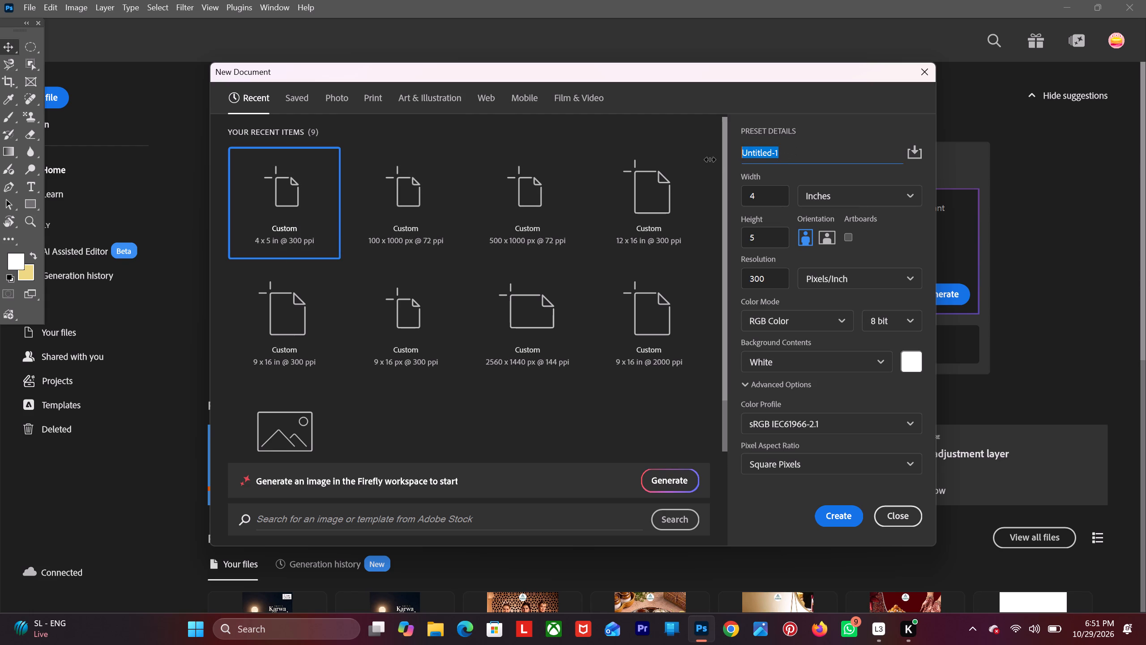
type("movie o")
key("BackSpace")
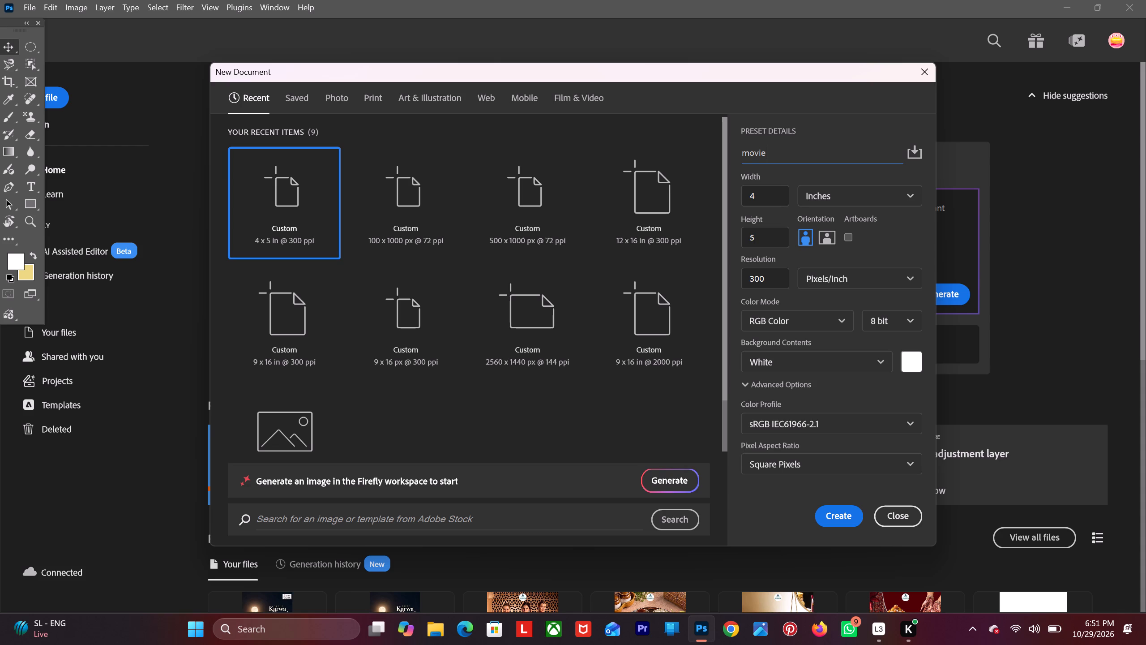
type("poster")
left_click(828, 513)
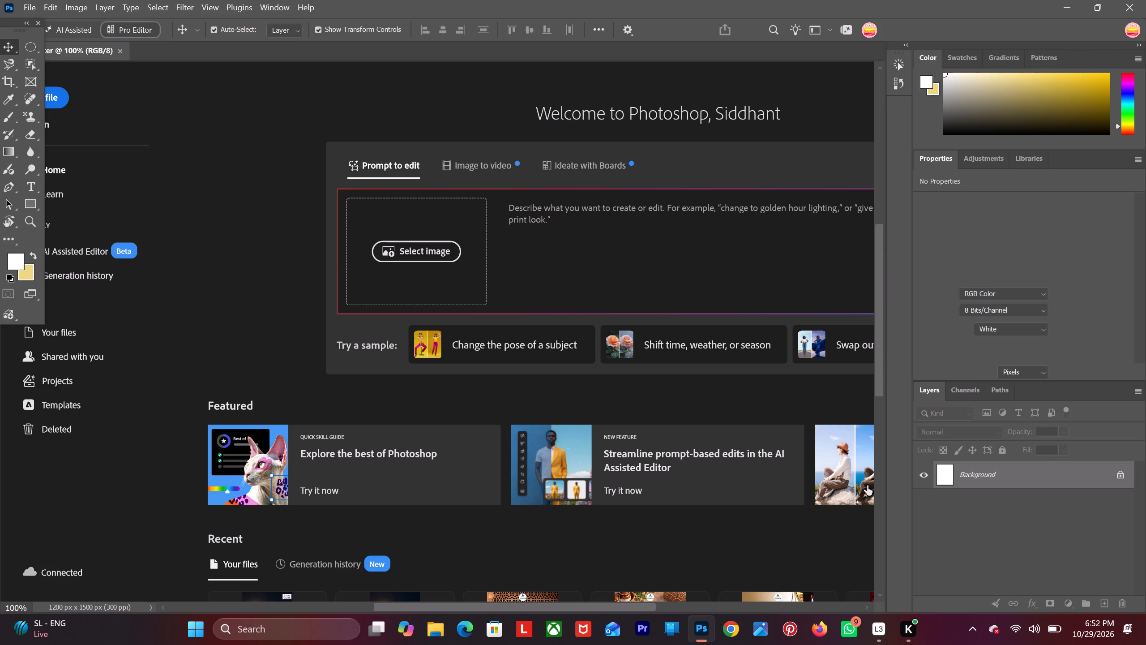
Unlock the Background layer to convert it into an editable layer.
left_click(1120, 470)
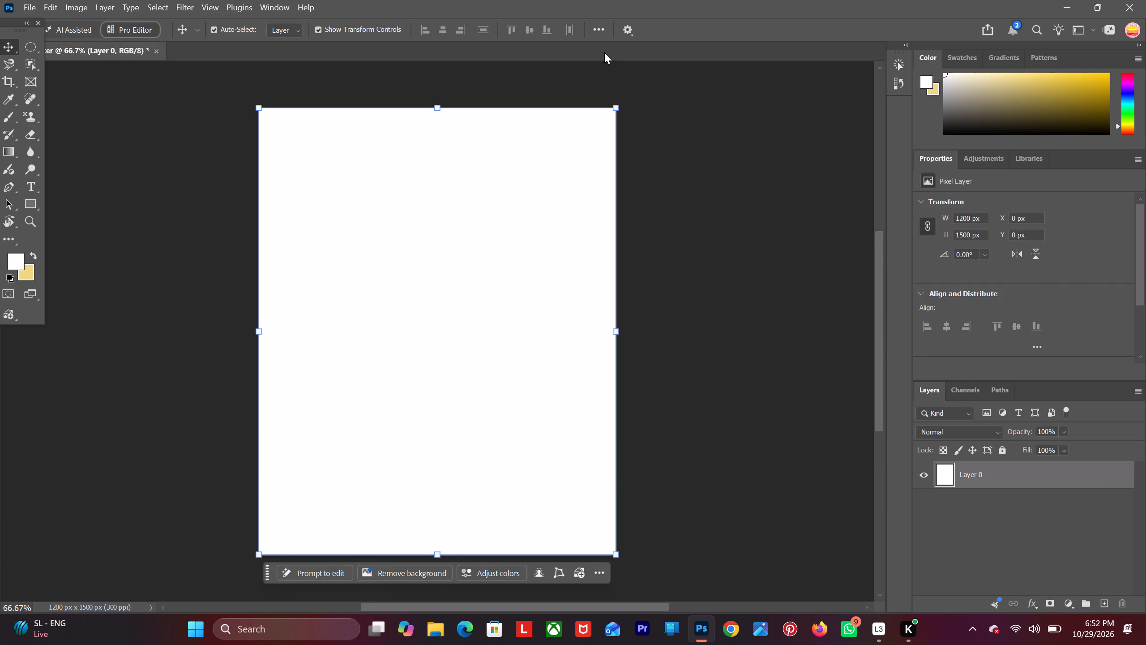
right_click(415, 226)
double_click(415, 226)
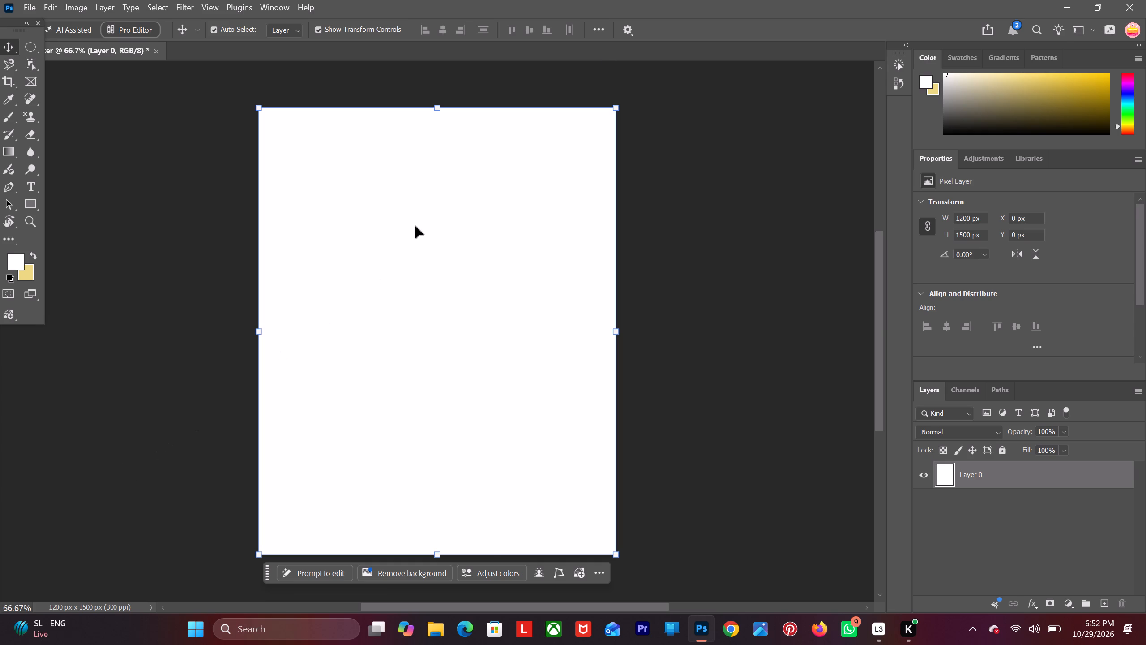
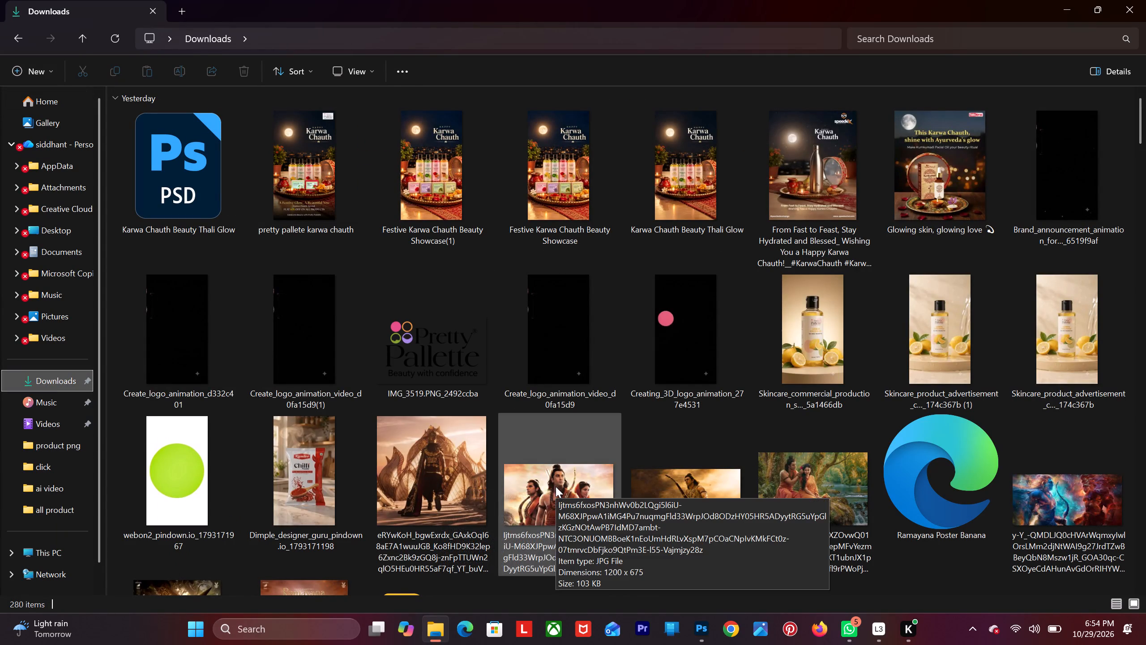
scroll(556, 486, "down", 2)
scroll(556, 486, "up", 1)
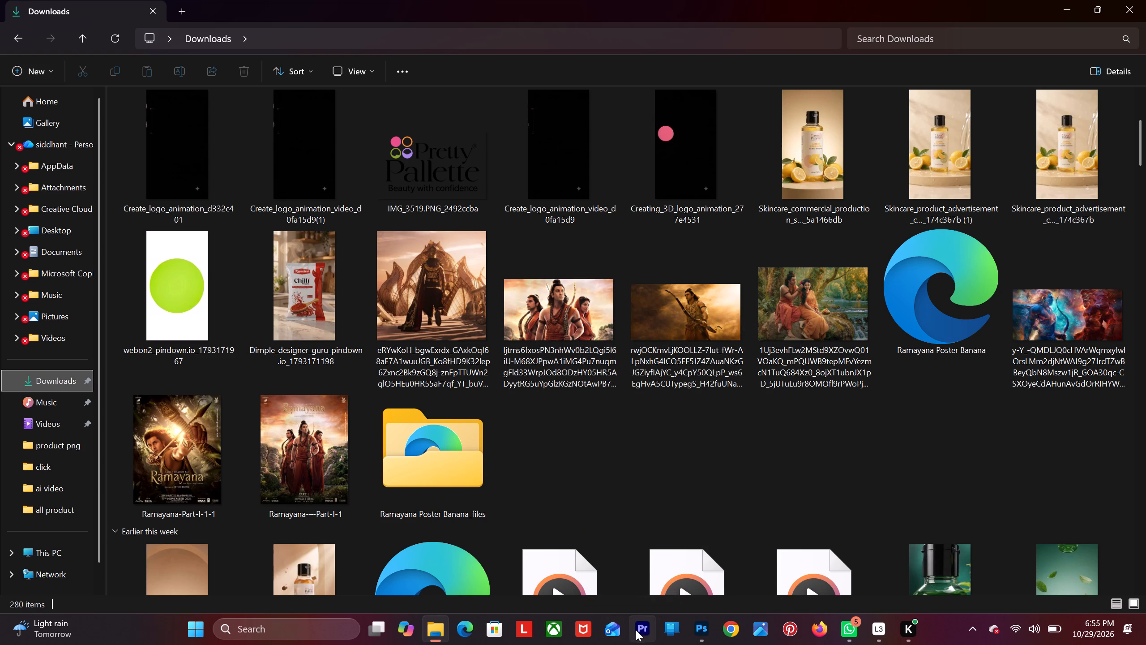
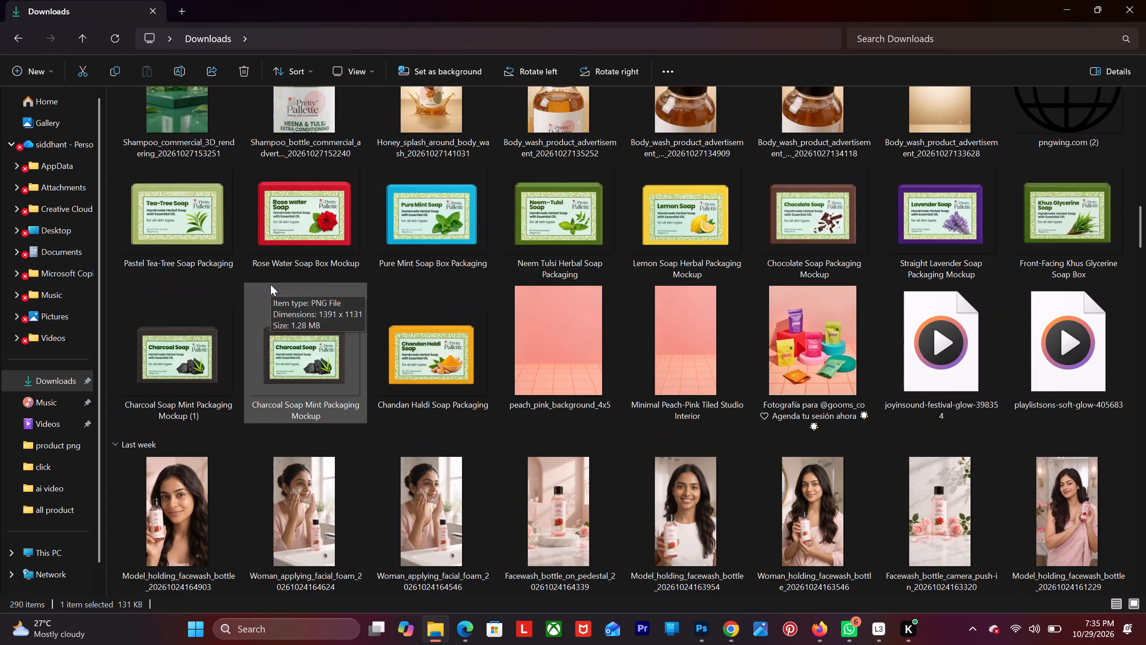
scroll(270, 284, "down", 1)
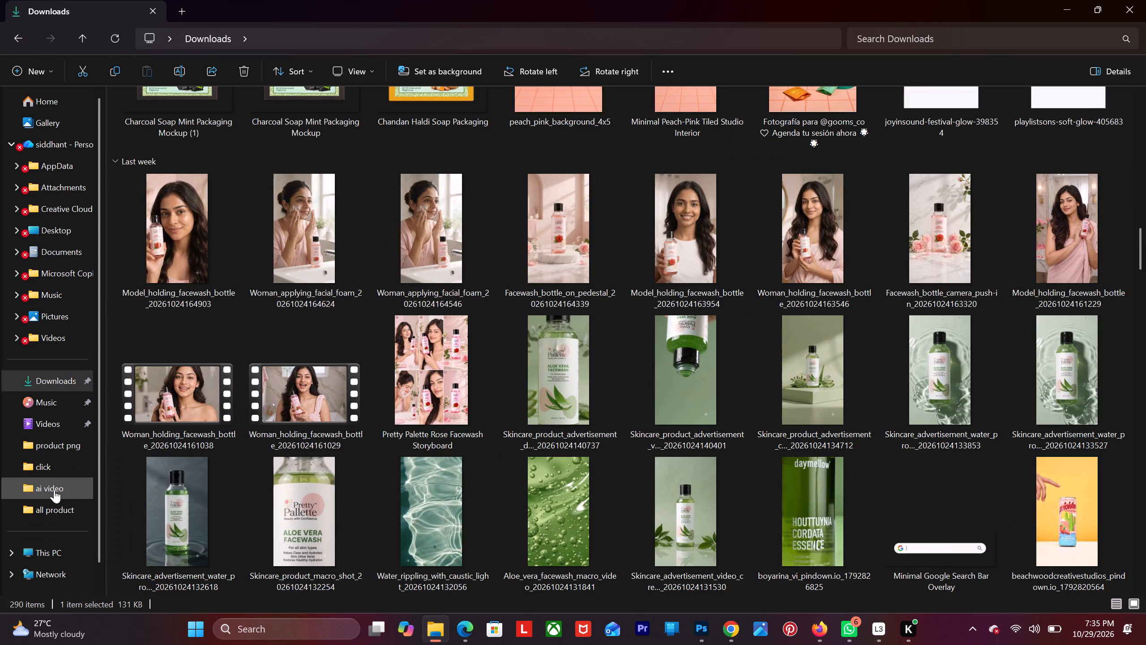
left_click(55, 492)
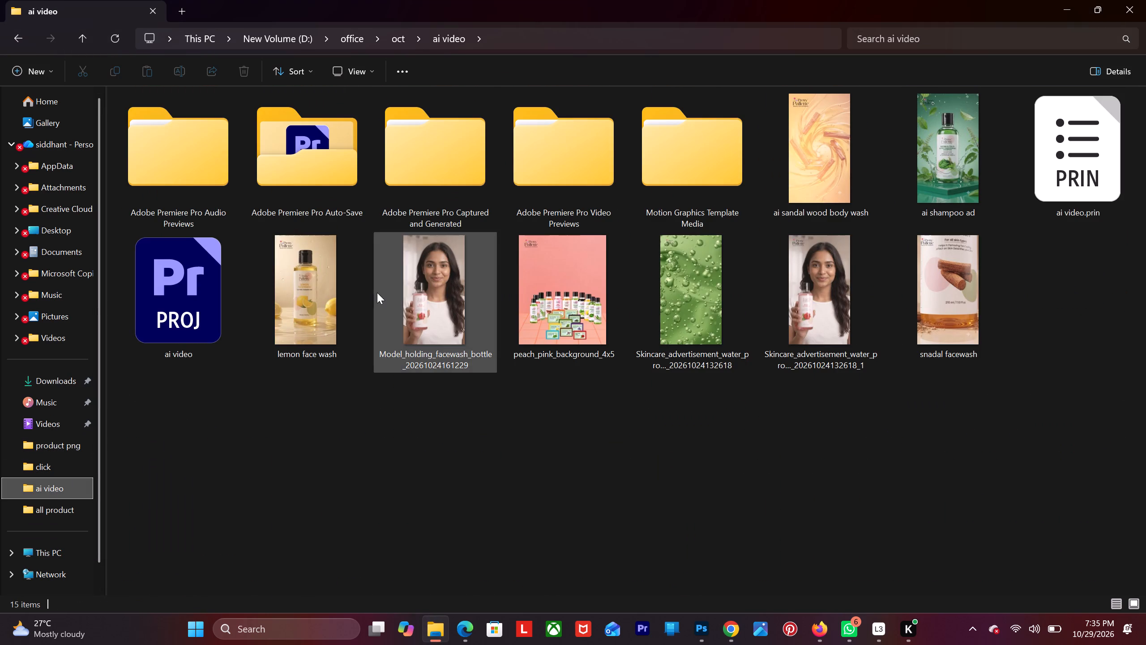
double_click(394, 303)
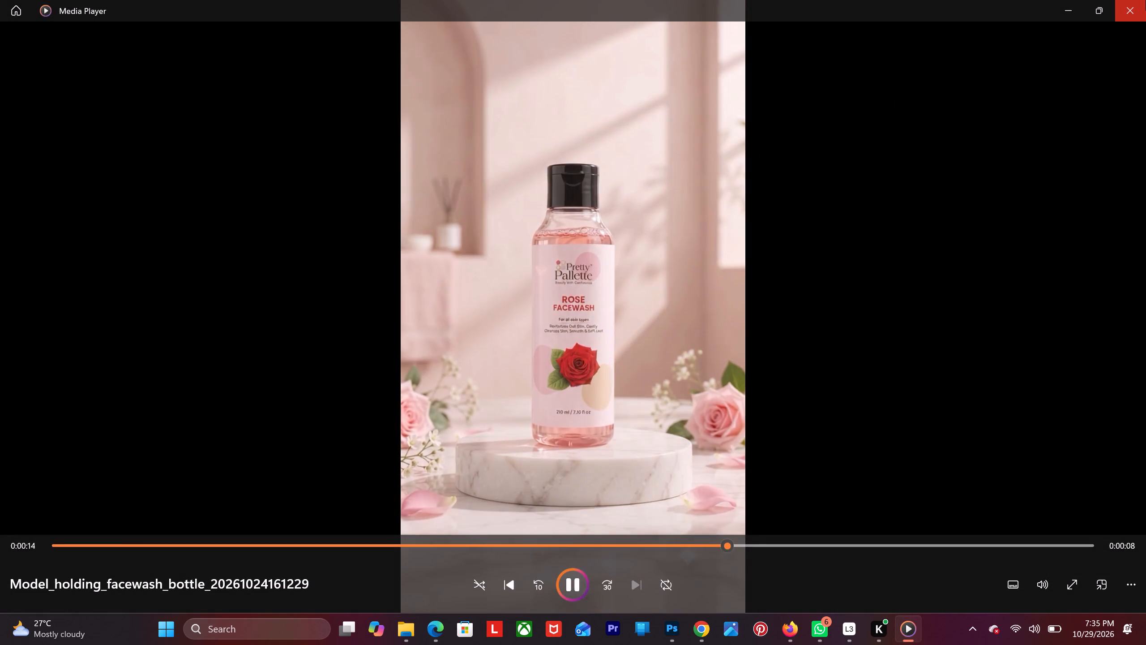
left_click(1137, 6)
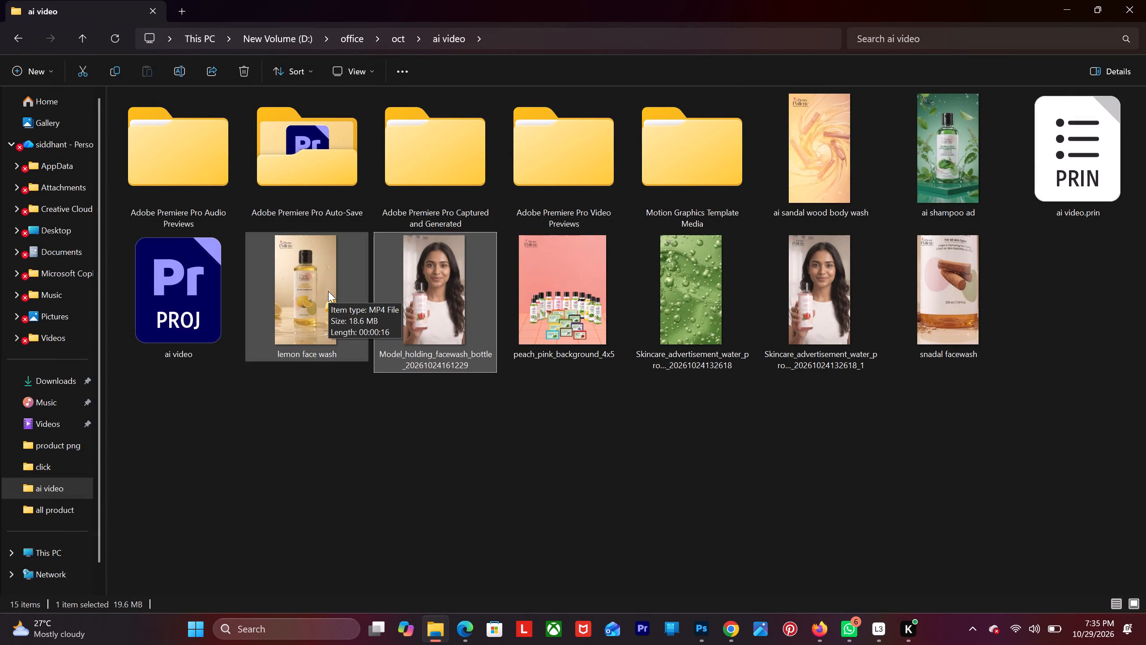
Watch the "ai sandal wood body wash" video from the "ai video" folder and close the player.
left_click(783, 121)
left_click(784, 118)
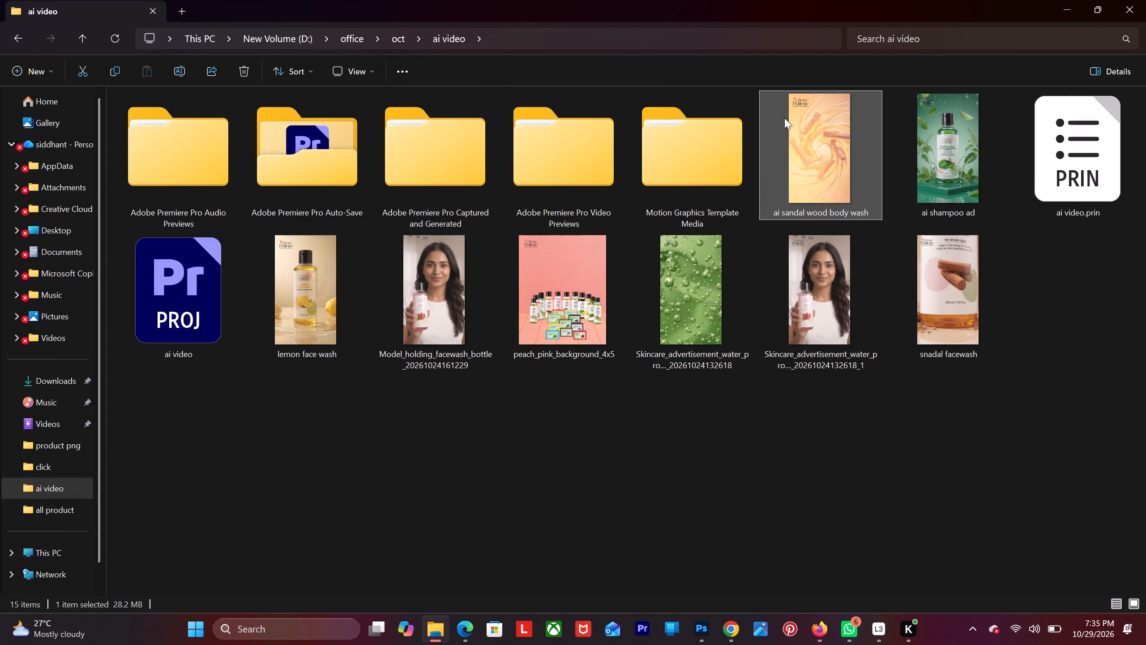
left_click(803, 139)
left_click(808, 136)
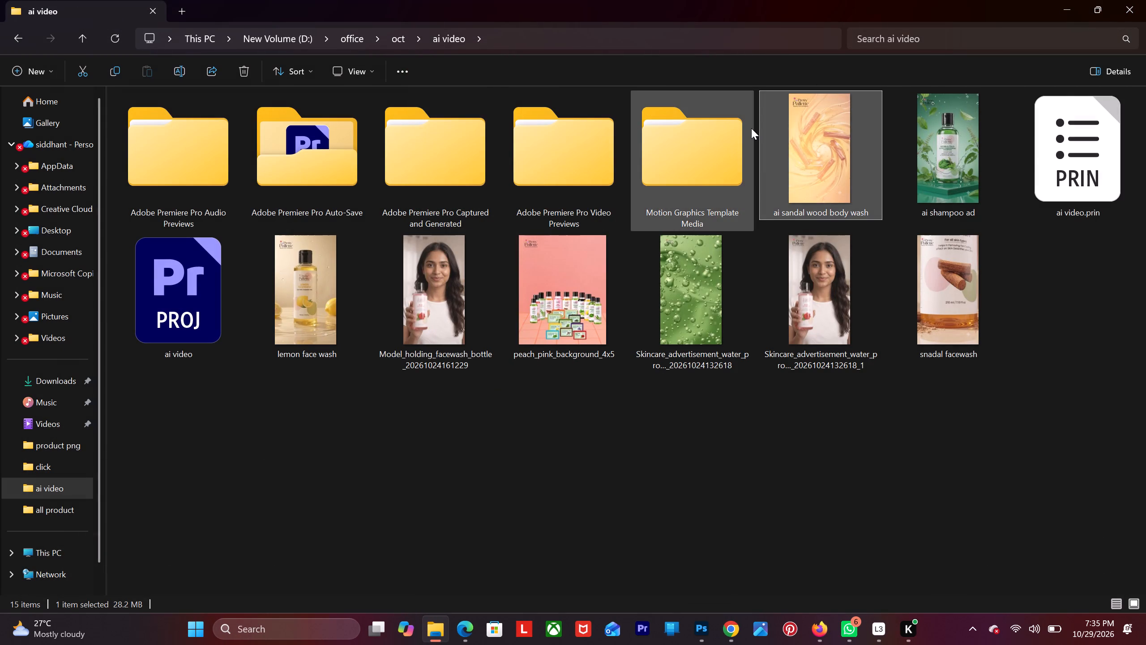
double_click(751, 128)
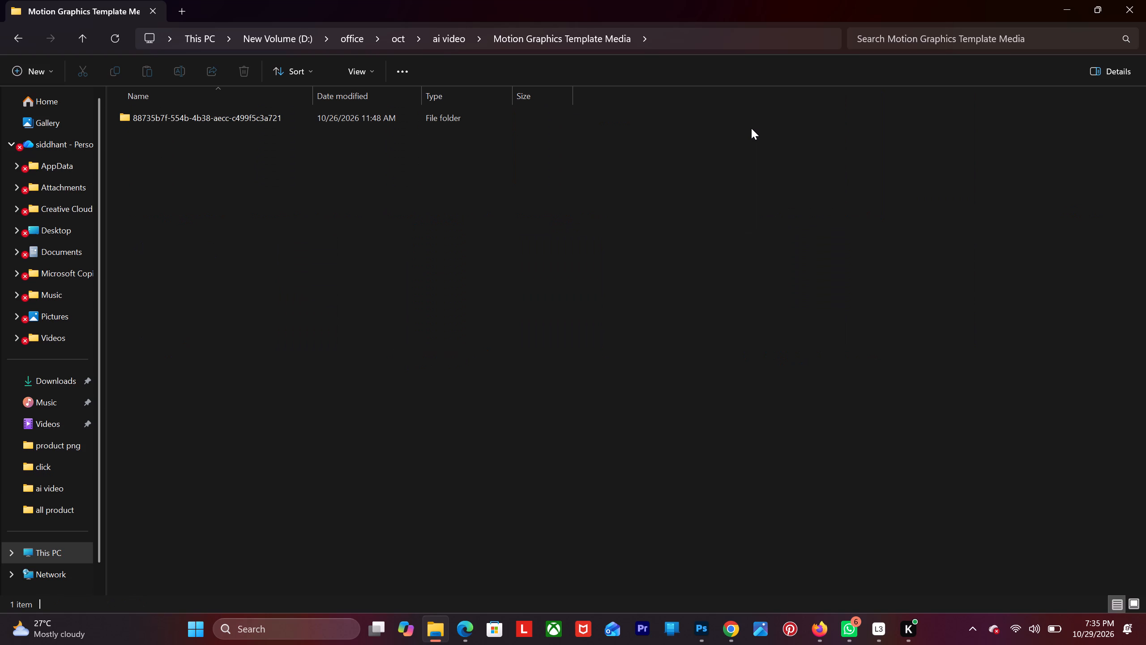
left_click(12, 36)
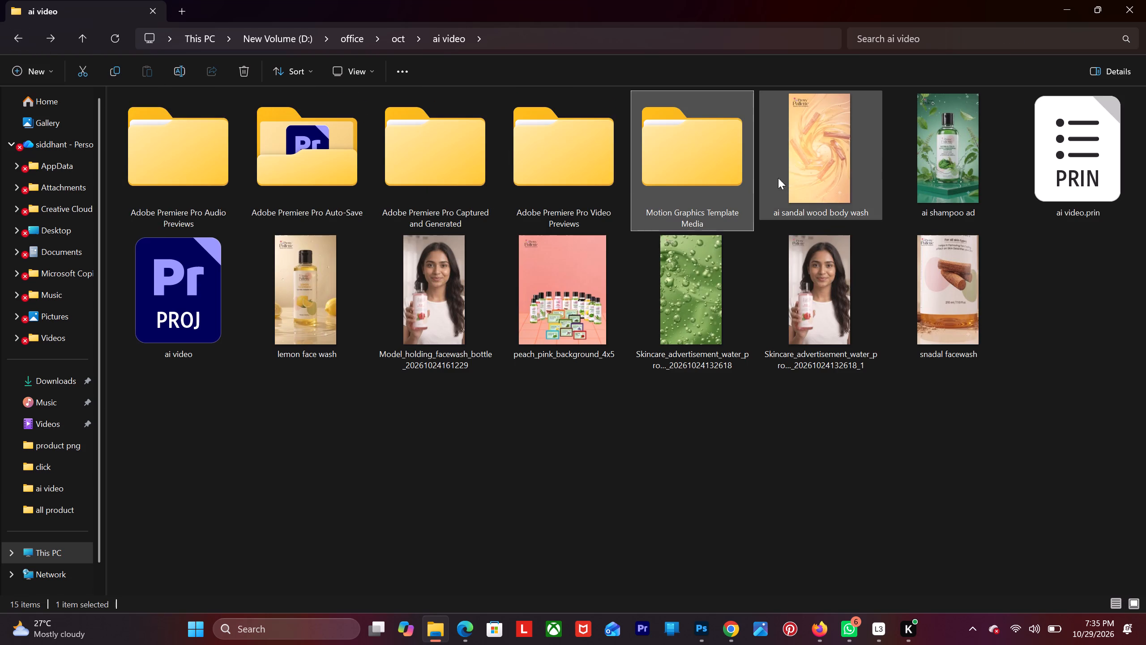
double_click(828, 173)
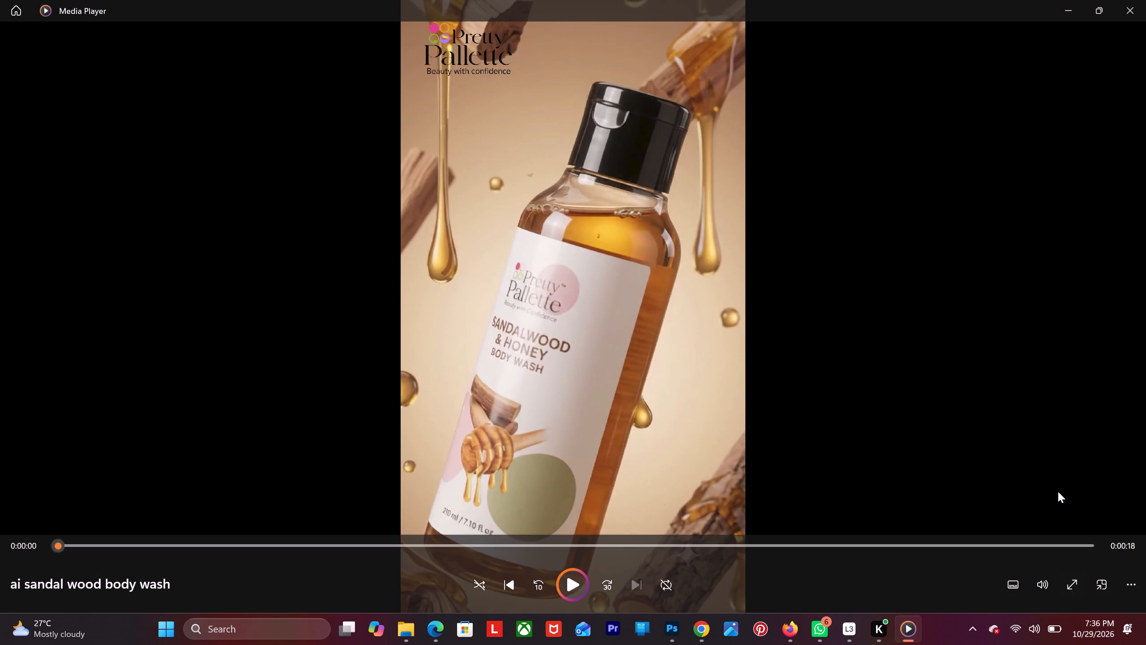
left_click(1145, 0)
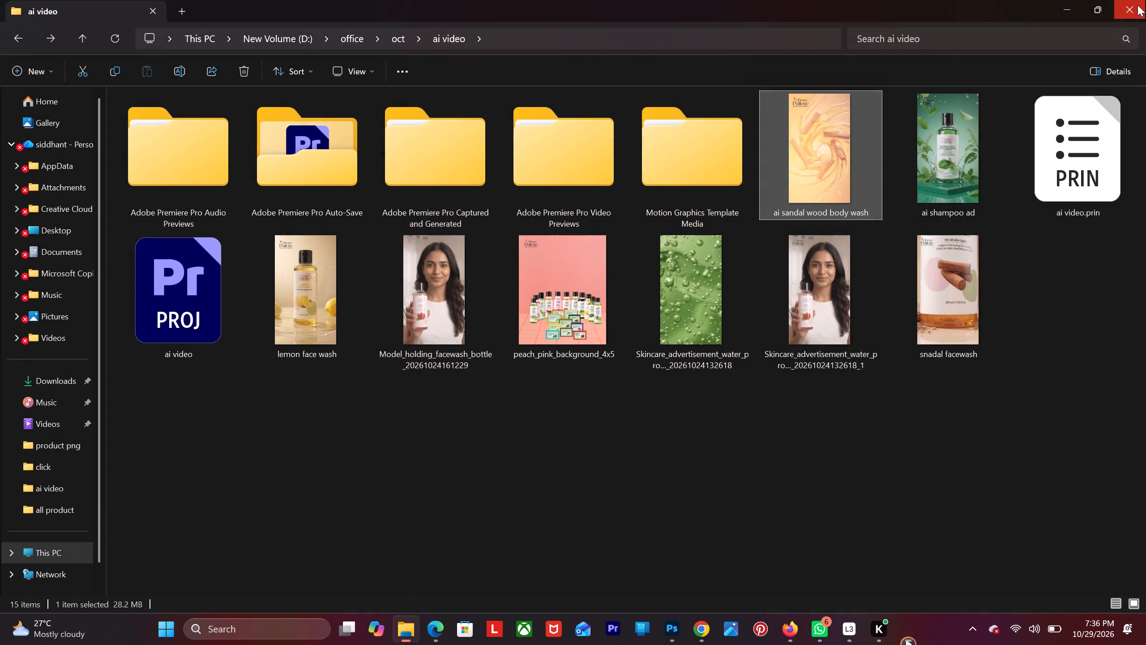
Watch the "snadal facewash" video from the "ai video" folder and close the player.
double_click(959, 321)
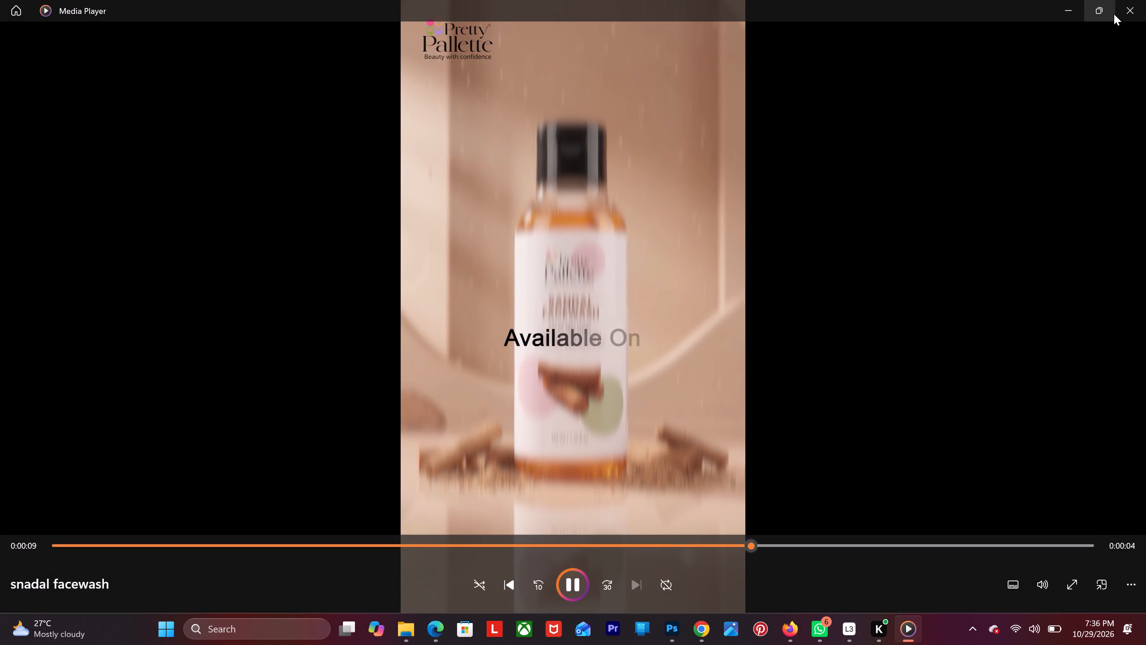
left_click(1114, 14)
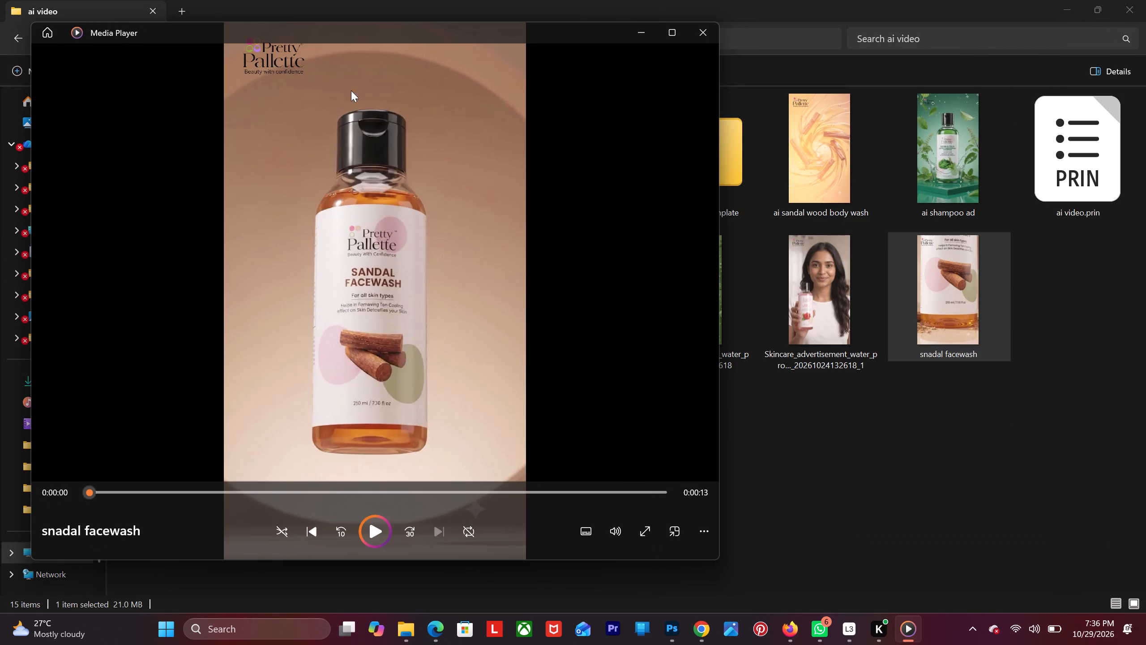
left_click(718, 27)
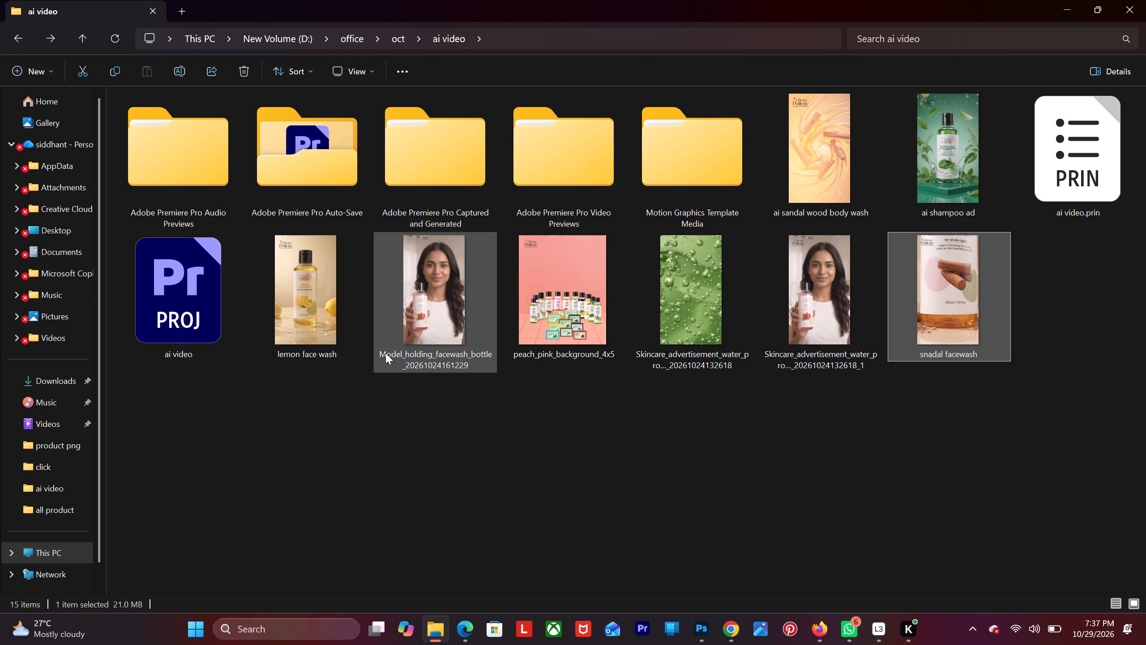
Play the "lemon face wash" video from the "ai video" folder.
left_click(330, 277)
left_click(325, 284)
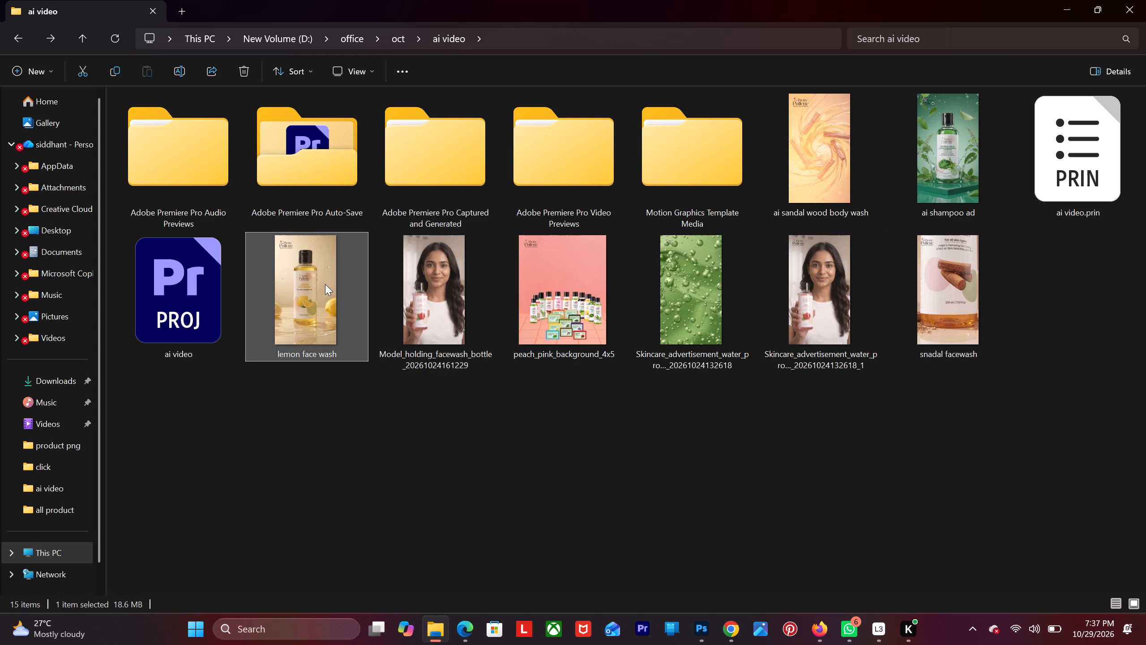
double_click(322, 285)
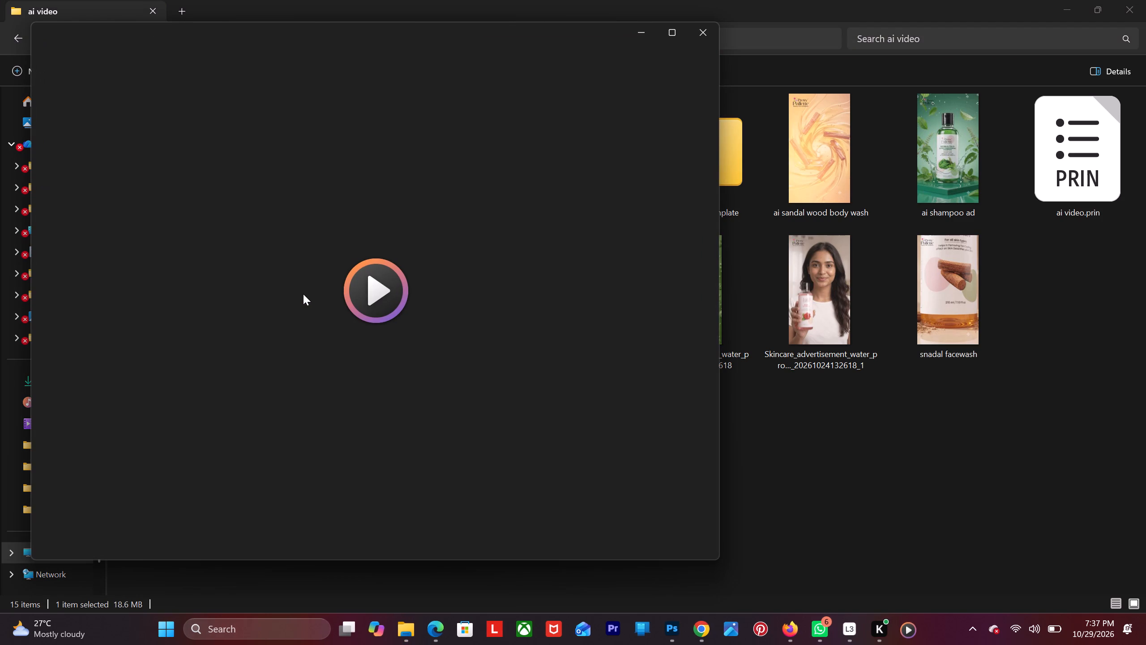
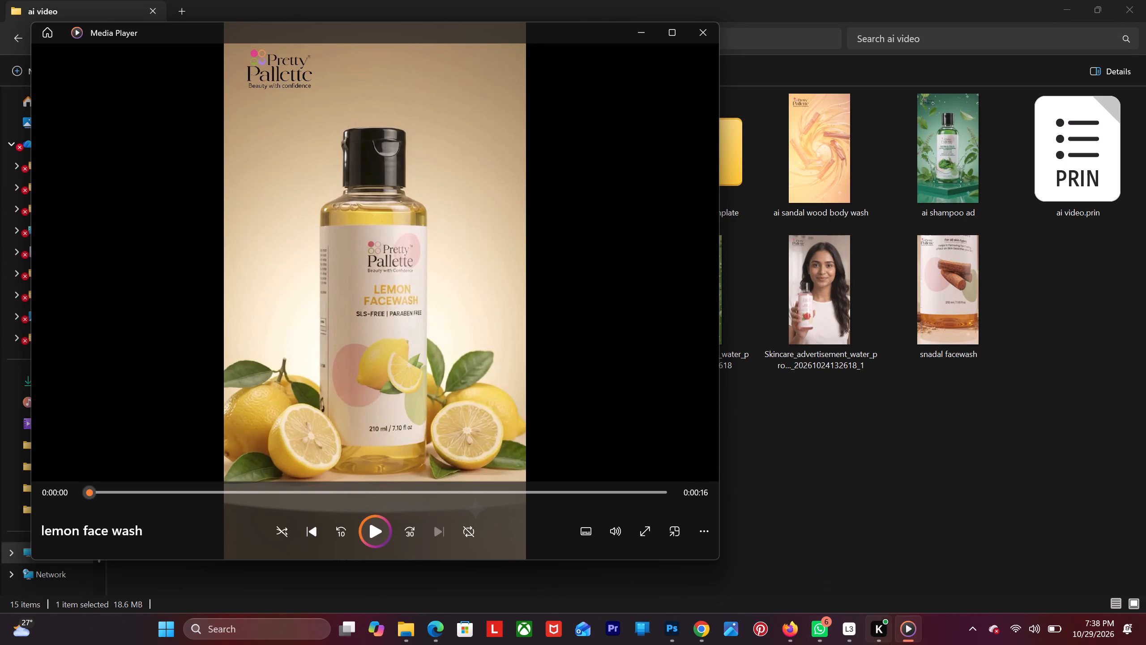
left_click(664, 636)
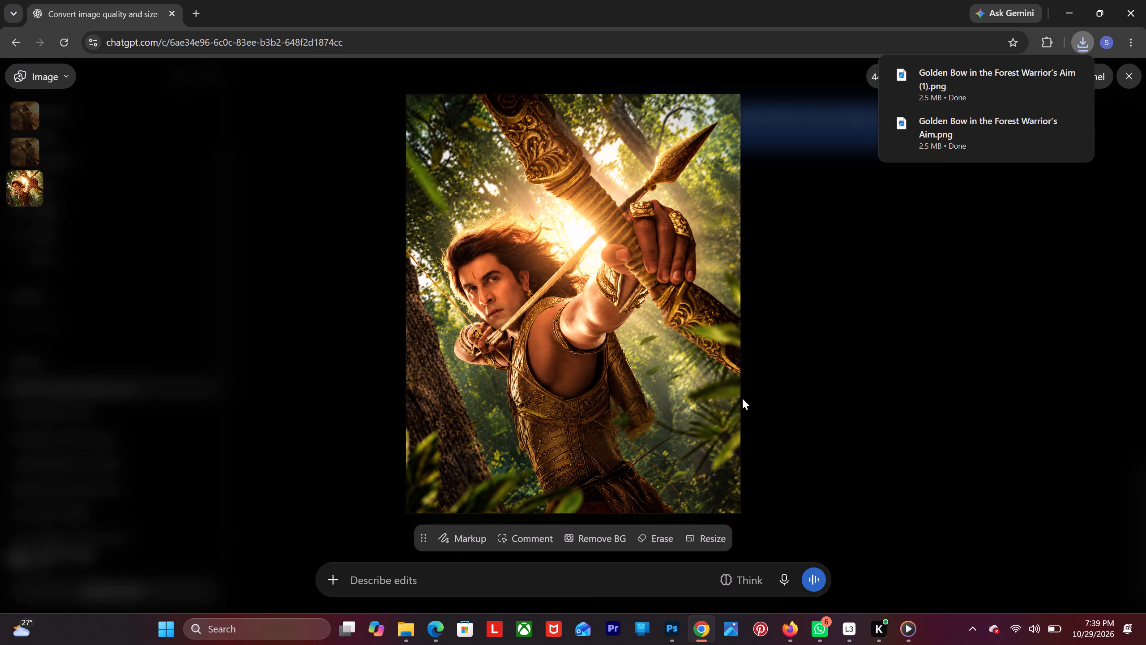
left_click(905, 318)
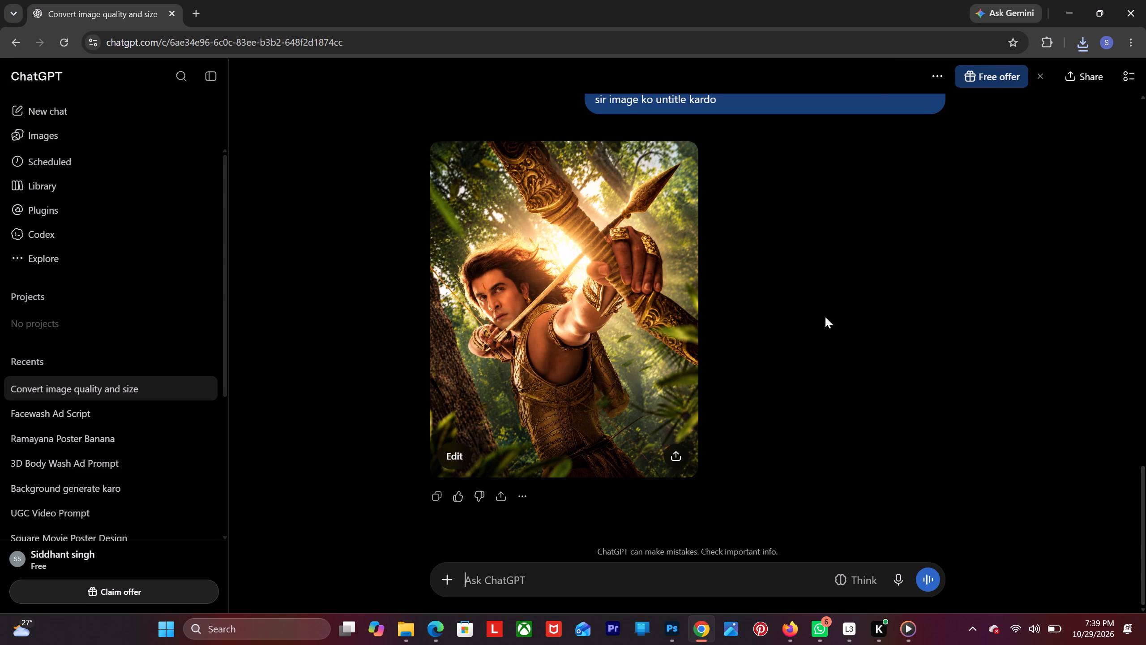
Switch to Photoshop and start placing an embedded image from the Downloads folder into the blank movie poster document.
left_click(676, 636)
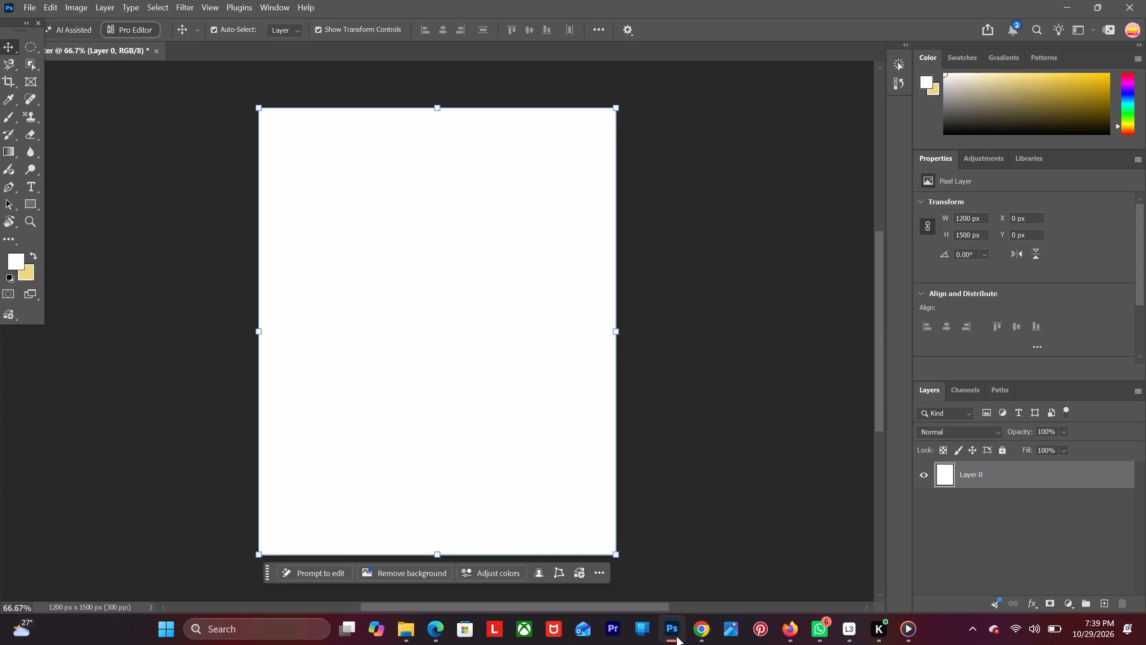
left_click(30, 8)
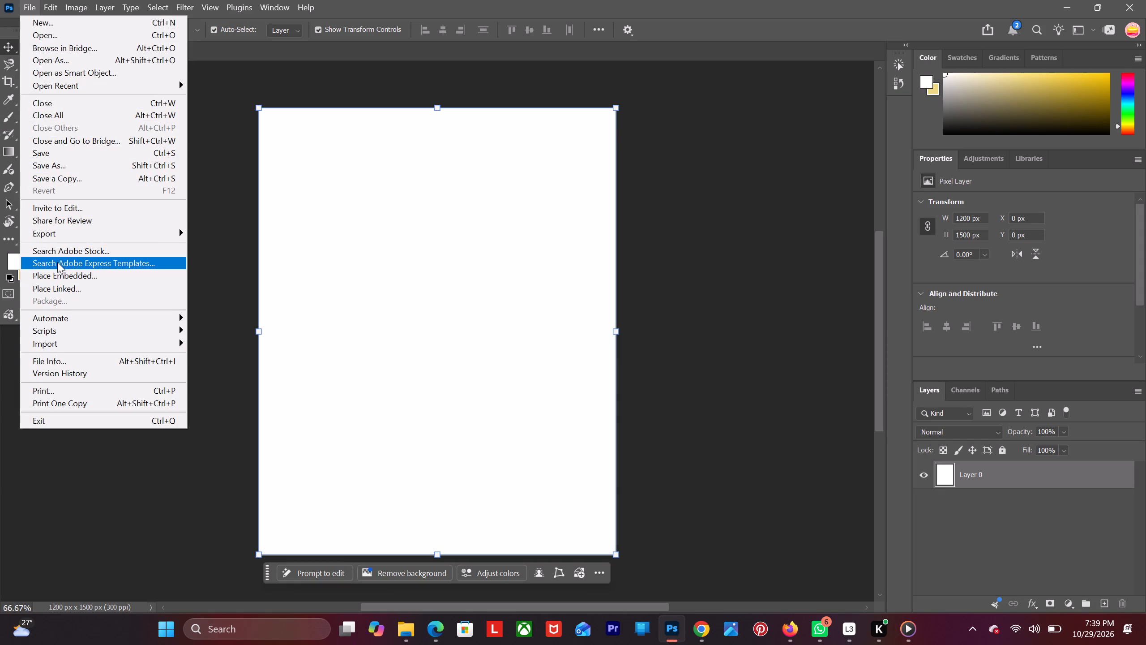
left_click(62, 275)
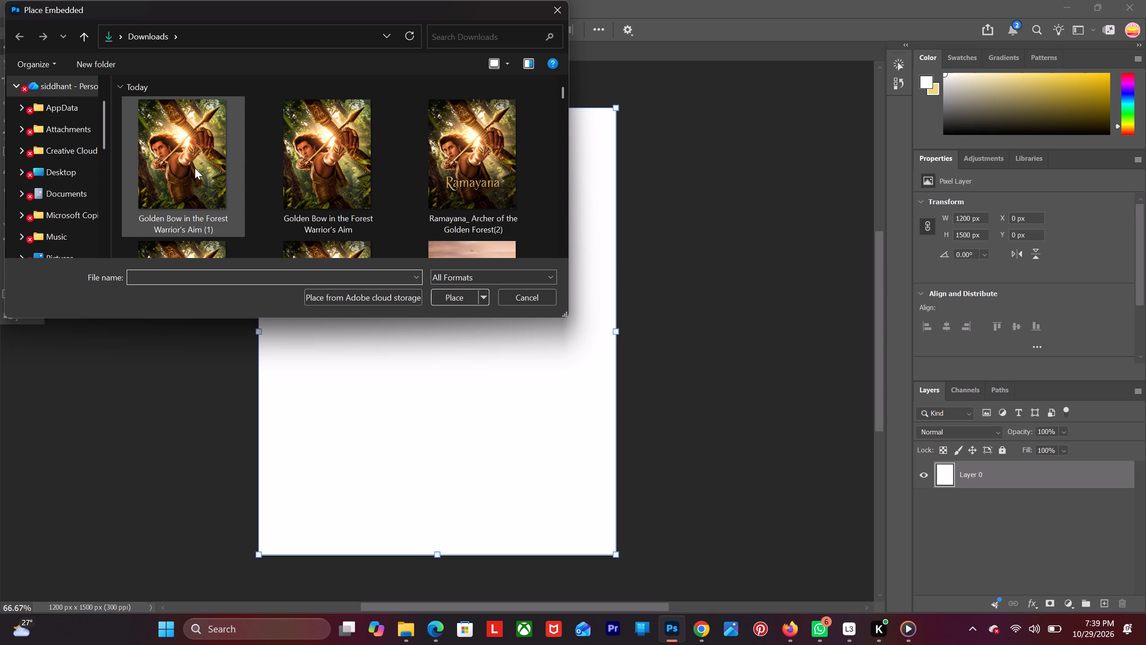
Place the "Ramayana_ Archer of the Golden Forest(2)" image over the white canvas at its default fitted size and deselect it.
left_click(487, 182)
left_click(461, 301)
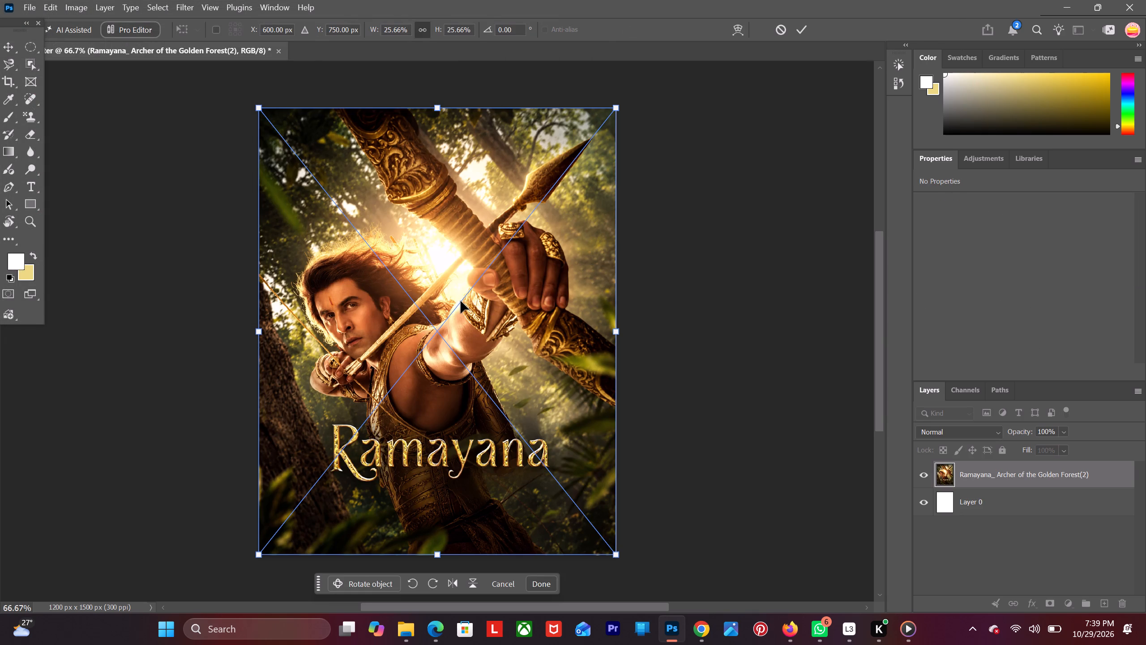
left_click(20, 43)
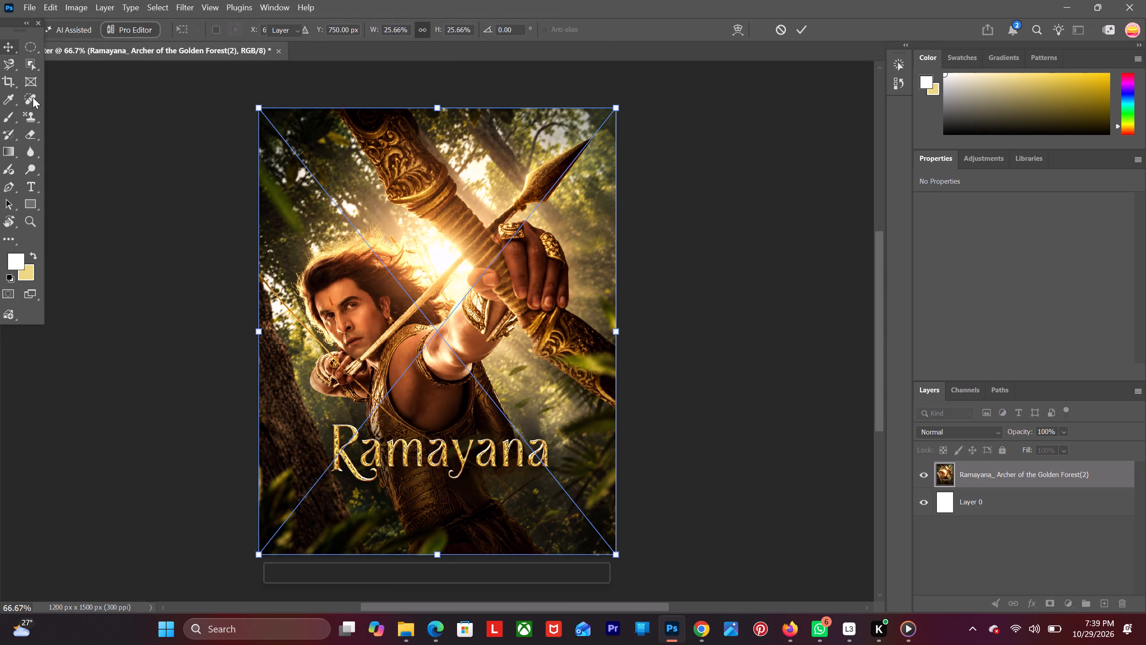
left_click(10, 52)
double_click(189, 216)
double_click(2, 44)
double_click(115, 102)
triple_click(115, 102)
left_click(5, 45)
double_click(176, 152)
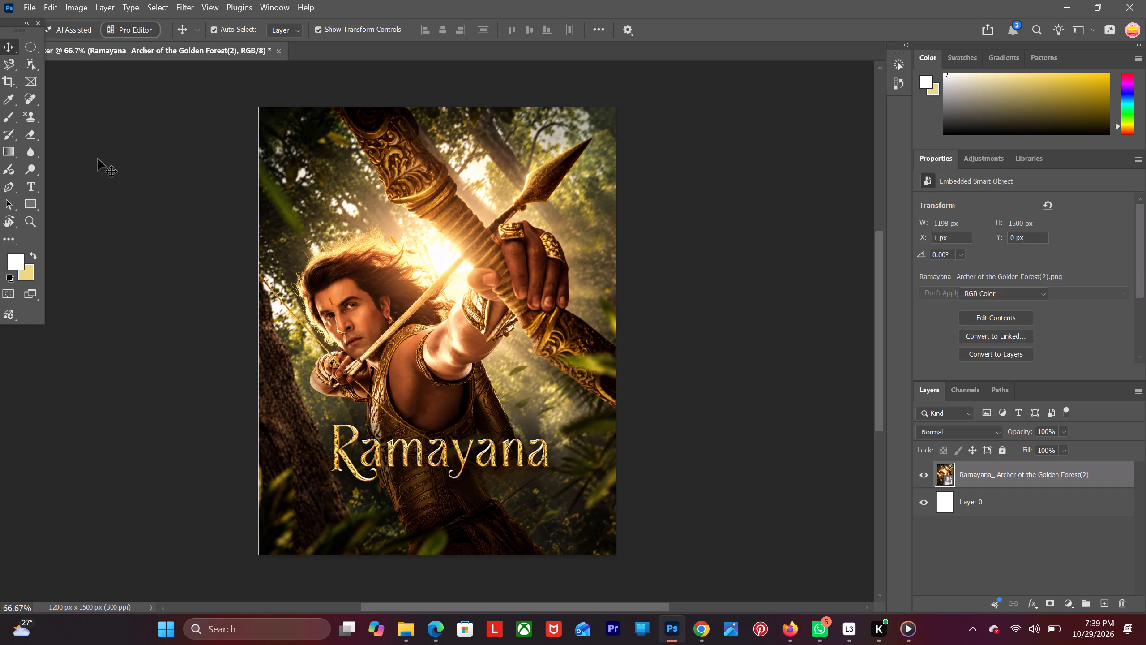
left_click(155, 292)
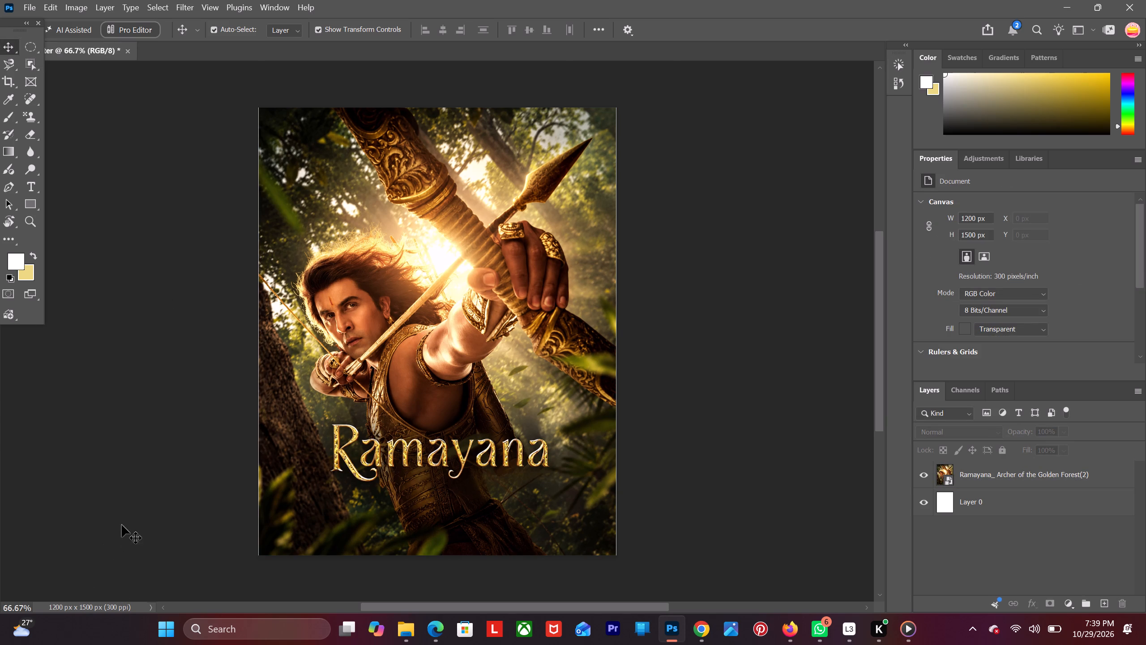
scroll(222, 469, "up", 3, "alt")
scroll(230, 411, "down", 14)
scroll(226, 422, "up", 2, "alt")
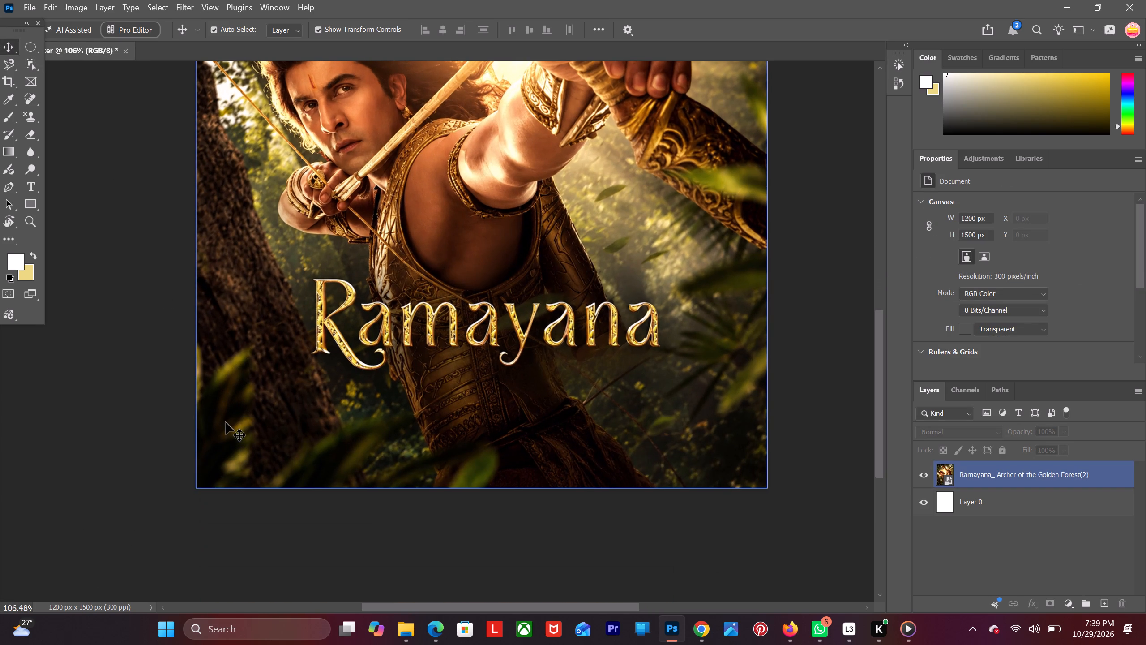
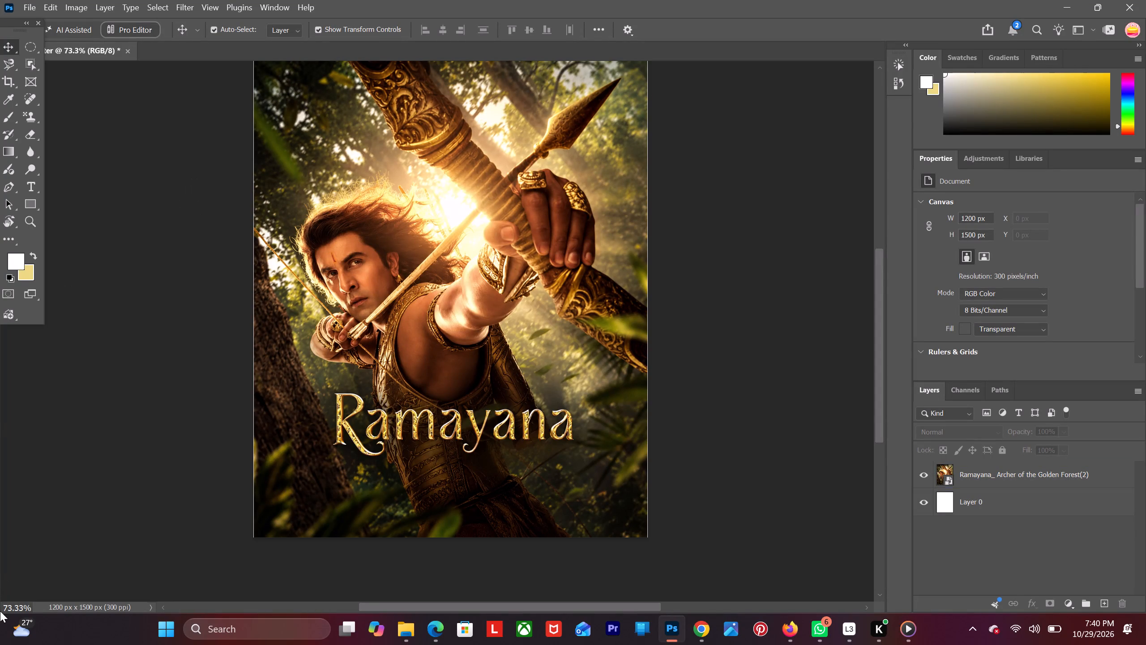
Examine the archer artwork and the golden "Ramayana" title on the poster, both close up and at a wider view.
scroll(400, 470, "up", 11, "alt")
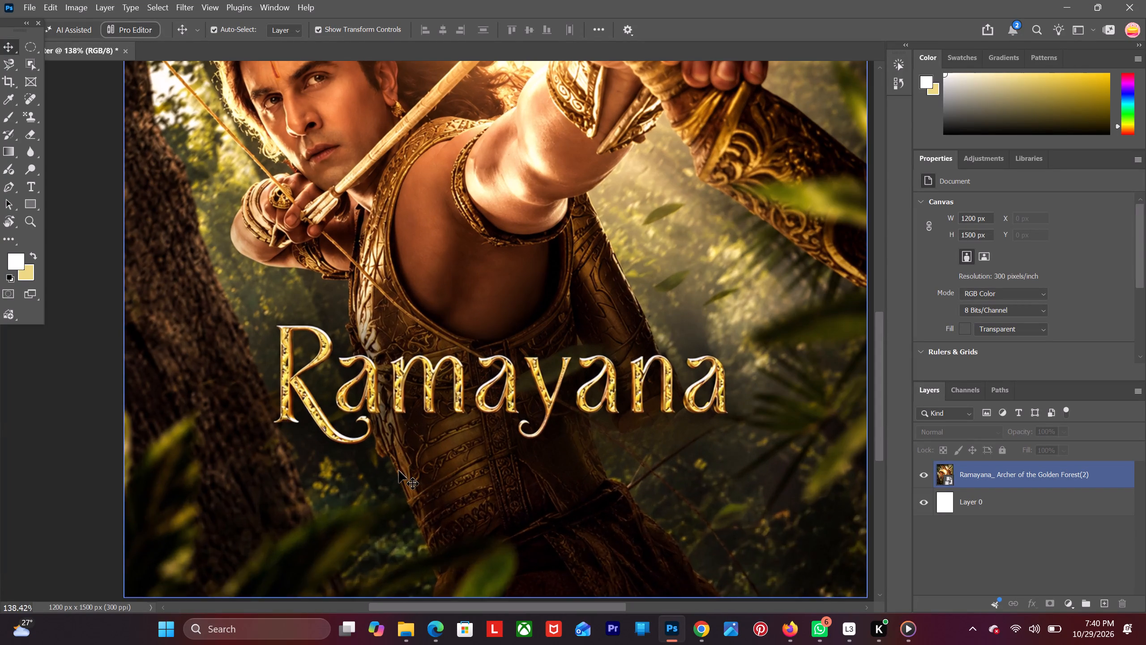
scroll(399, 471, "up", 12, "alt")
scroll(396, 450, "up", 3)
scroll(398, 443, "down", 9)
scroll(389, 434, "up", 6)
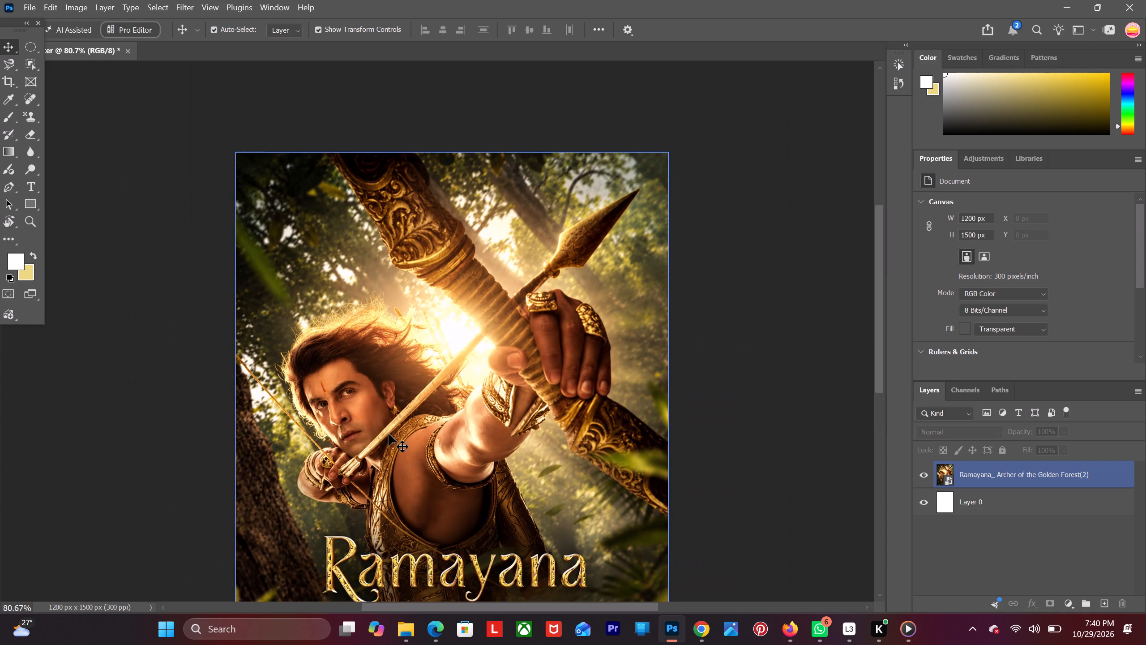
scroll(389, 434, "up", 4)
scroll(236, 356, "down", 6)
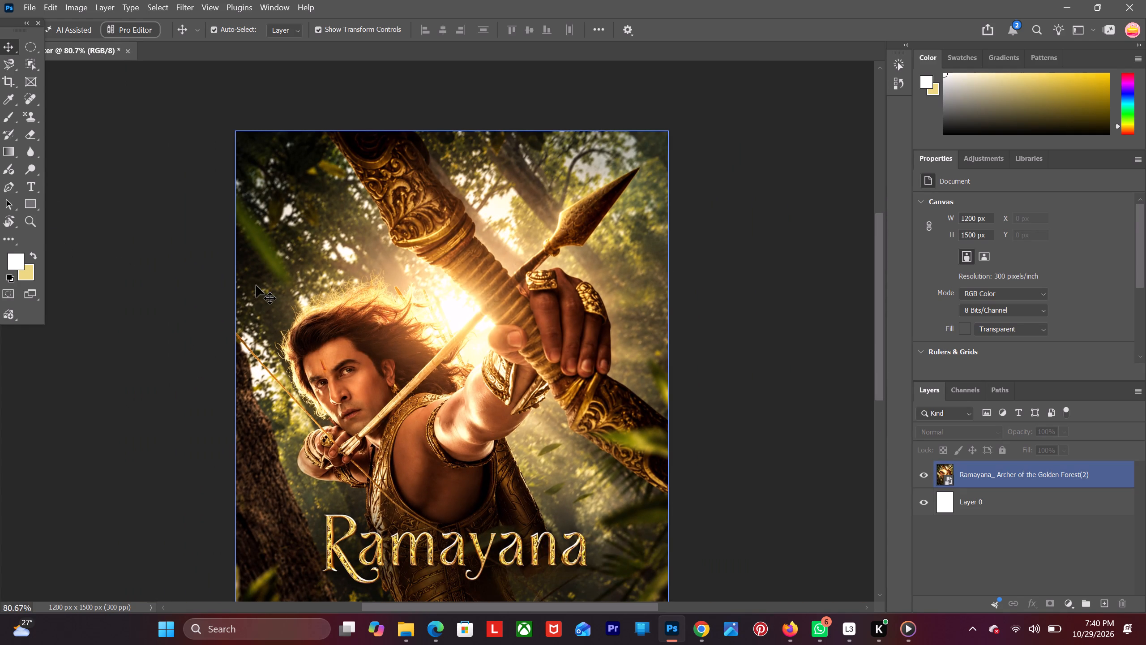
Scale the placed archer image proportionally about its centre to about 1218 x 1524 px so it slightly overlaps the canvas edges.
left_click(274, 276)
left_click_drag(451, 127, 451, 120)
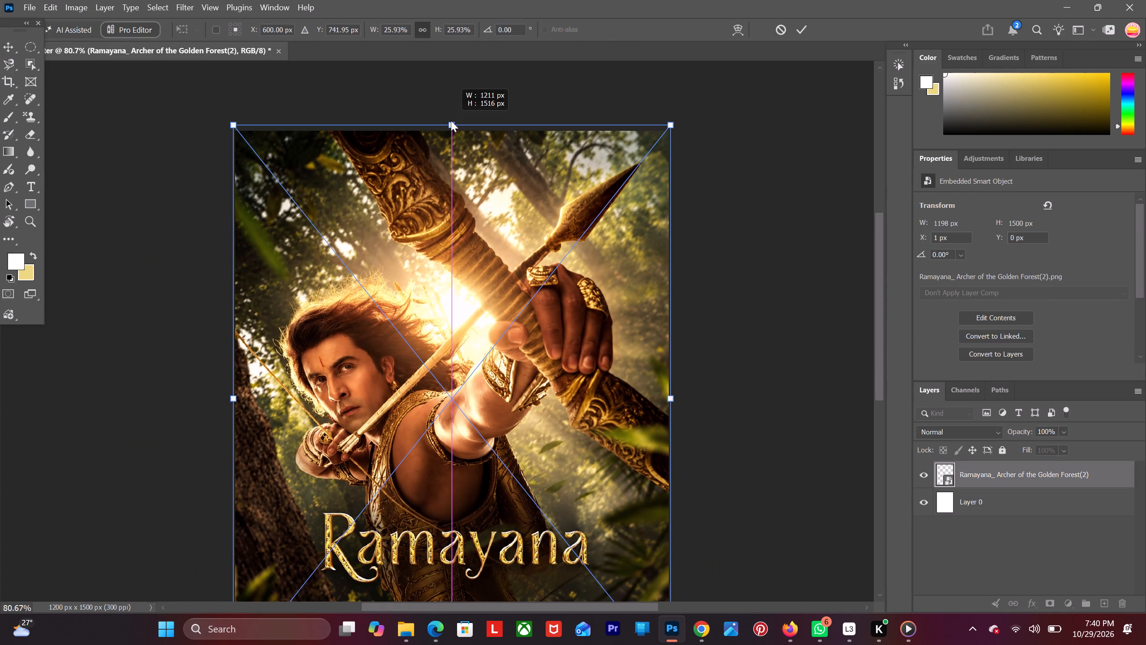
left_click_drag(451, 120, 450, 118)
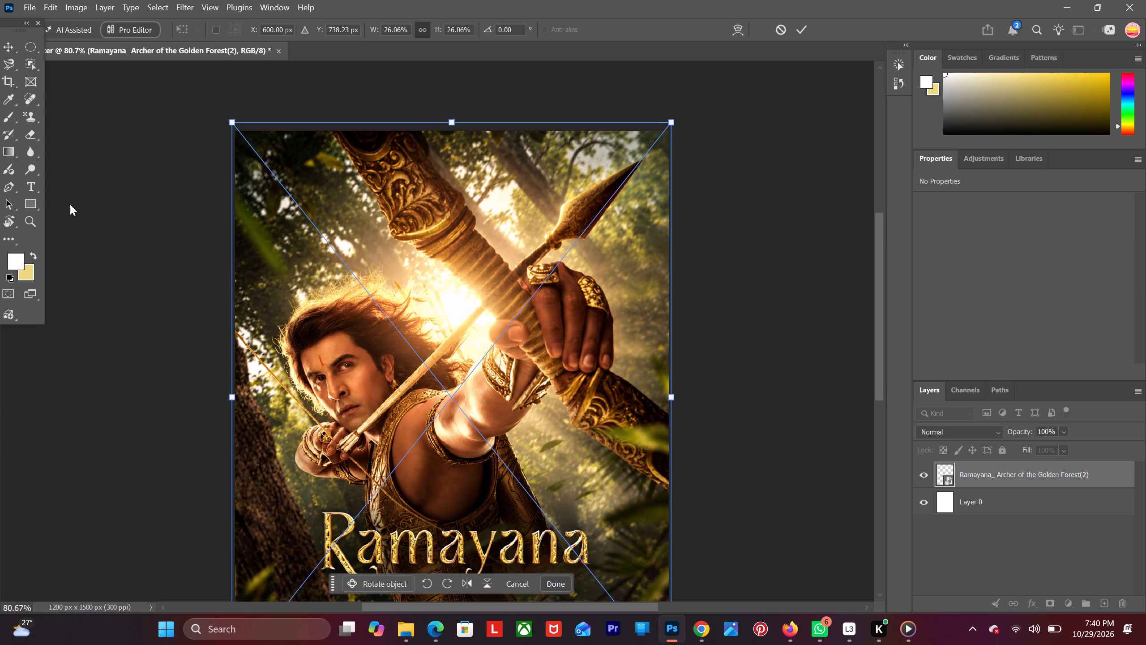
scroll(167, 197, "down", 12)
left_click(160, 224)
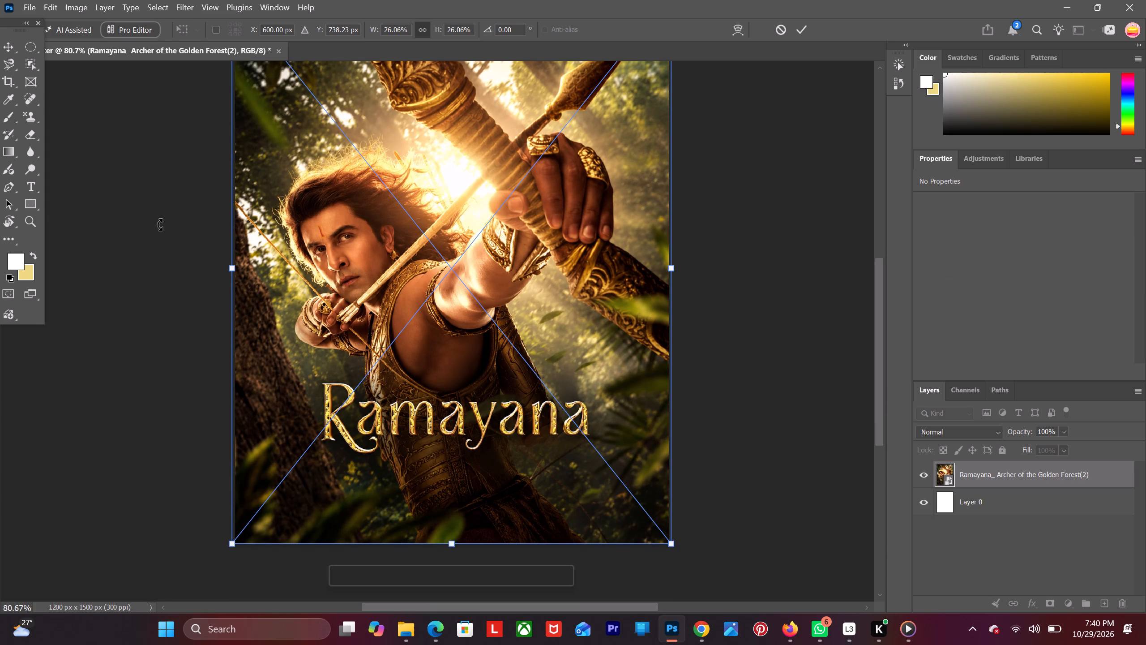
left_click(133, 240)
left_click(1, 42)
left_click(135, 147)
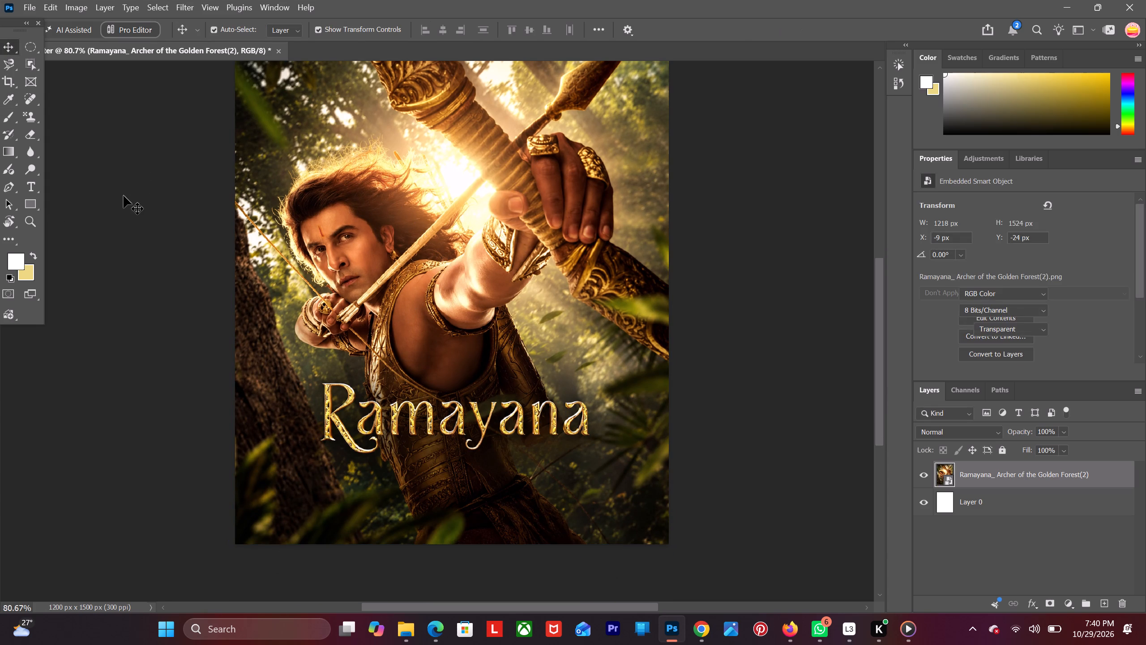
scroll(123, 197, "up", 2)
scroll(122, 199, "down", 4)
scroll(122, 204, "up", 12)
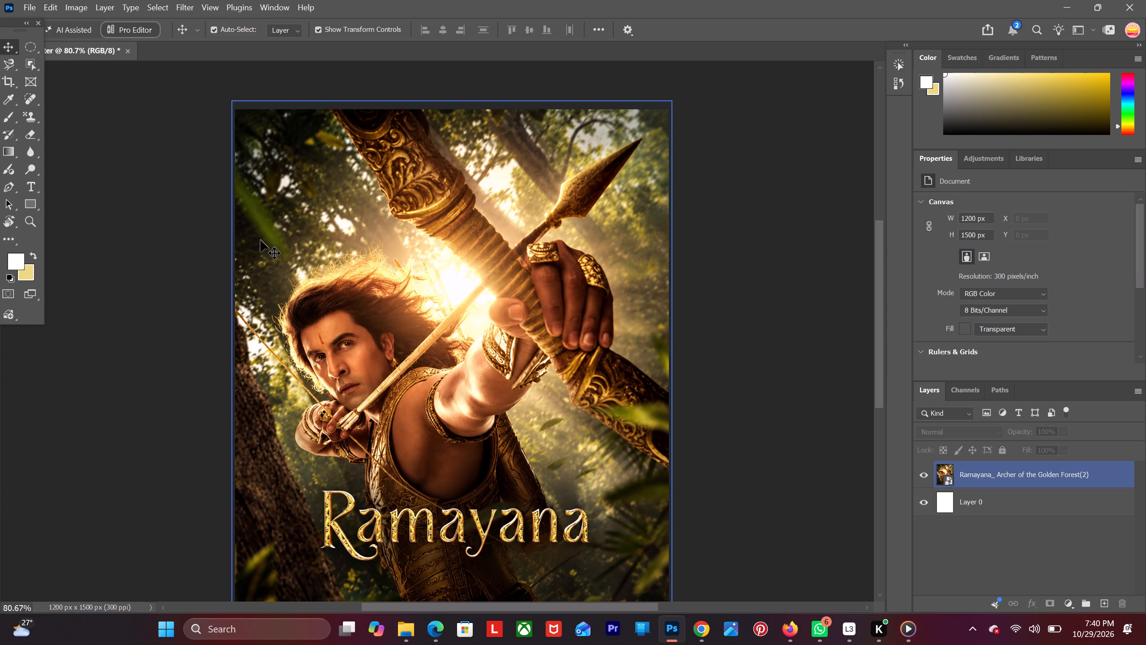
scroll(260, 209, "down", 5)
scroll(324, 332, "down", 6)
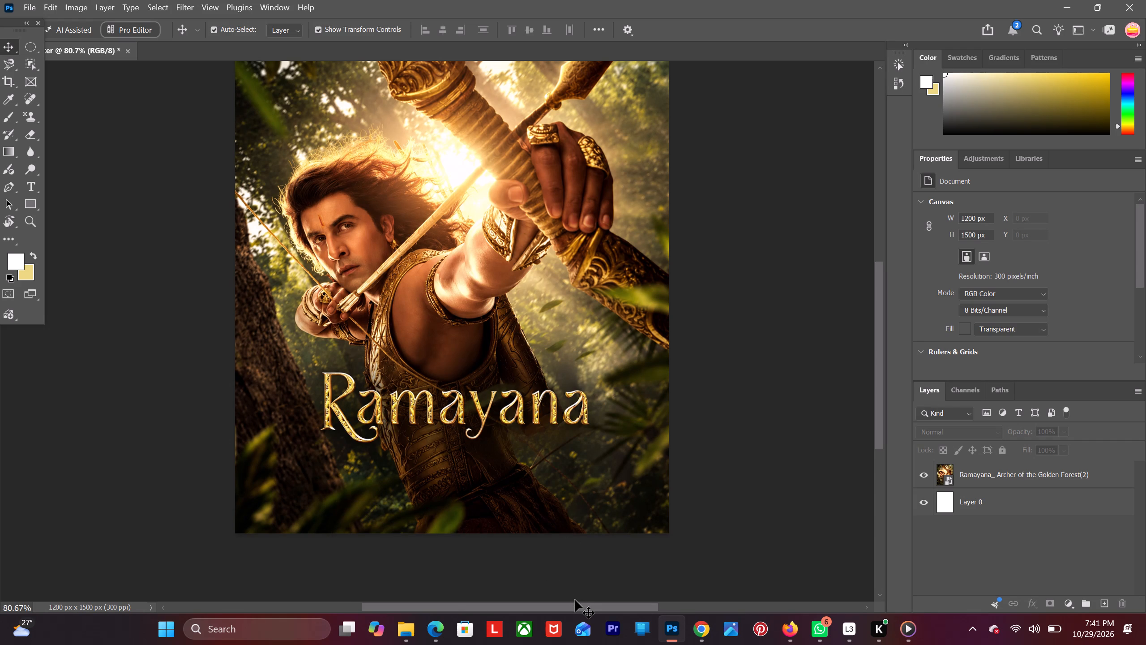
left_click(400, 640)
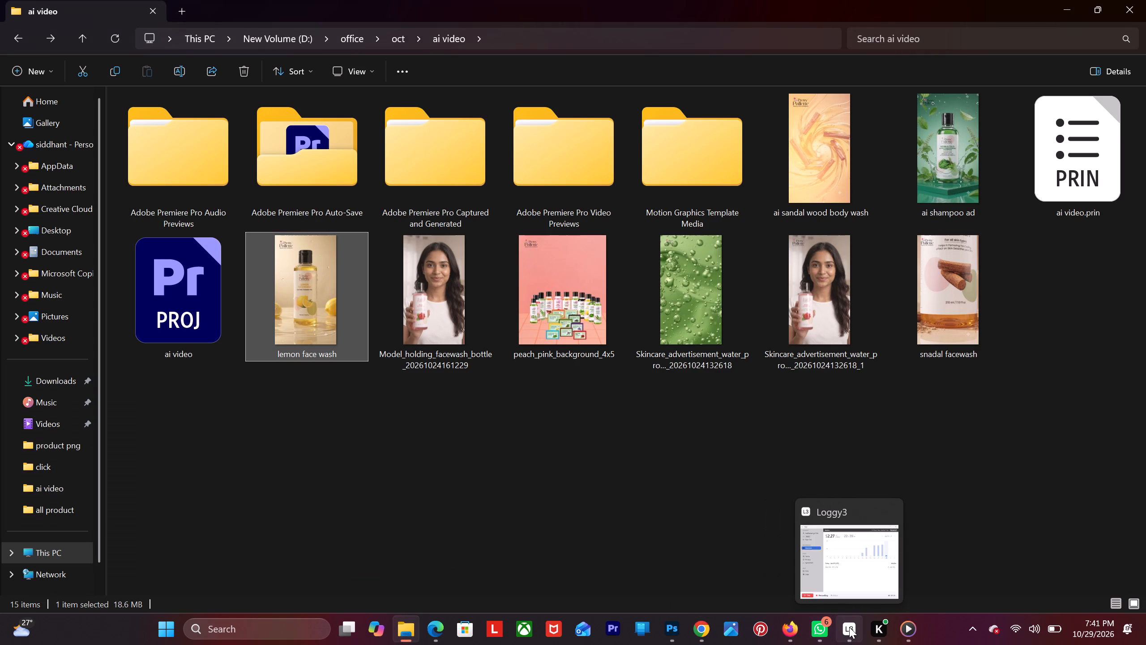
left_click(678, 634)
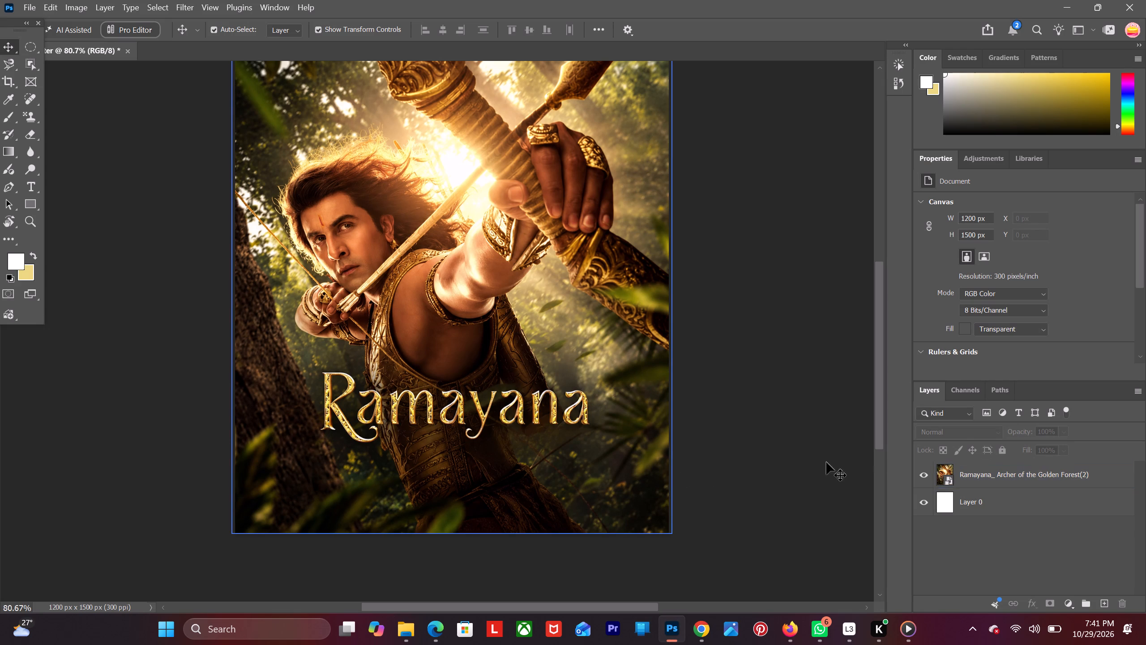
Convert the archer image layer to a smart object.
right_click(967, 475)
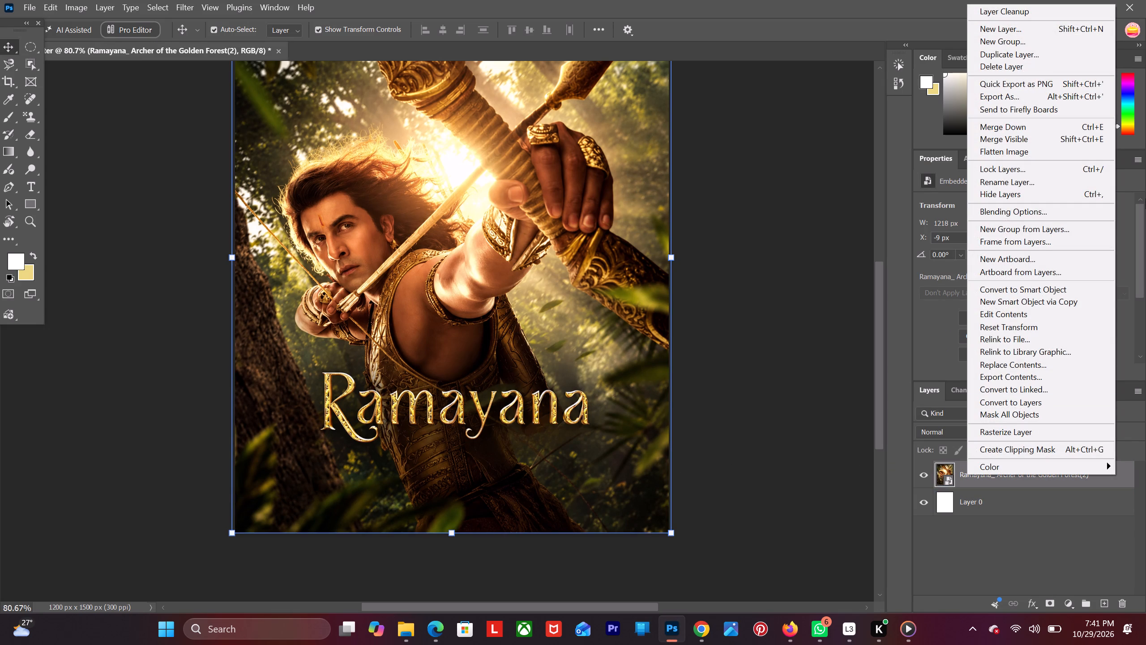
left_click(1037, 292)
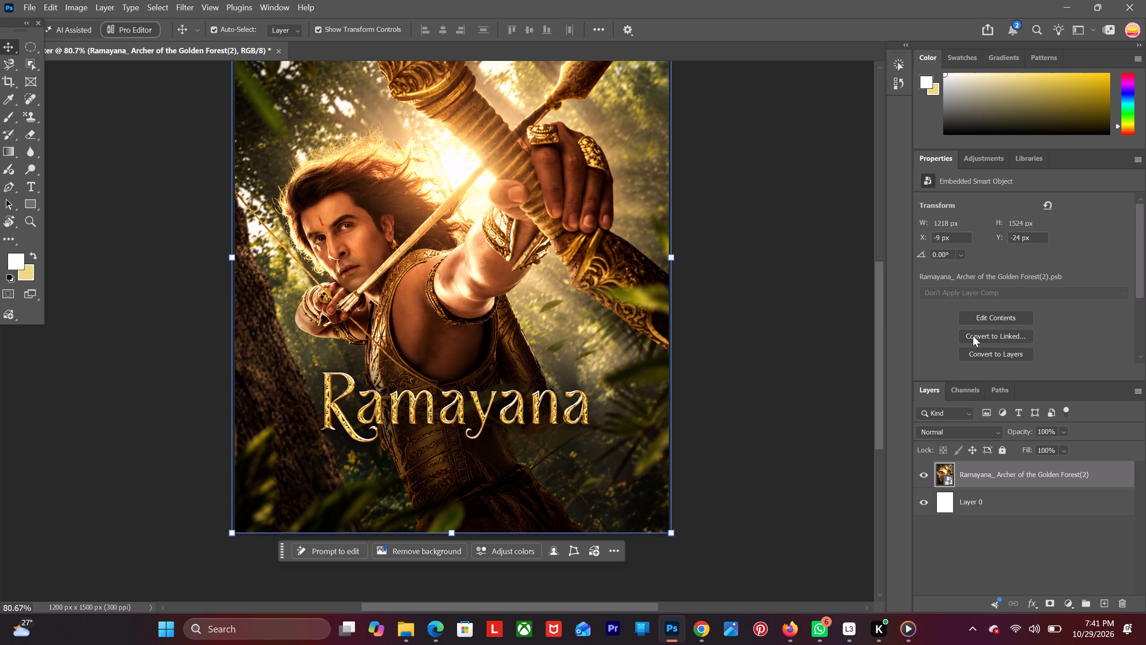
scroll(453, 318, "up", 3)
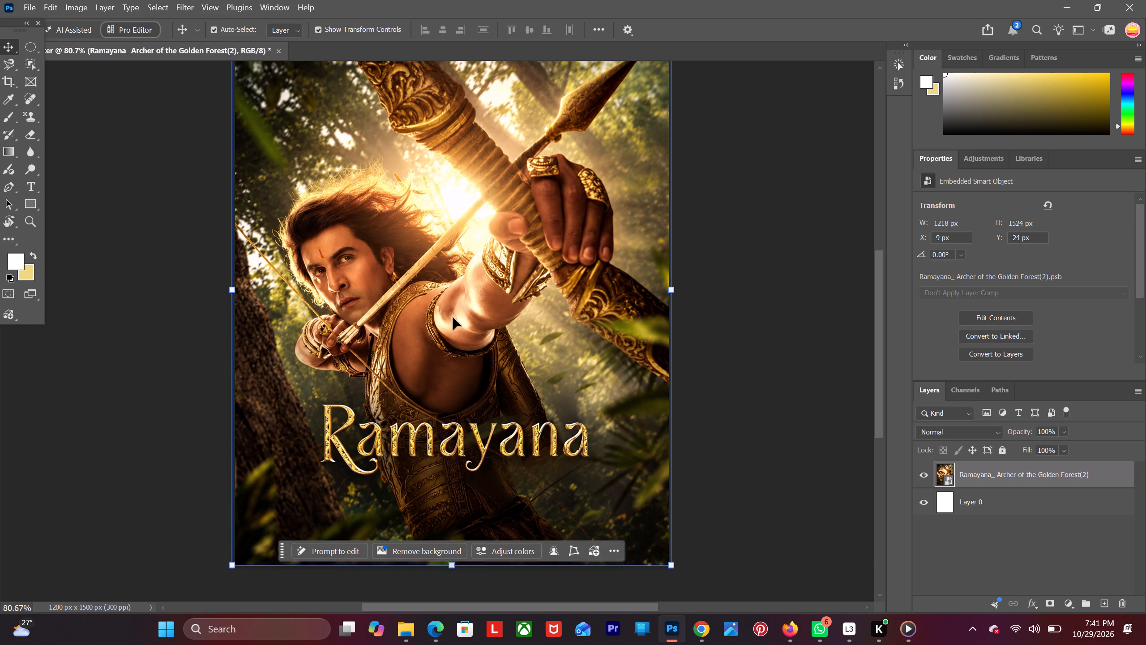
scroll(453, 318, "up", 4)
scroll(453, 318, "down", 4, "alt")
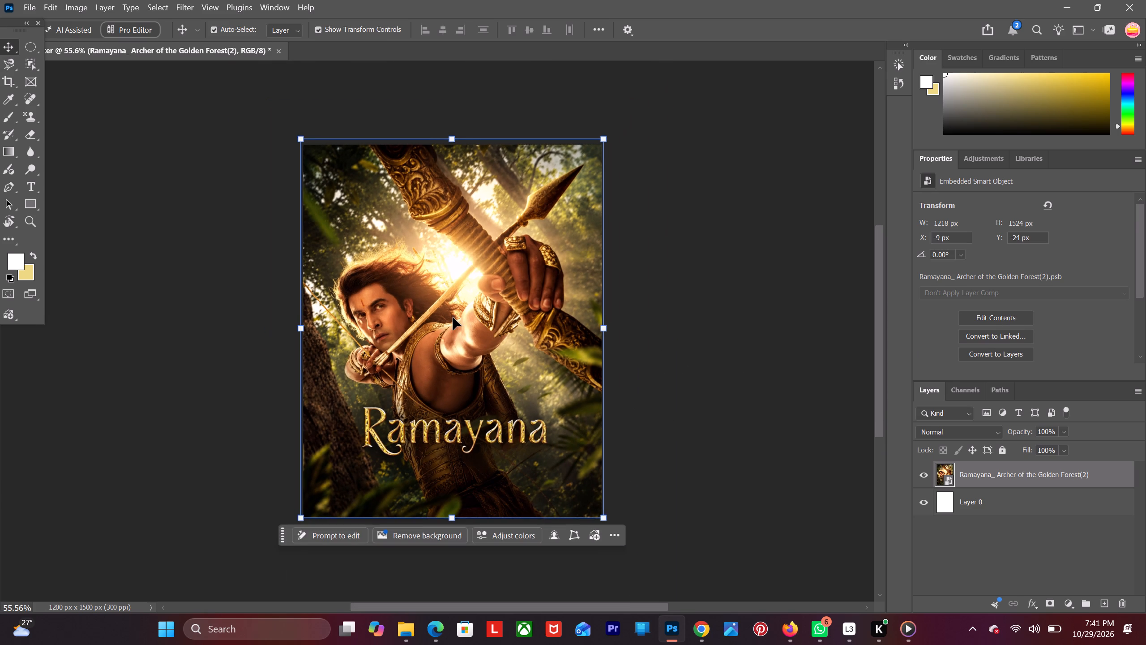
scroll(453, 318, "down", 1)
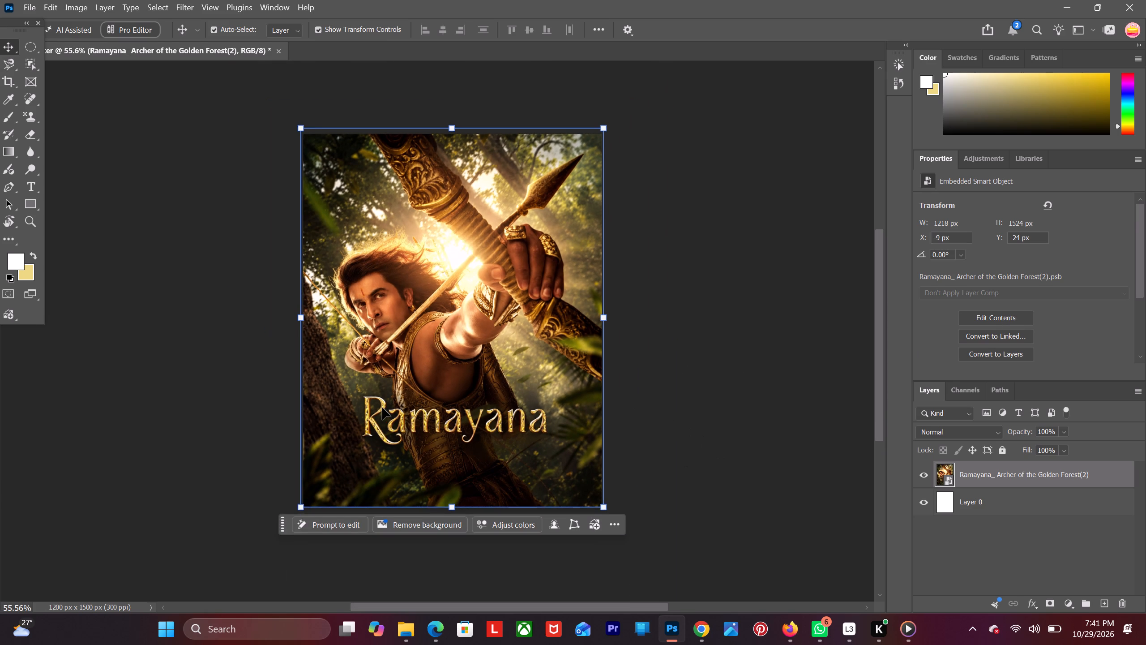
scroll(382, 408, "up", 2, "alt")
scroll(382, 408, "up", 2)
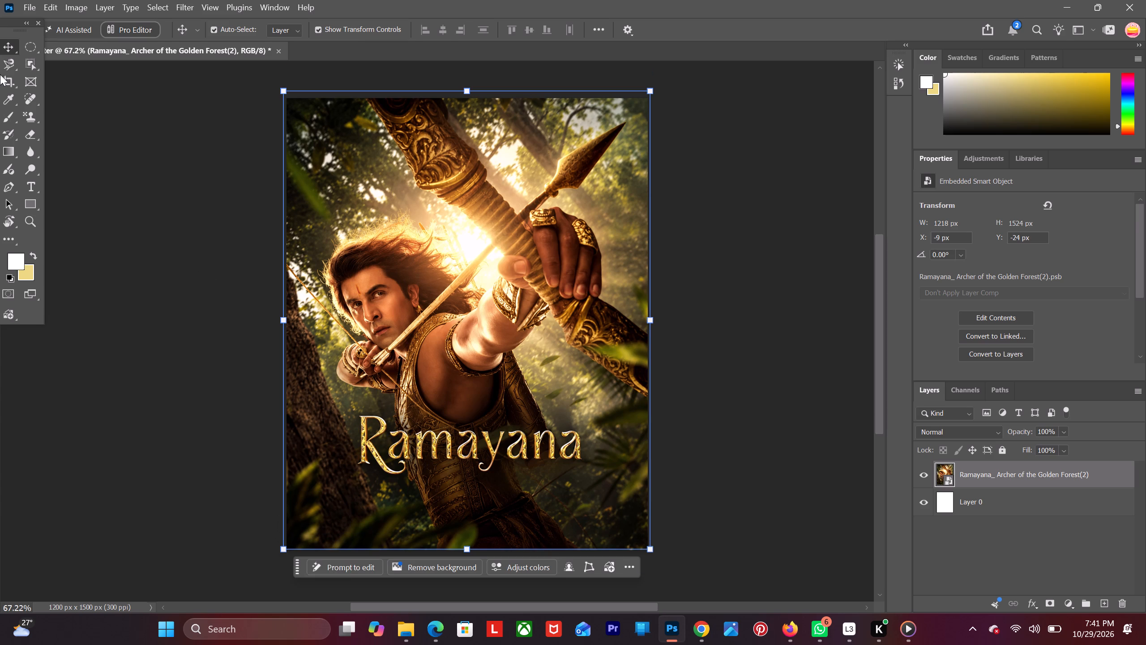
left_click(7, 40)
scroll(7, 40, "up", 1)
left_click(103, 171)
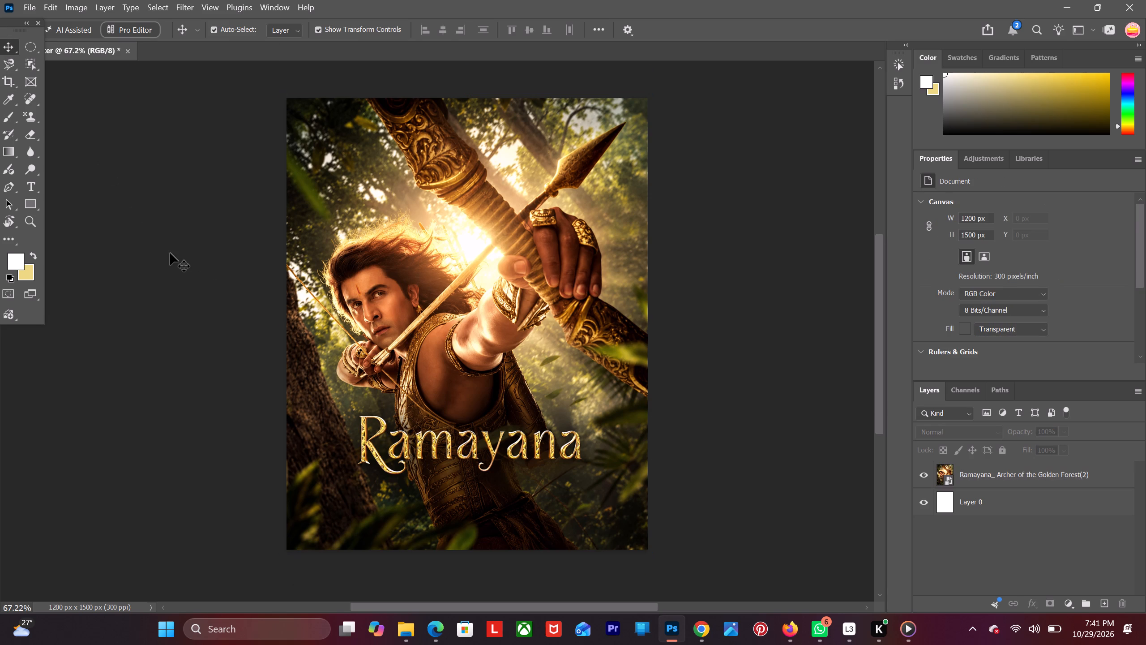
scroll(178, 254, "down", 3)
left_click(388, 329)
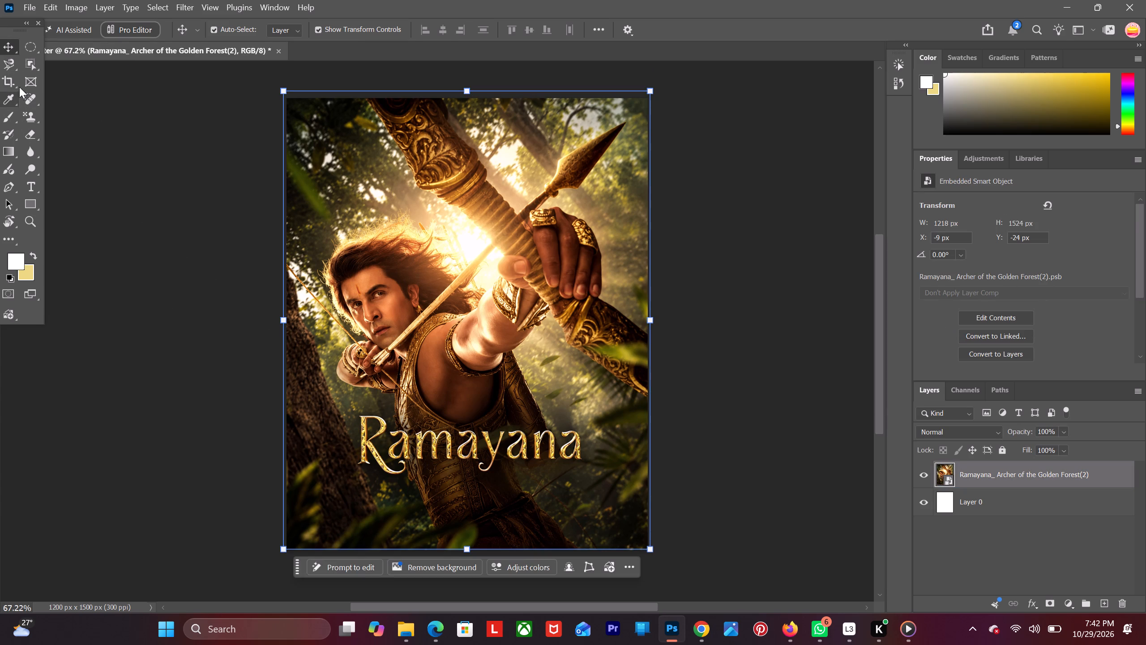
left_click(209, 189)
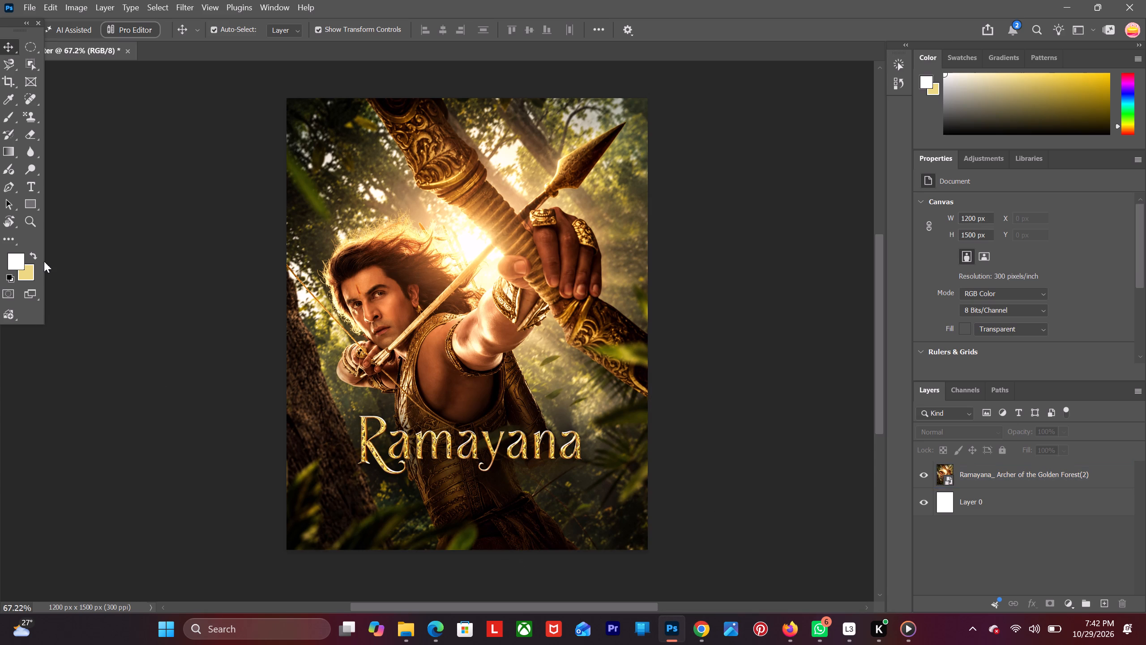
Add a white, centred 18 pt Outfit Regular text line reading "Lorem Ipsum" just below the Ramayana title.
left_click(33, 191)
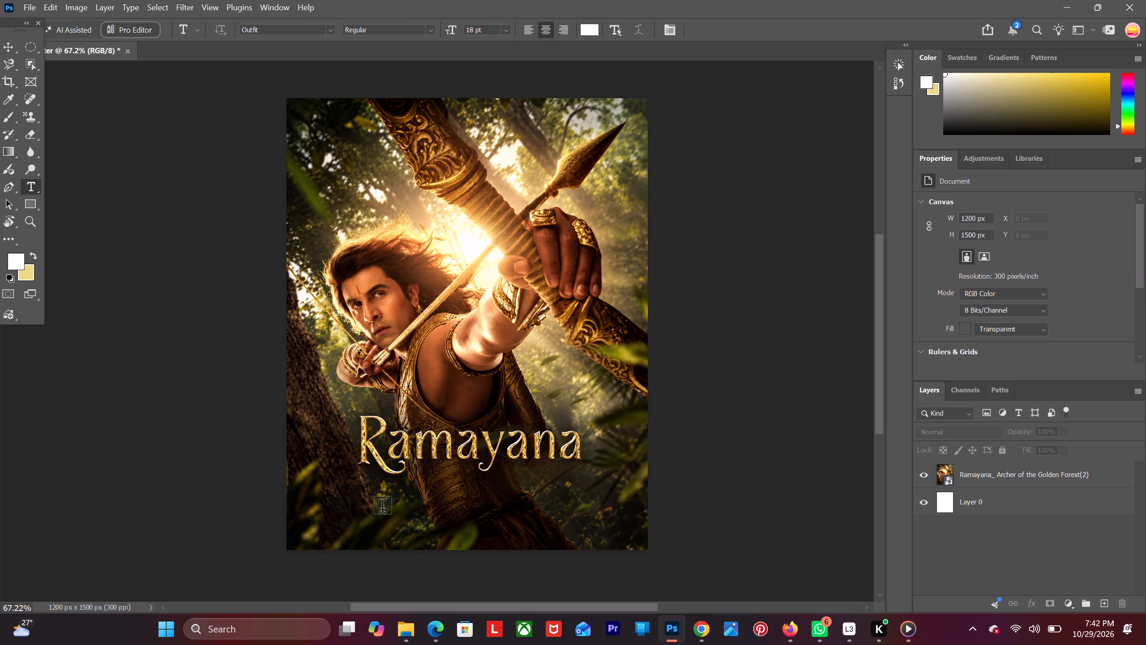
left_click(382, 499)
key("ctrl+c")
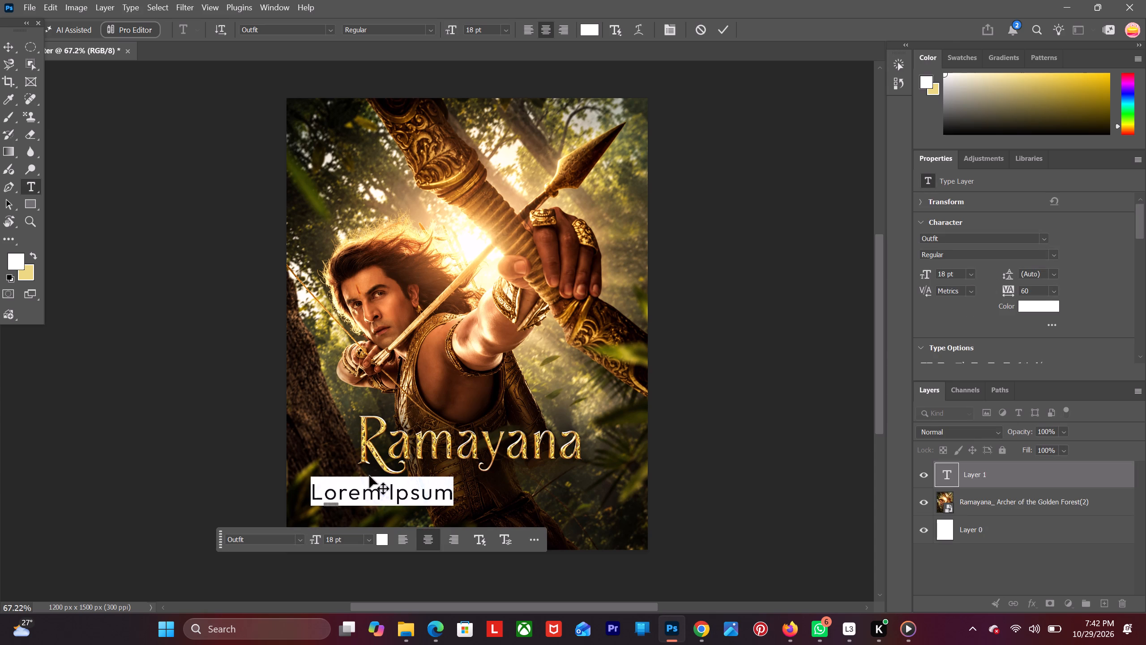
left_click_drag(314, 493, 467, 502)
key("ctrl+v")
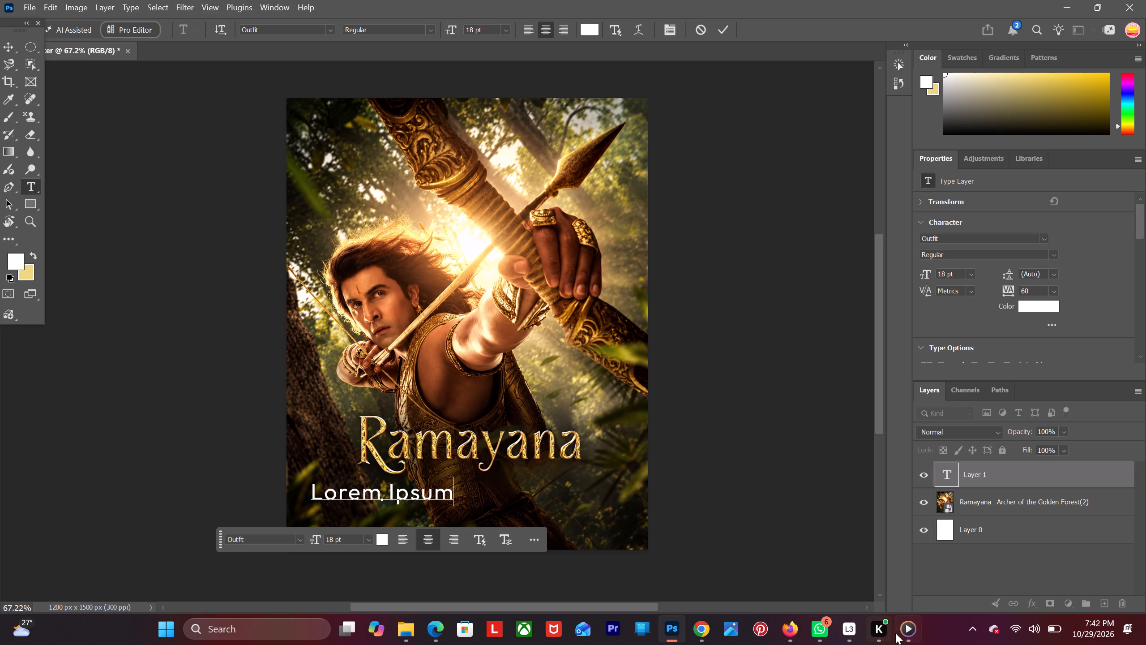
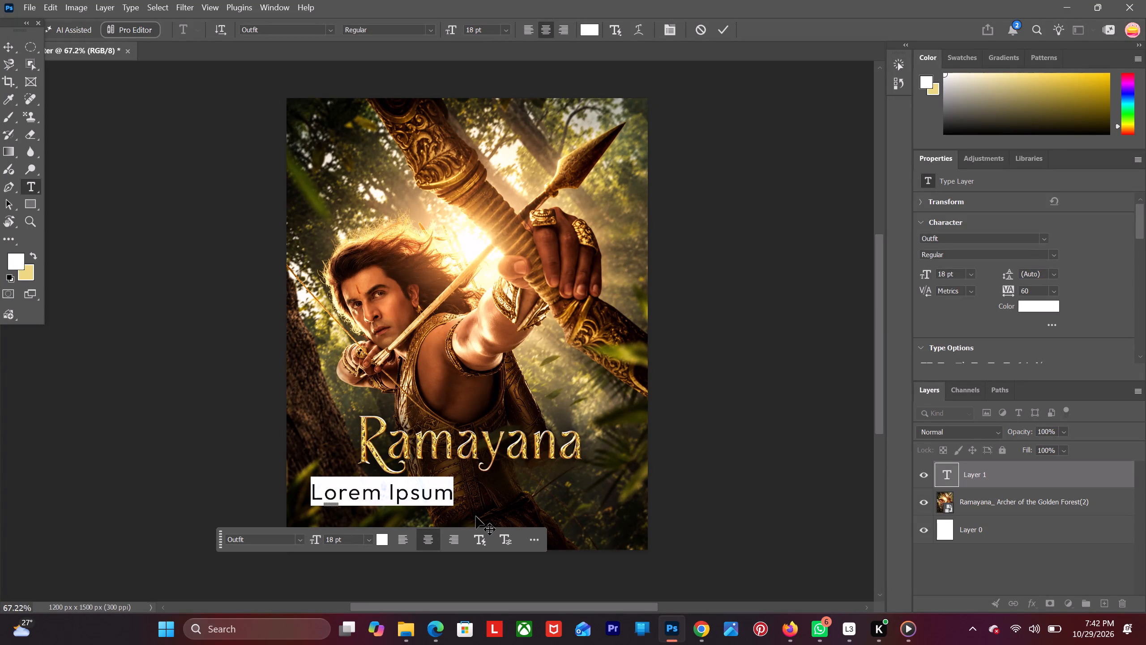
Replace the placeholder text with "Watch in 2D & 3D" and centre the line below the Ramayana title.
key("ctrl+v")
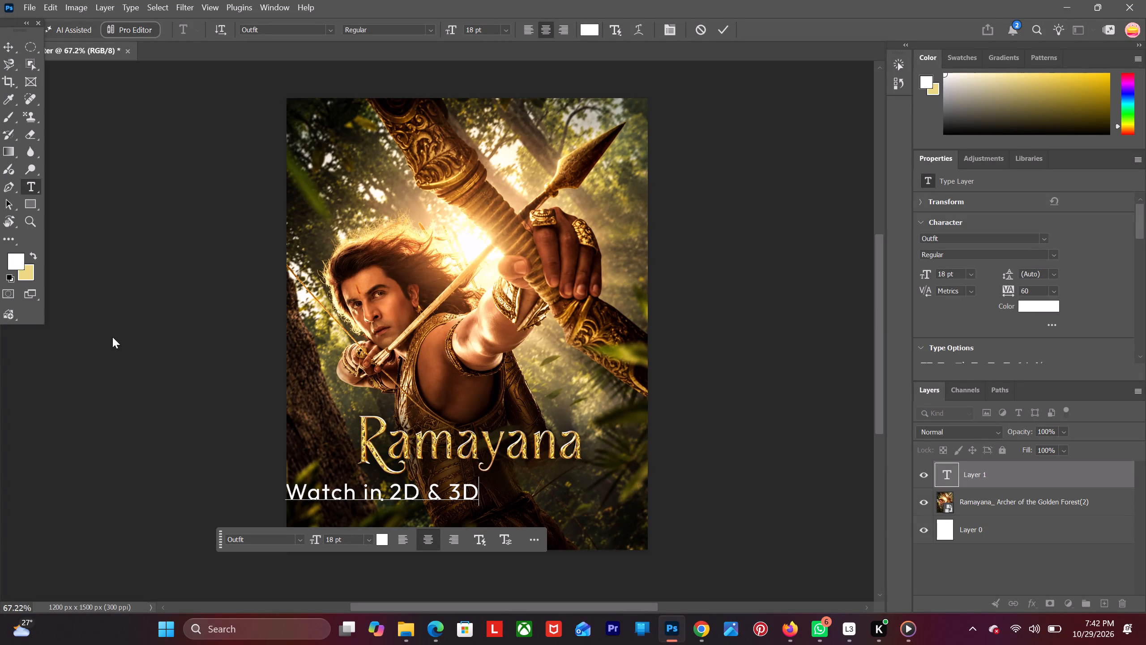
left_click(2, 43)
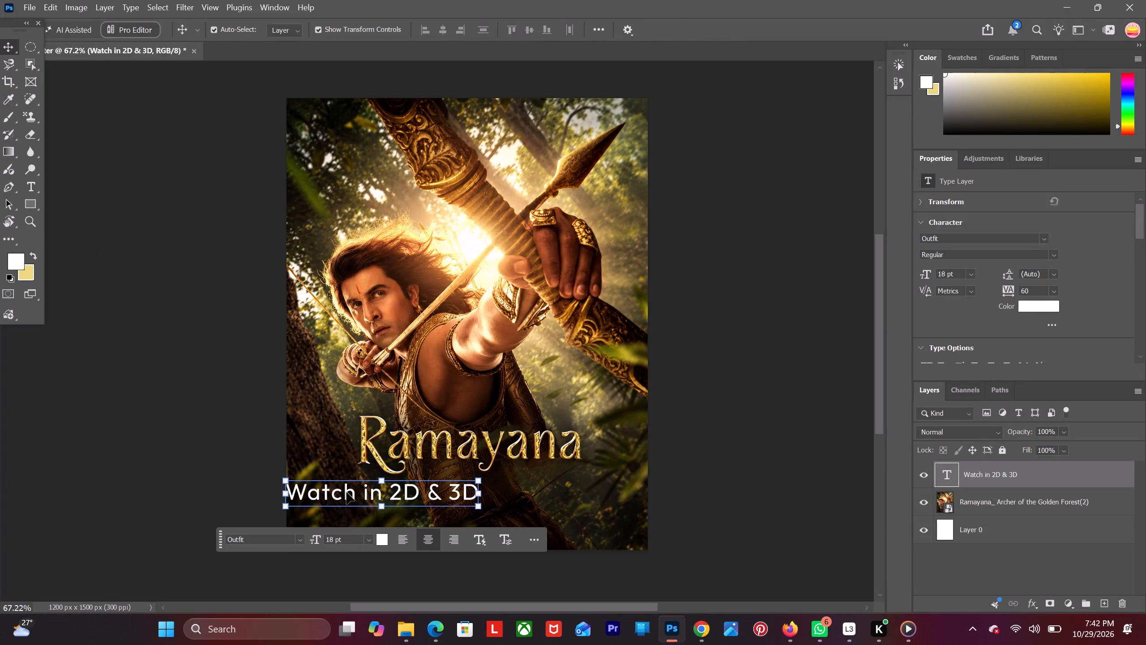
scroll(346, 492, "up", 3, "alt")
left_click_drag(343, 492, 362, 492)
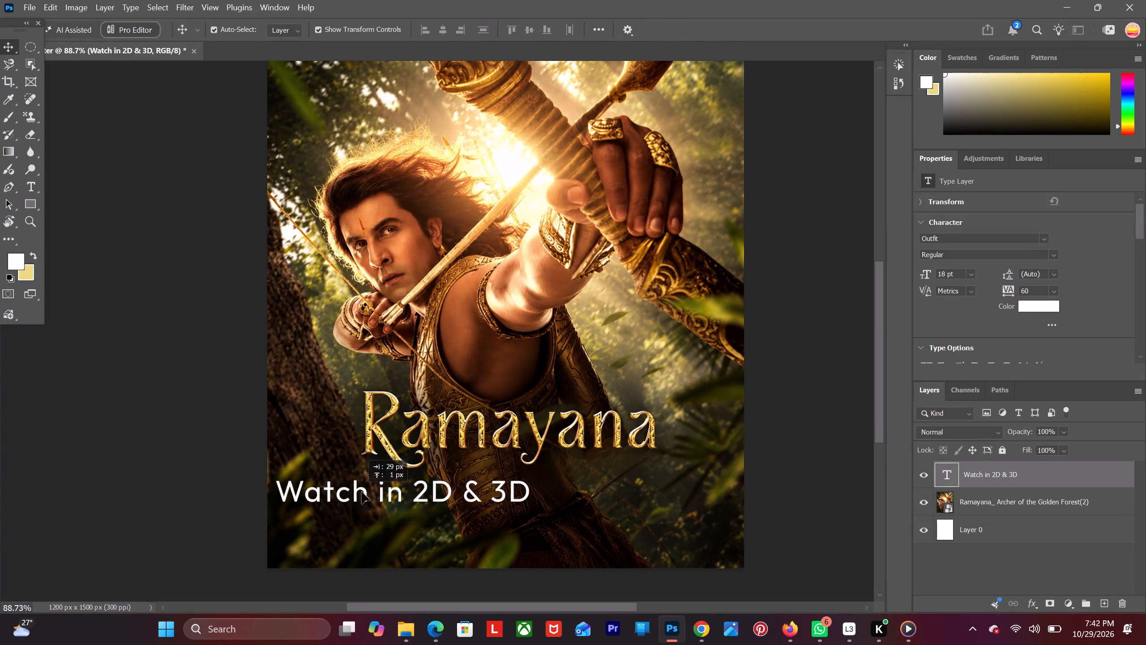
left_click_drag(362, 492, 453, 490)
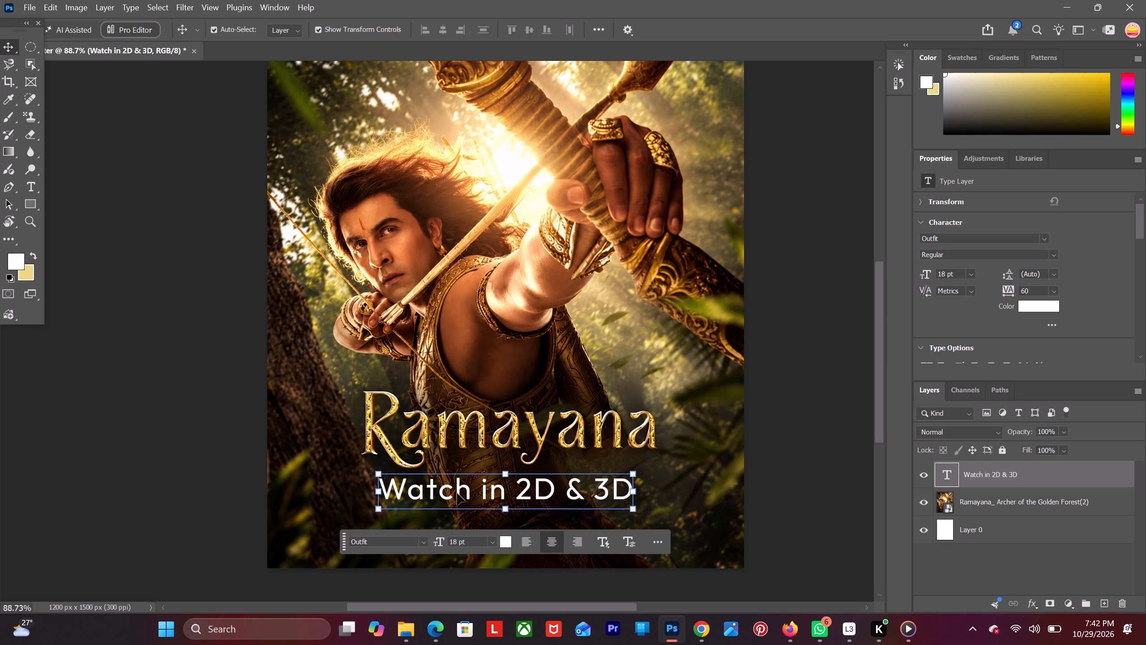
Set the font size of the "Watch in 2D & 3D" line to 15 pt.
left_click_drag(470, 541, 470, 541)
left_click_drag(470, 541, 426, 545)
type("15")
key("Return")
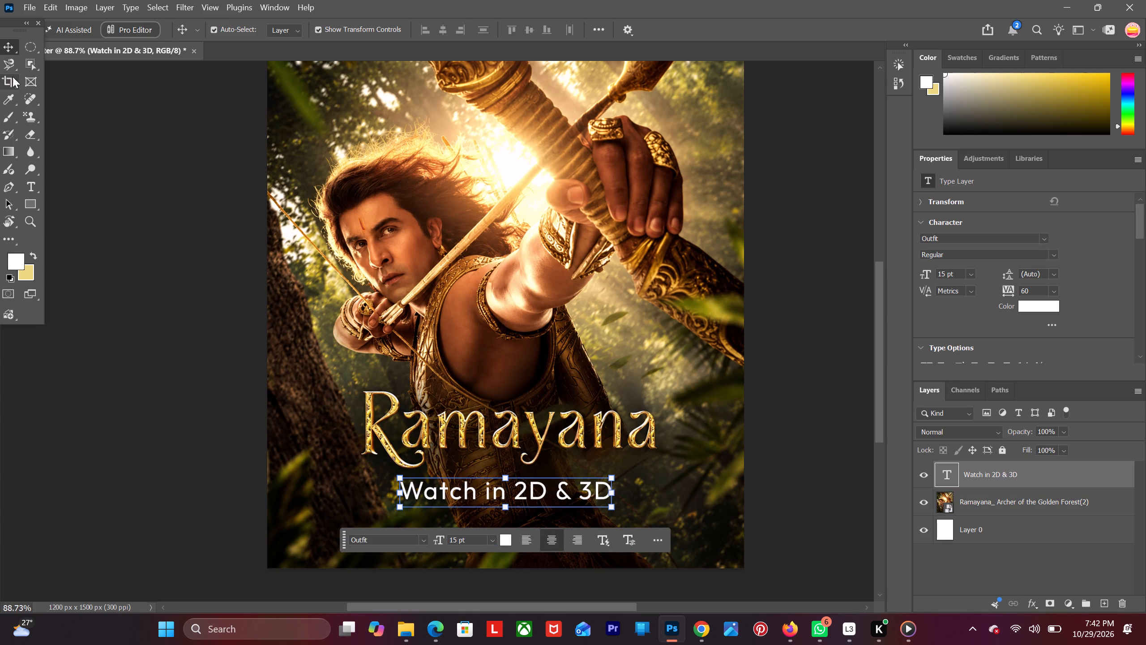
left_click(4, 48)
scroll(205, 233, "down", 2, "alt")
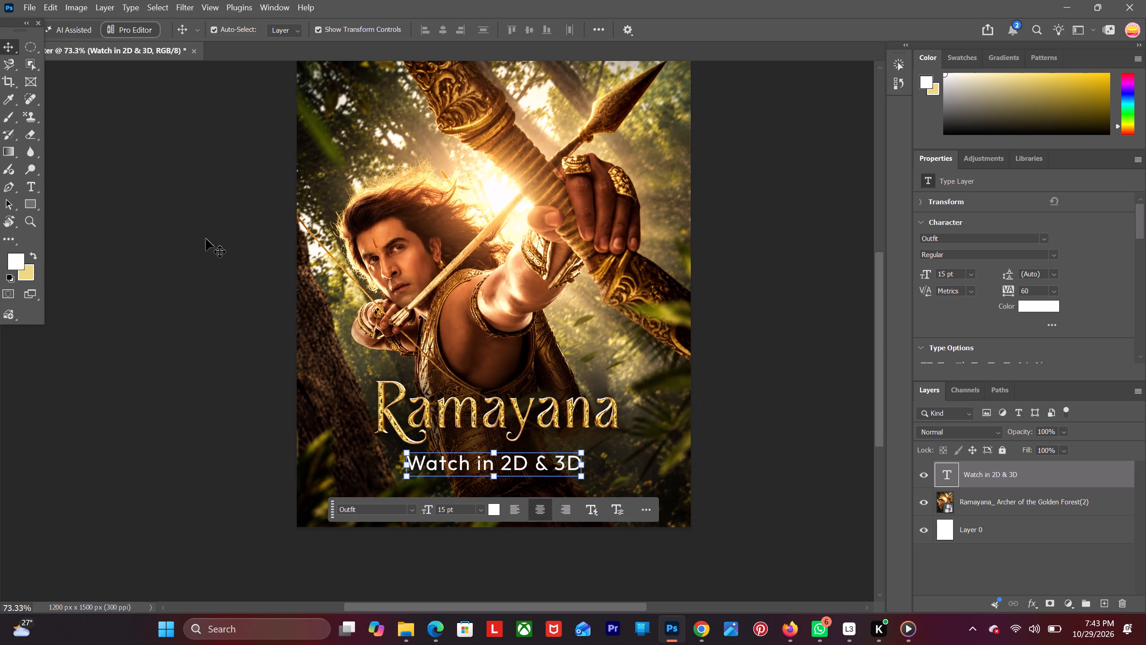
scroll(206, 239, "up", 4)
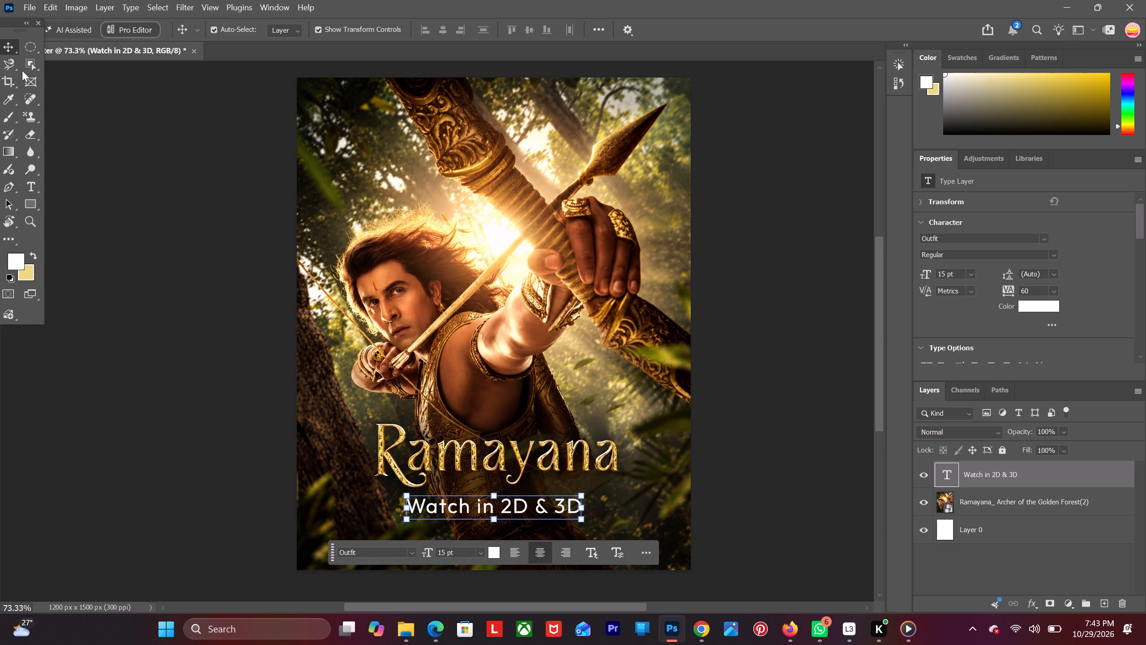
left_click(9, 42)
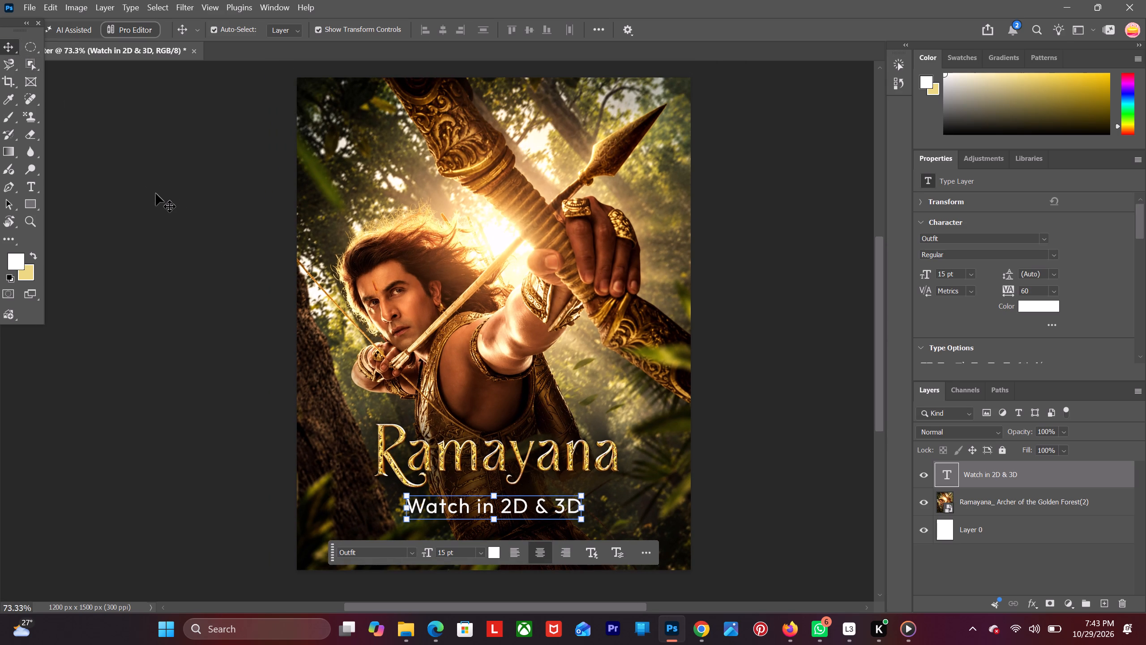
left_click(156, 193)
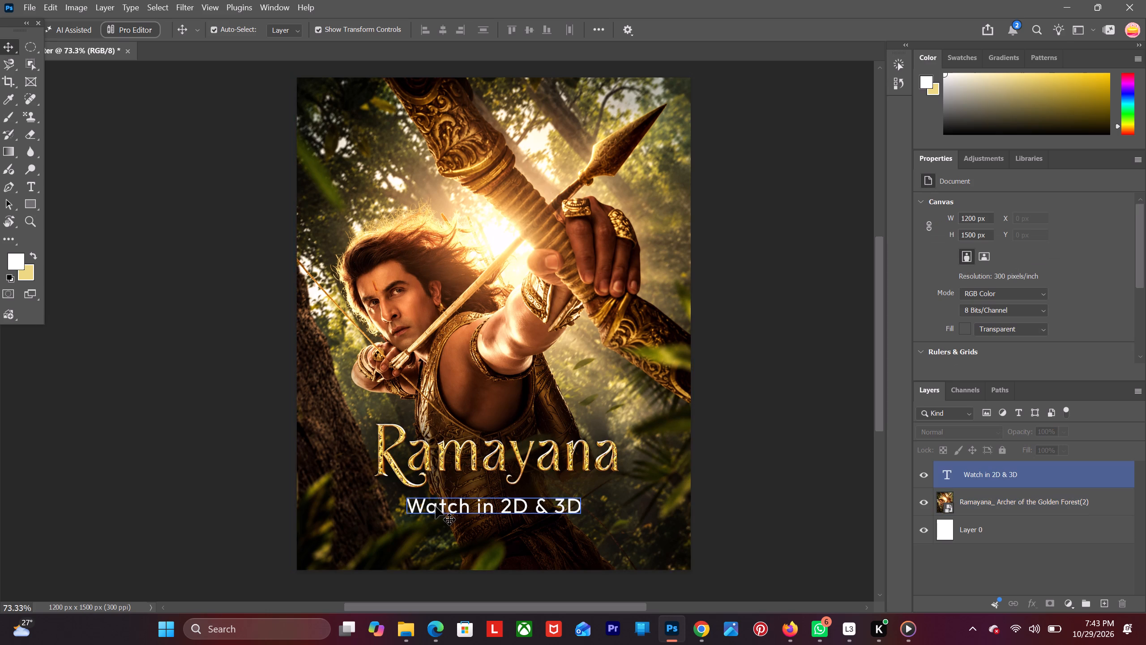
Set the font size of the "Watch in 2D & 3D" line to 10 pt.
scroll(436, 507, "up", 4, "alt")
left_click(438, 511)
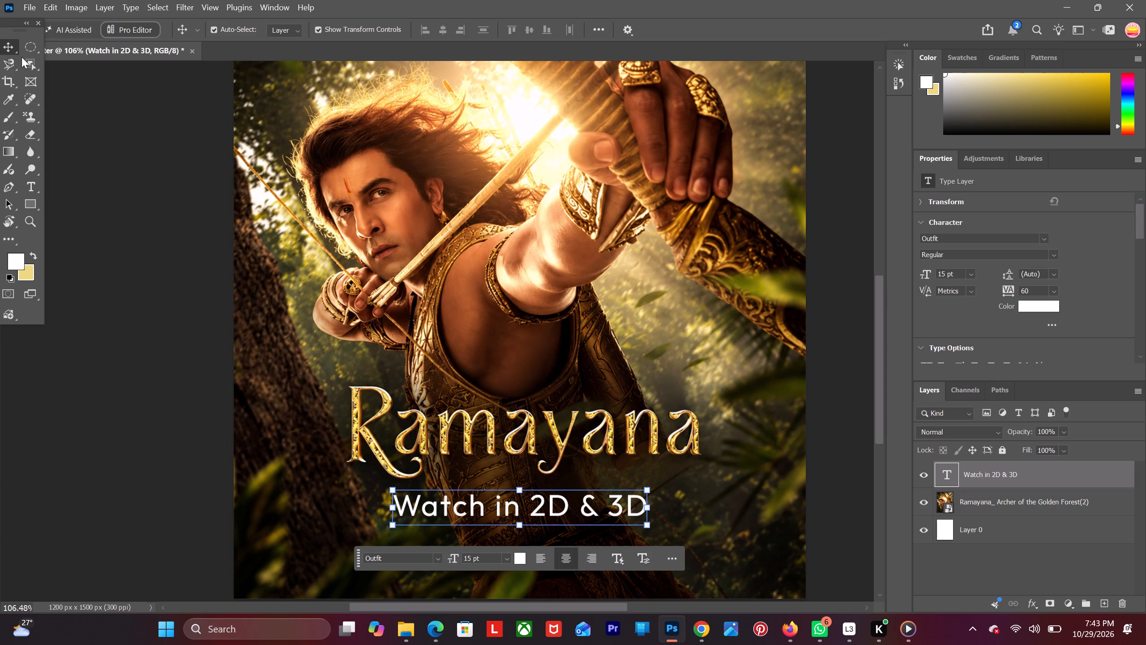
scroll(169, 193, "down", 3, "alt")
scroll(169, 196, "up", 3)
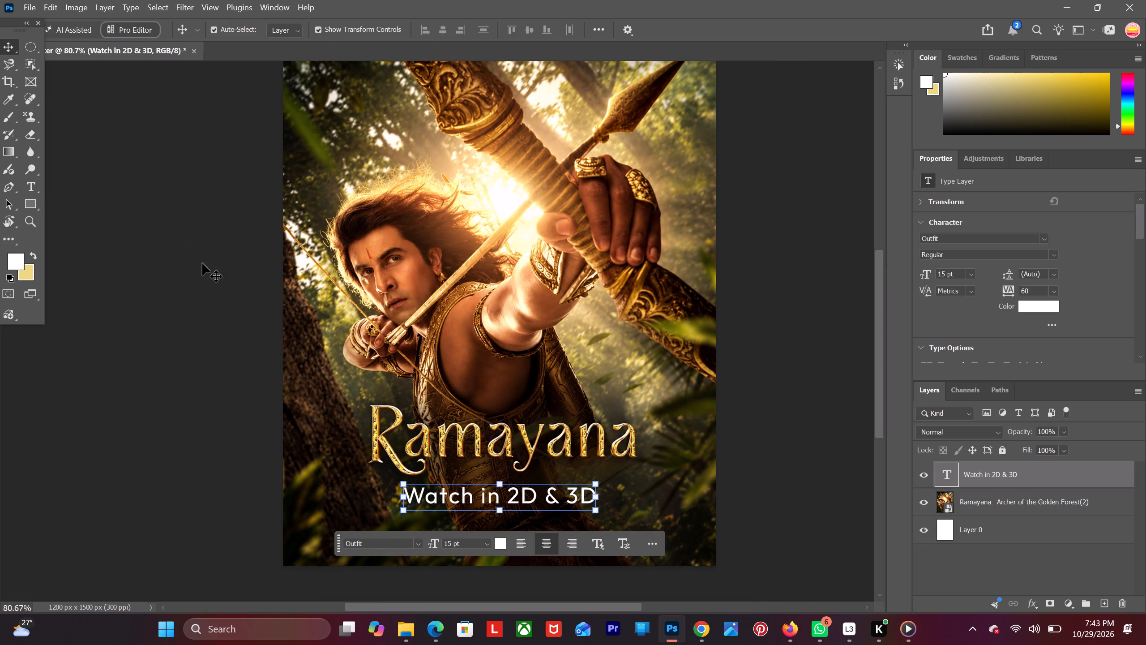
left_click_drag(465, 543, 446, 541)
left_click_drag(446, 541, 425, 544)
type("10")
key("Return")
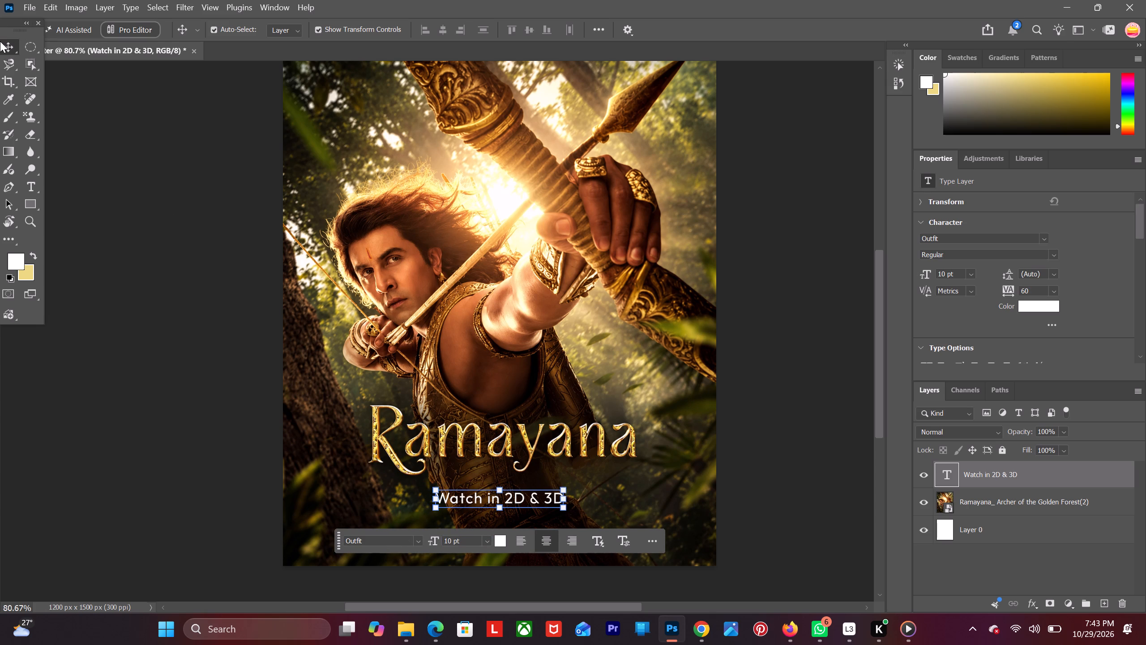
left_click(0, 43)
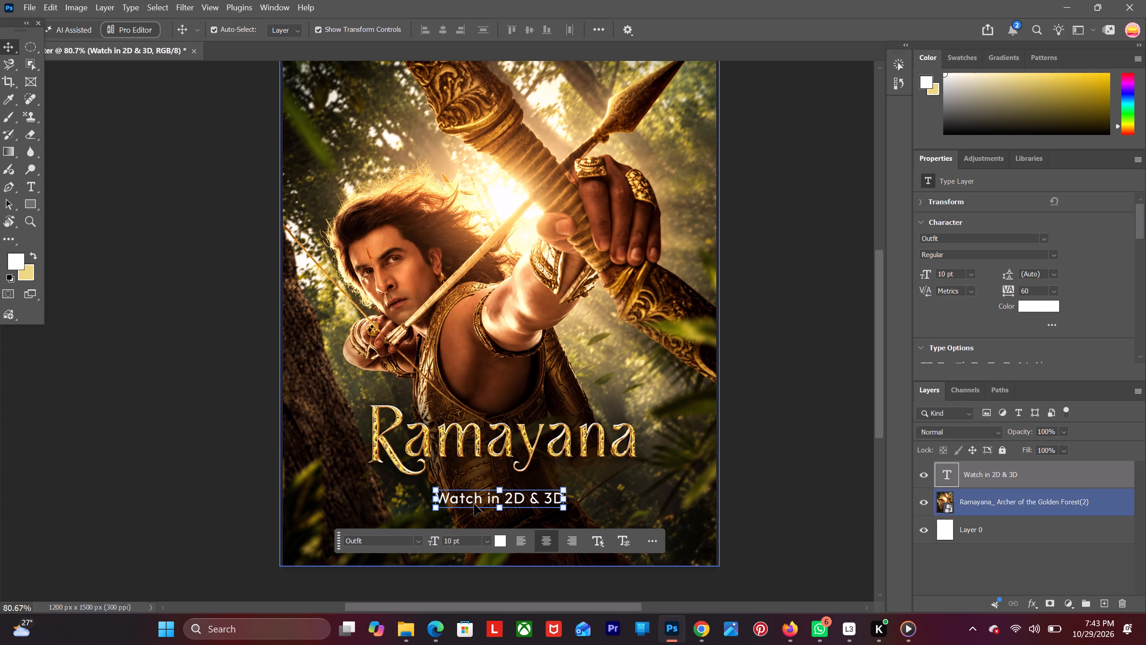
Move the "Watch in 2D & 3D" line slightly up, closer to the Ramayana title, keeping it horizontally centred on the canvas.
left_click_drag(473, 502, 471, 492)
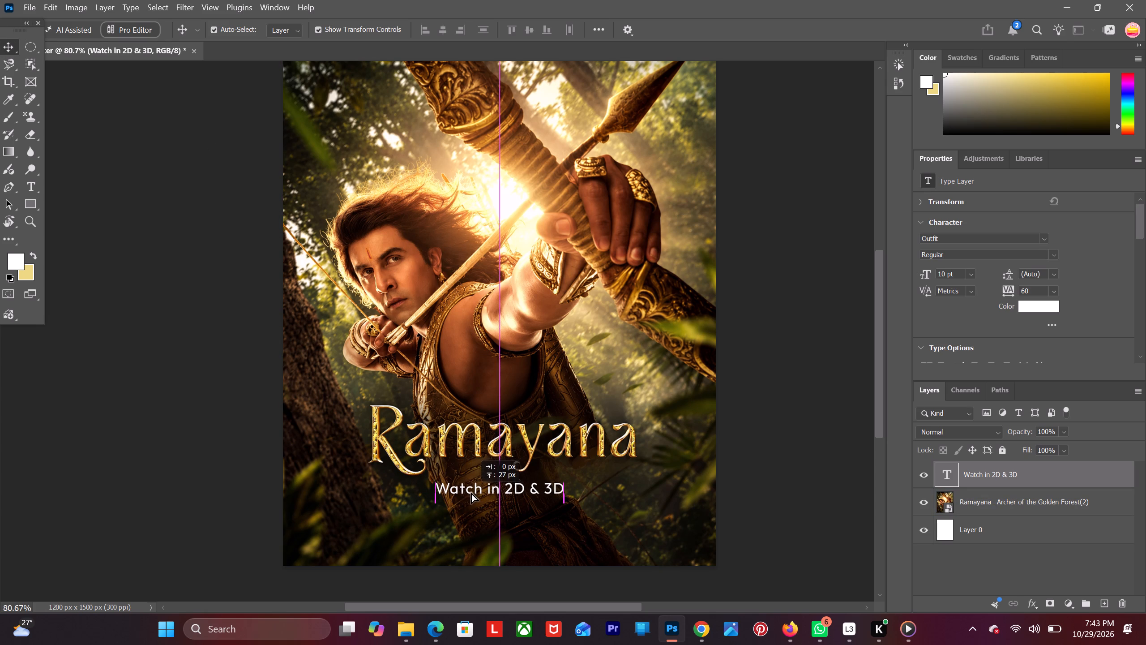
left_click_drag(471, 492, 472, 493)
left_click(131, 378)
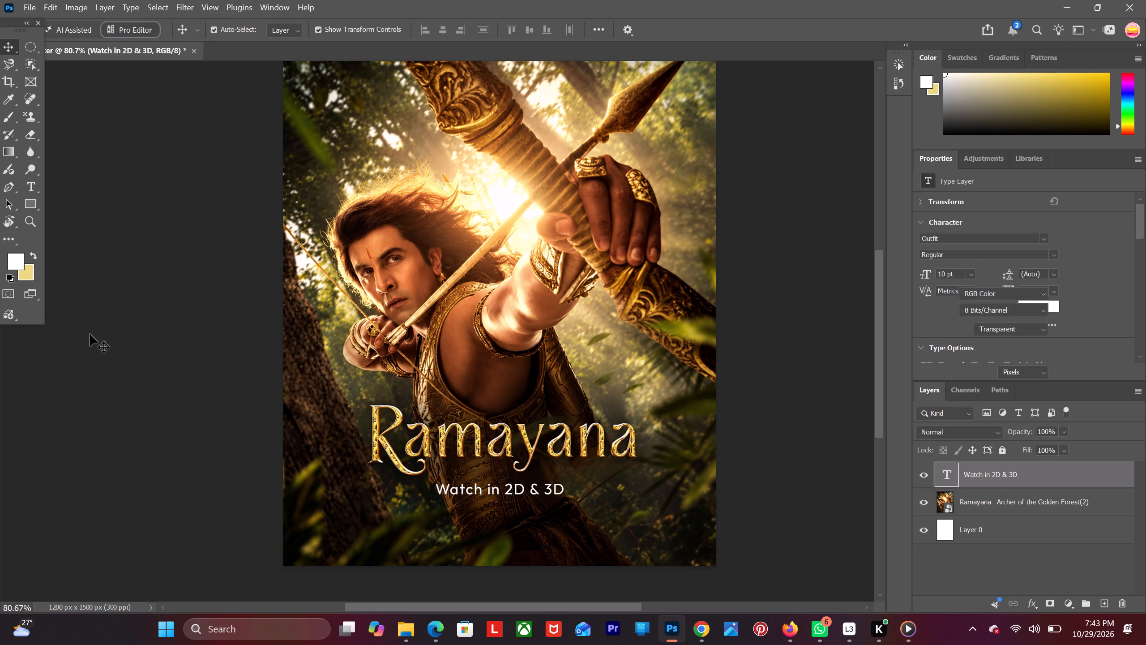
left_click(457, 491)
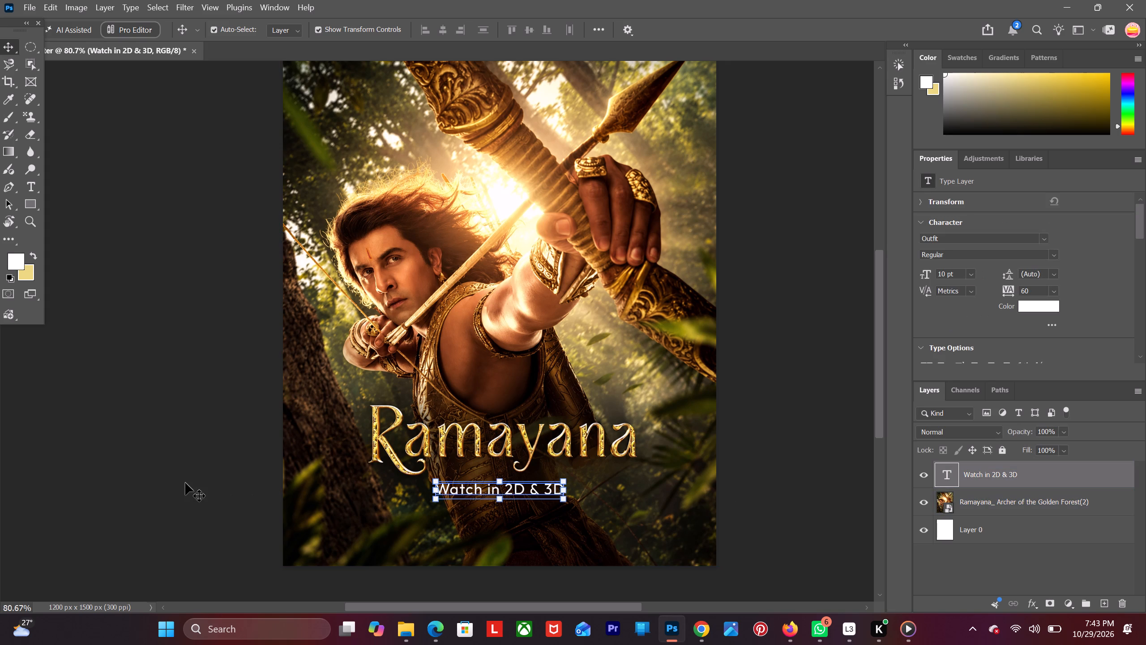
left_click(170, 451)
Set the font size of the "Watch in 2D & 3D" line to 12 pt and check it against the whole poster.
scroll(470, 492, "up", 6, "alt")
left_click(474, 494)
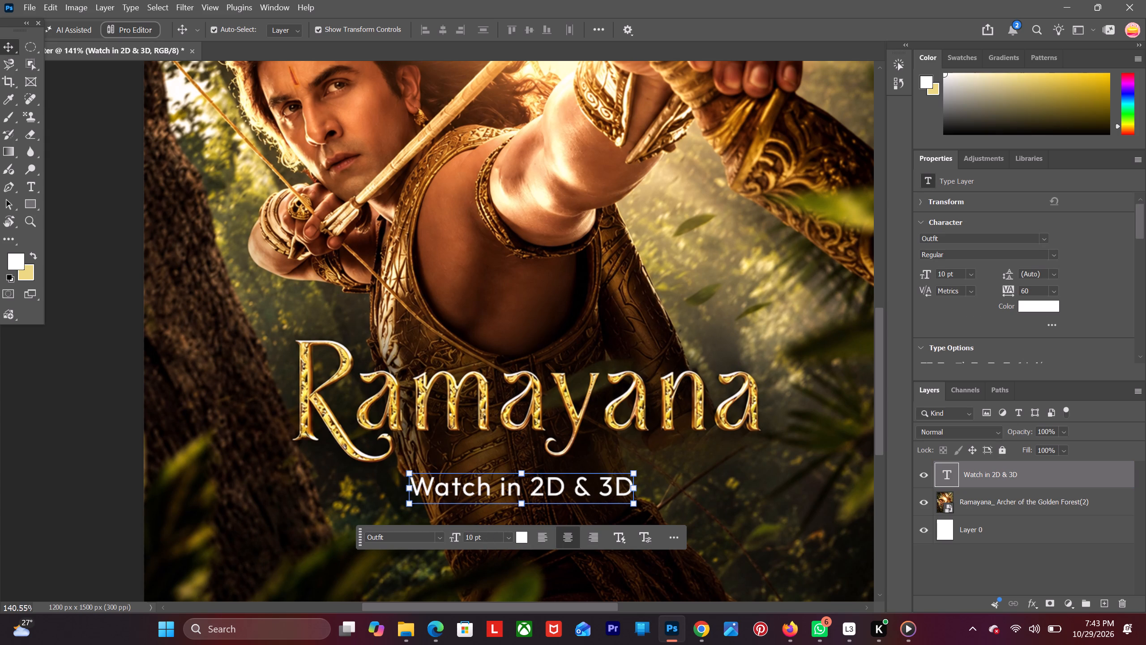
left_click_drag(483, 537, 456, 534)
type("12")
key("Return")
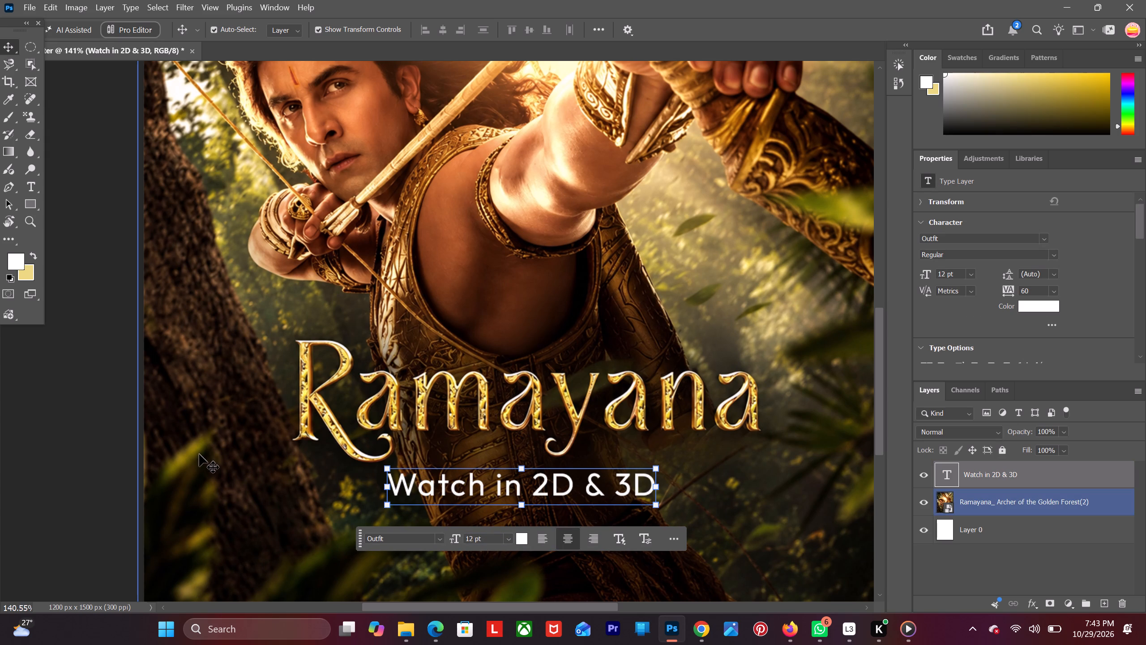
left_click(199, 454)
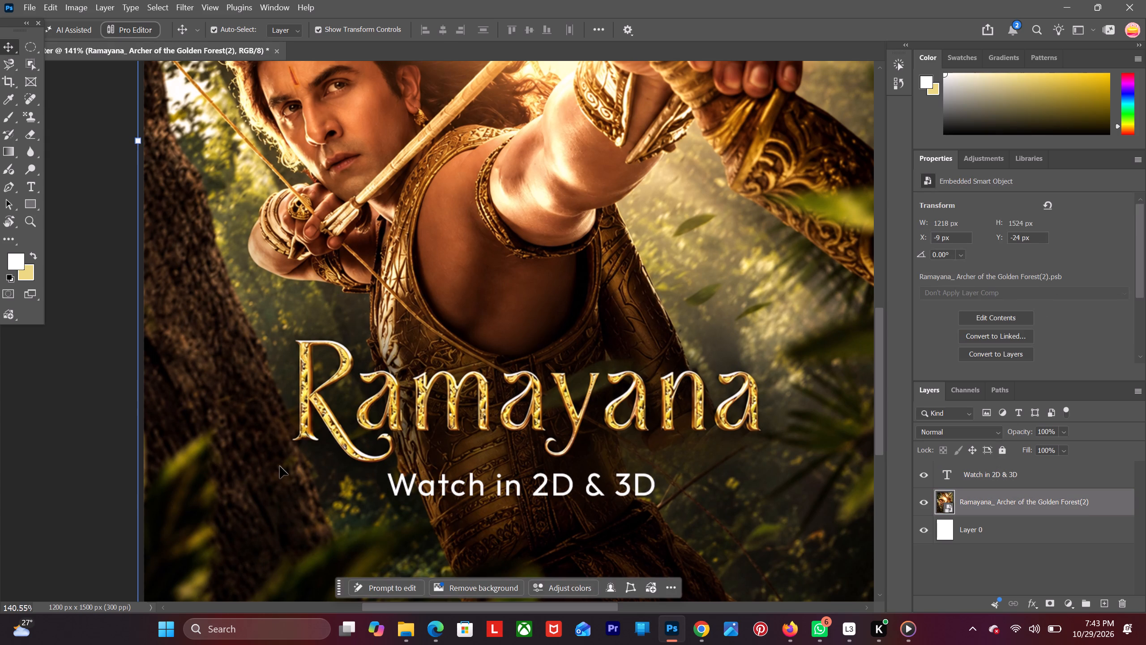
scroll(280, 466, "down", 10, "alt")
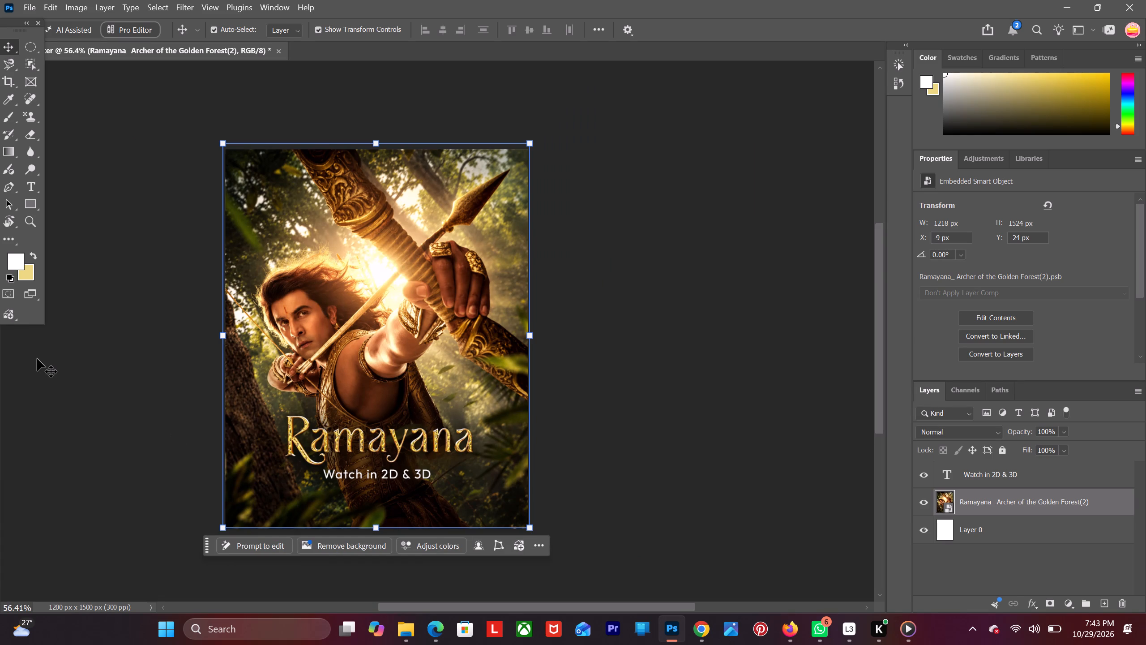
left_click(60, 359)
scroll(62, 359, "down", 3)
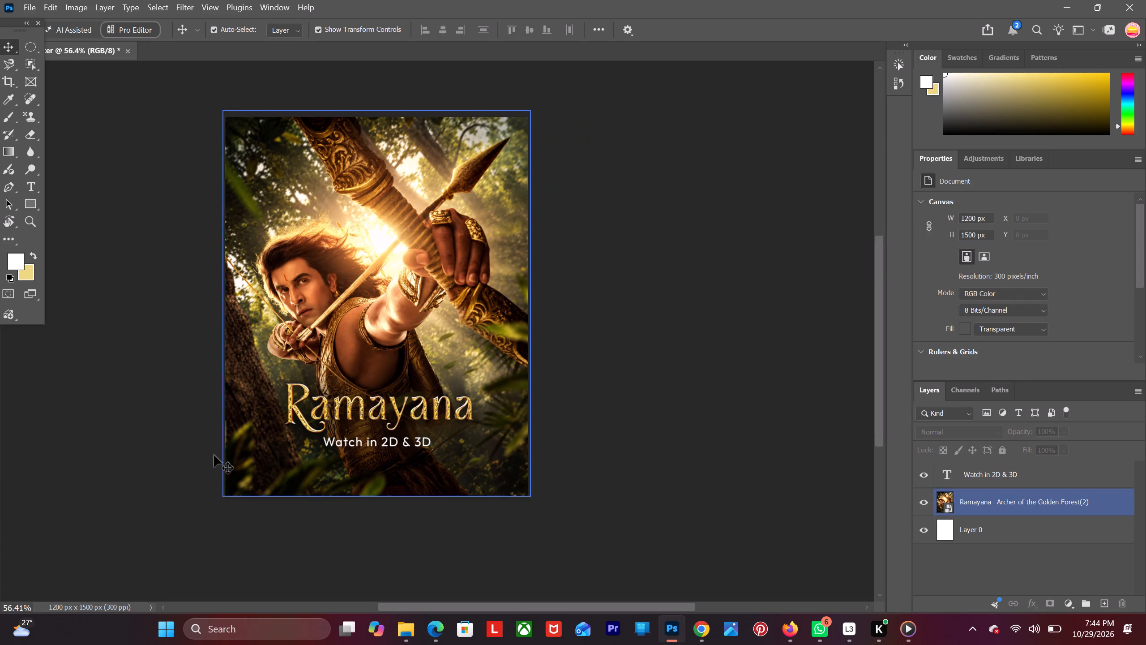
left_click(155, 456)
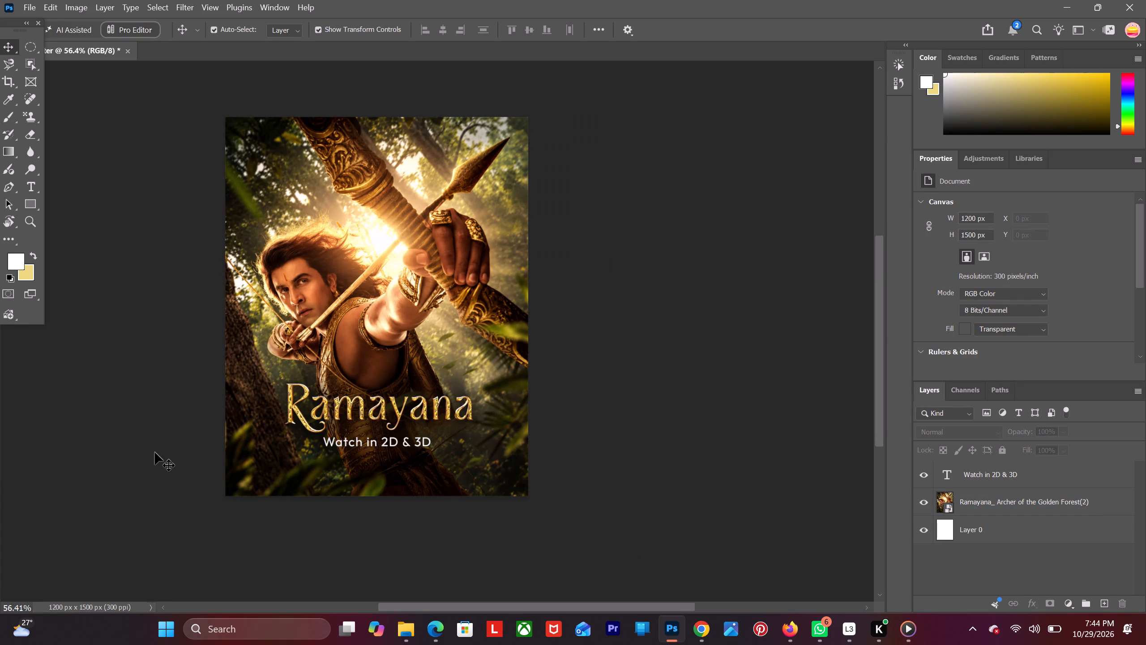
Move the "Watch in 2D & 3D" line to sit under the right-hand part of the Ramayana title.
left_click_drag(356, 442, 360, 442)
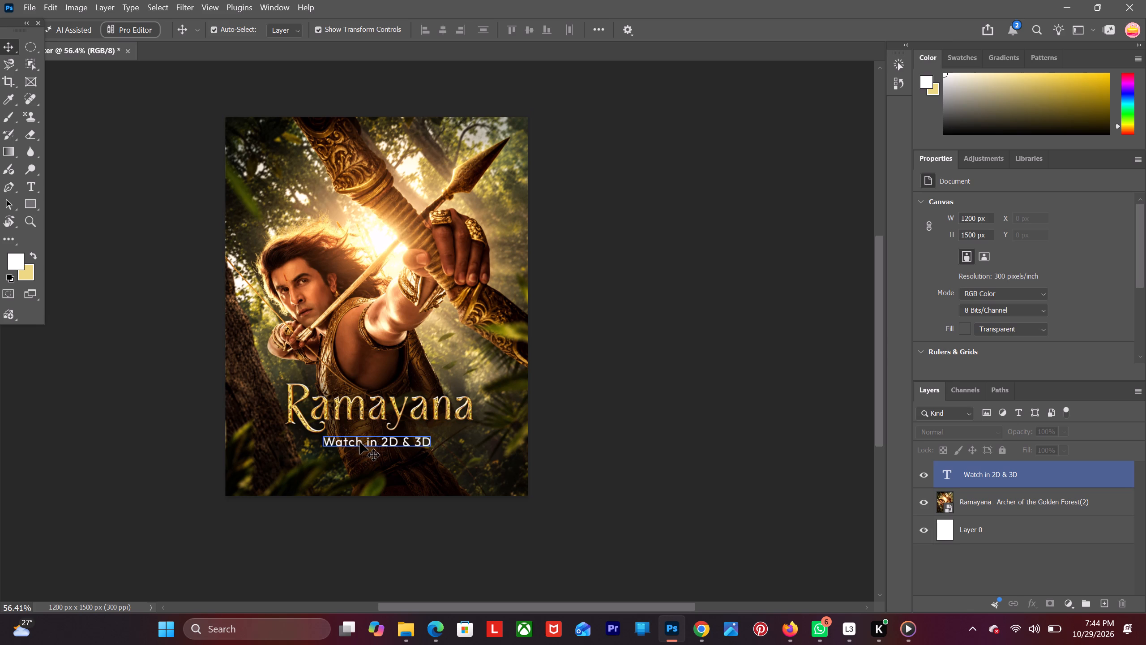
left_click_drag(360, 442, 393, 439)
left_click(91, 379)
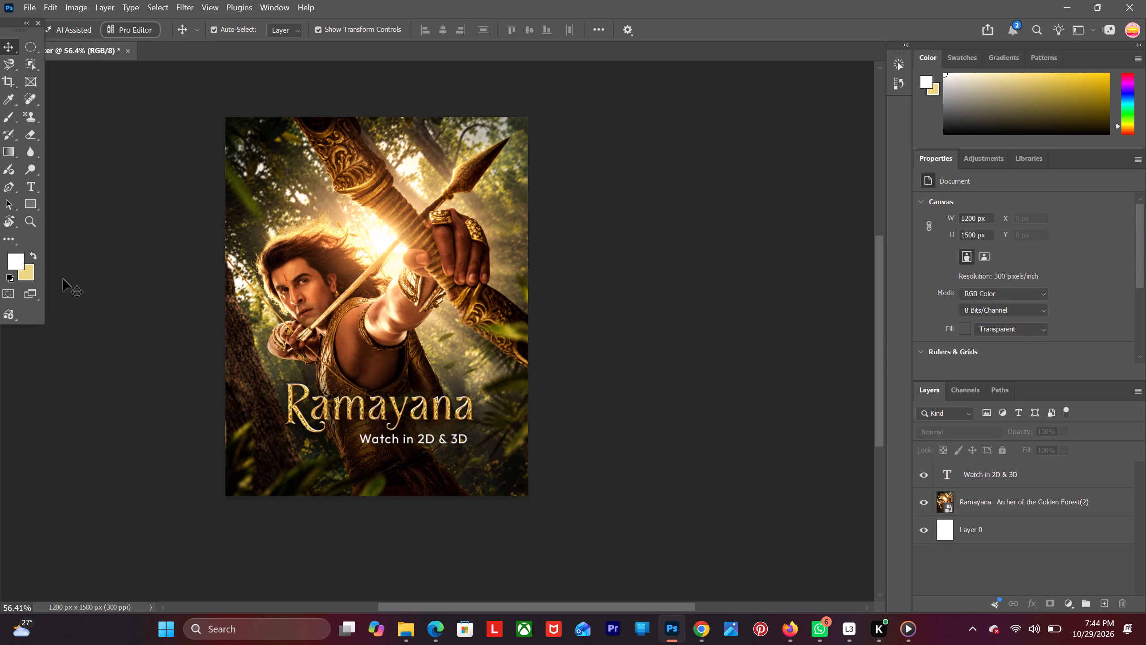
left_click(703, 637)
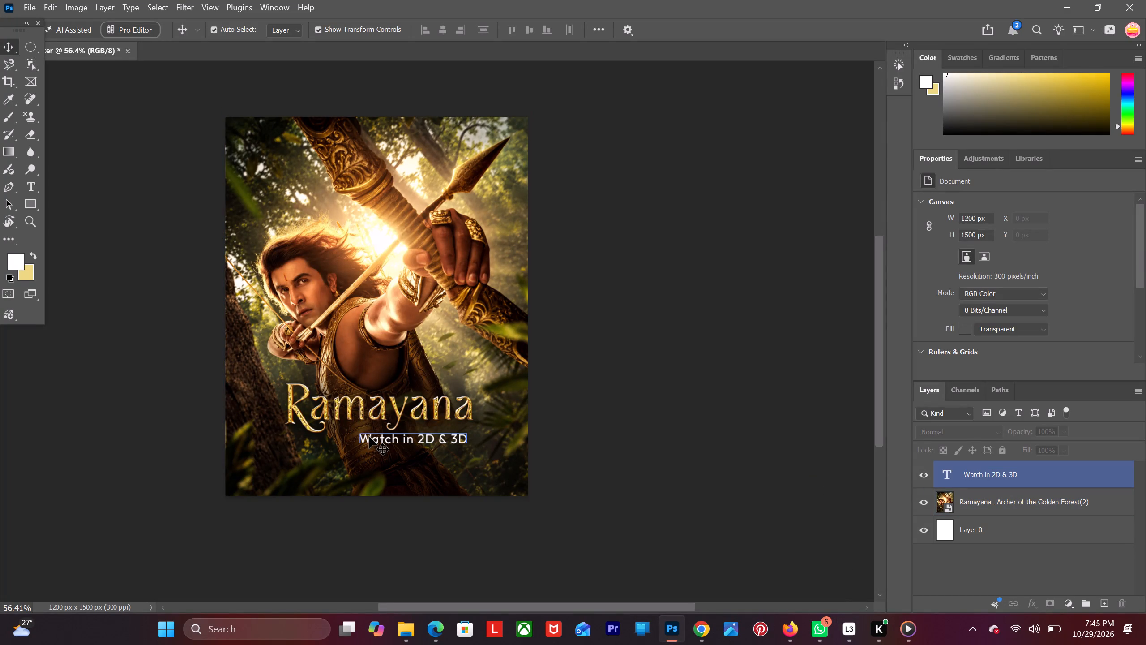
Nudge the "Watch in 2D & 3D" line about 19 px right and 8 px up, aligning its right edge with the Ramayana title's end.
scroll(369, 436, "up", 8, "alt")
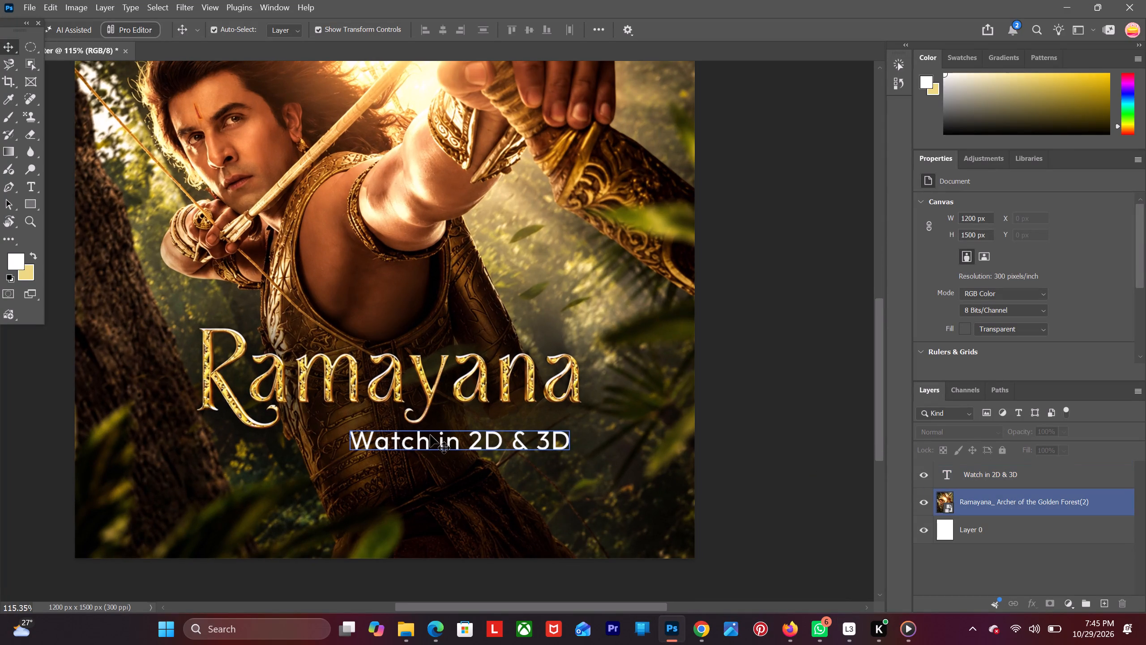
left_click_drag(430, 435, 452, 436)
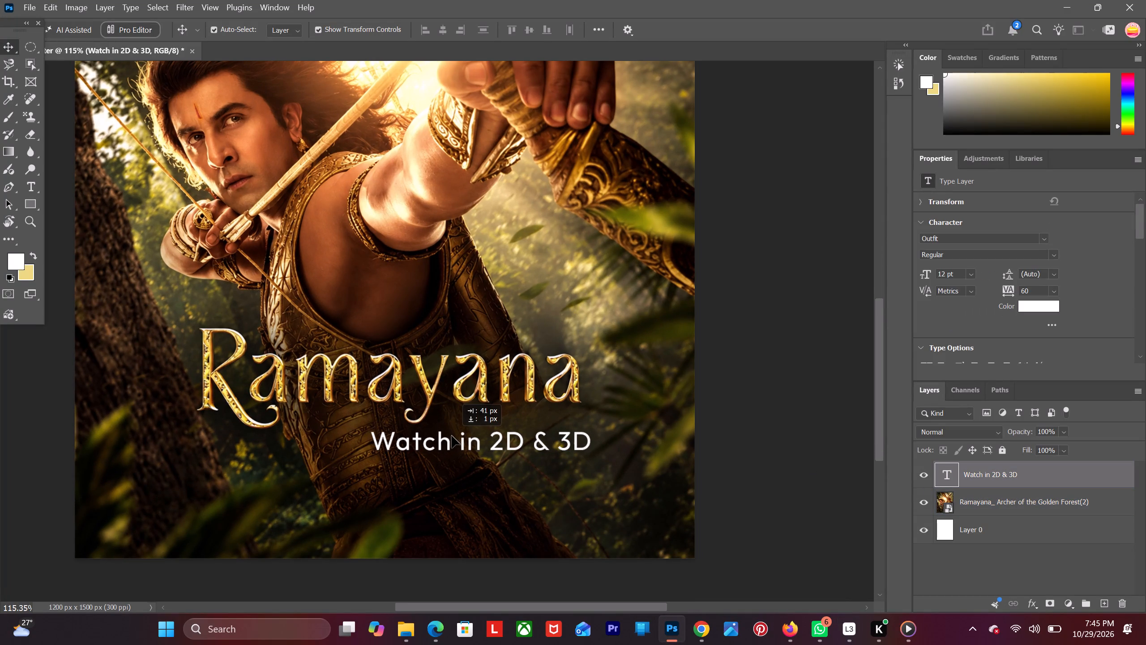
left_click_drag(452, 436, 440, 431)
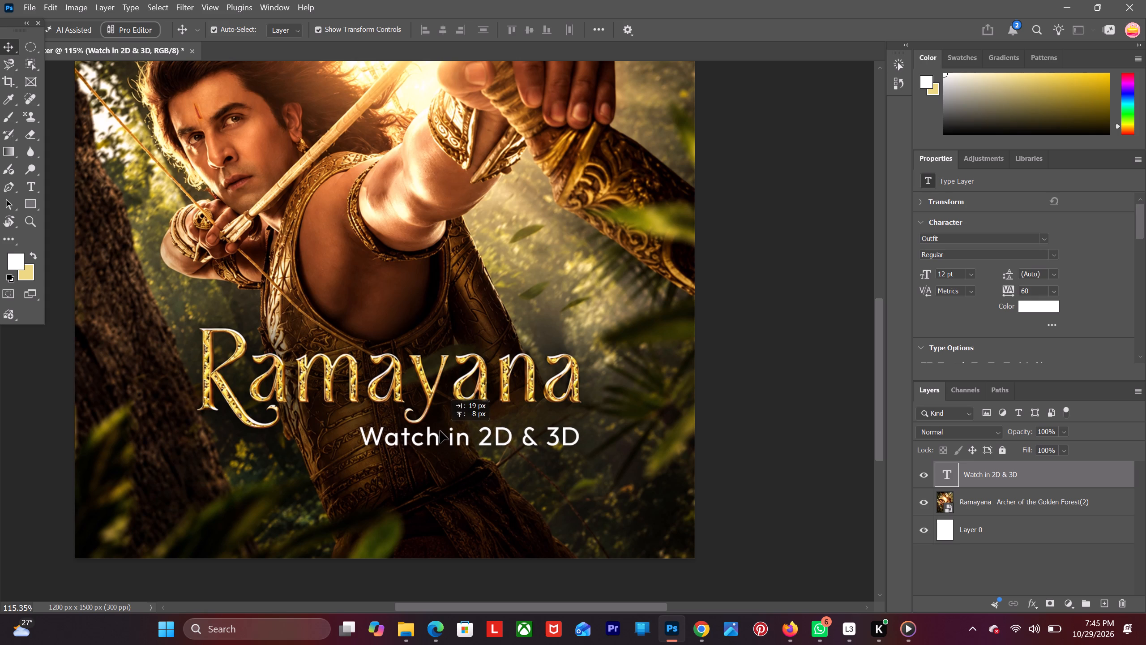
left_click_drag(440, 431, 439, 431)
scroll(439, 431, "down", 6, "alt")
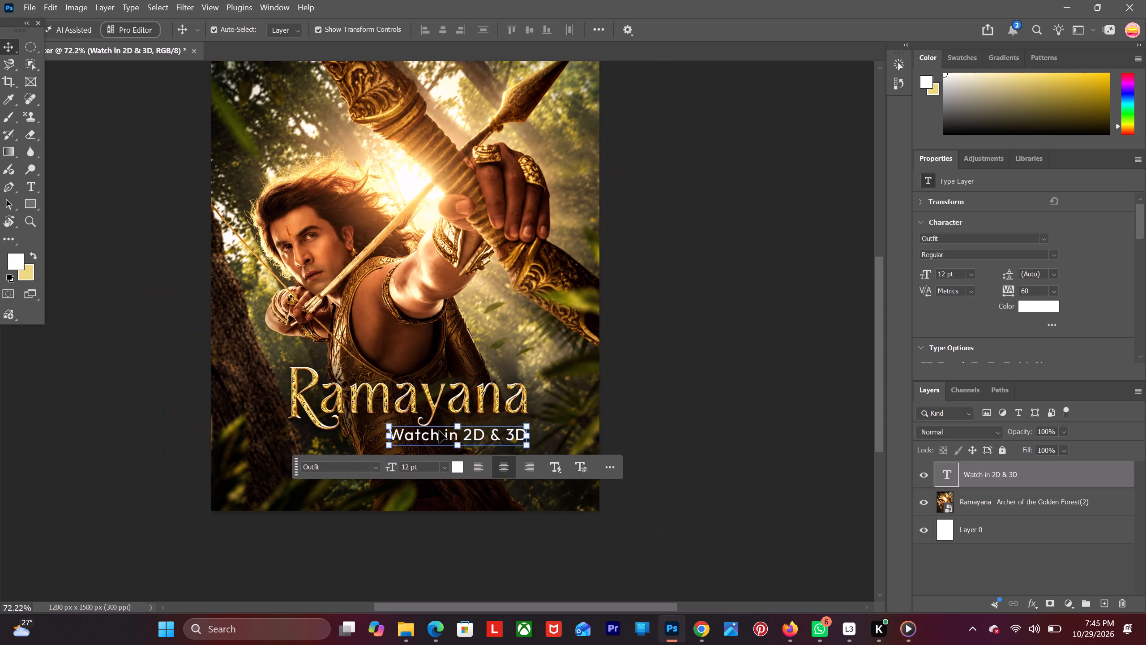
left_click(124, 400)
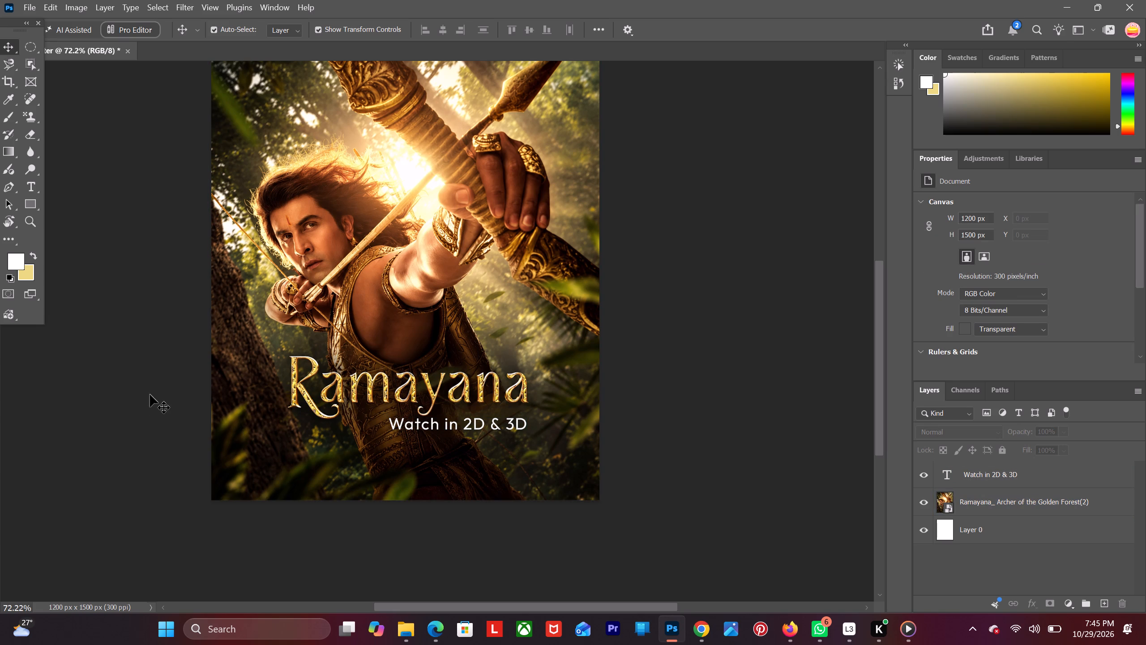
Select the "Watch in 2D & 3D" text layer below the title.
scroll(154, 353, "up", 4)
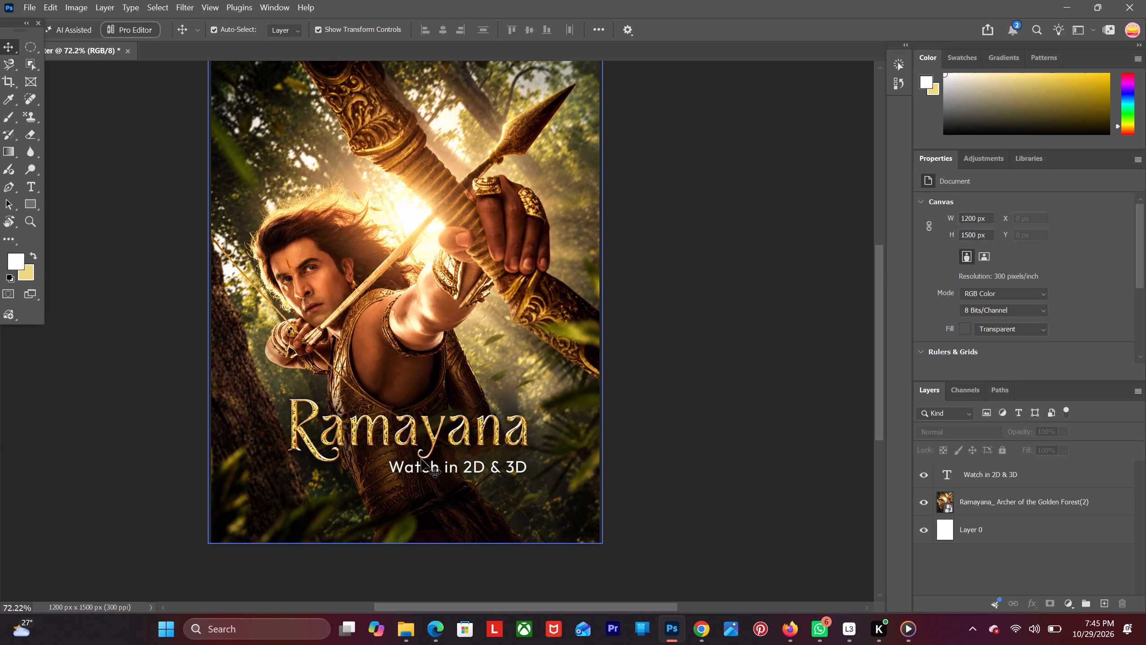
left_click(420, 462)
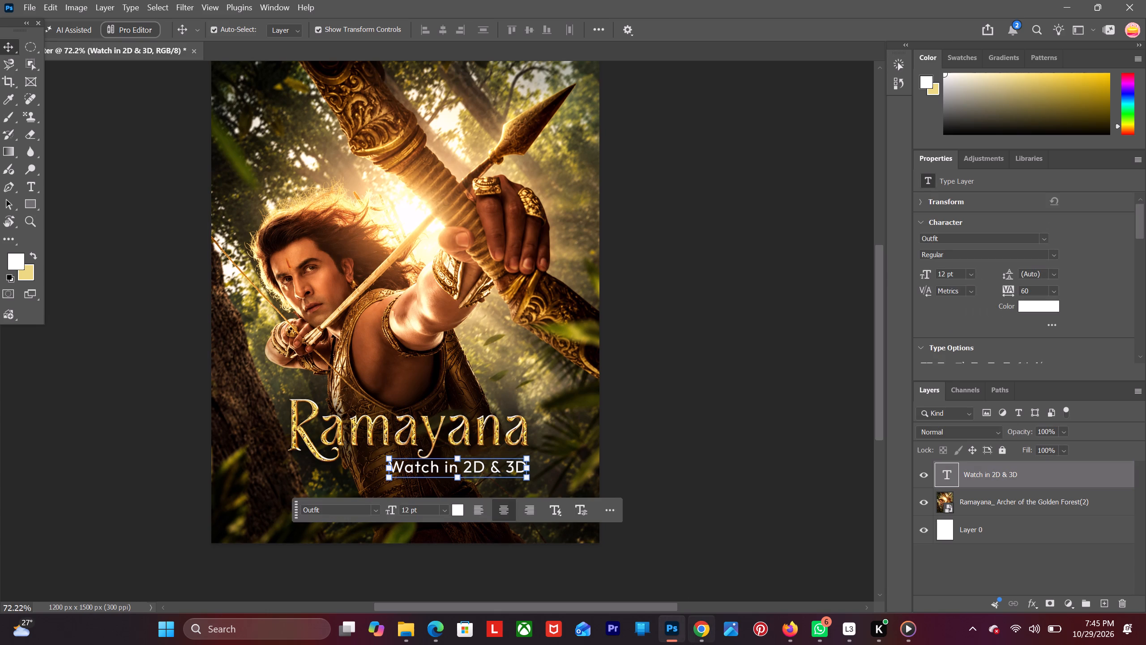
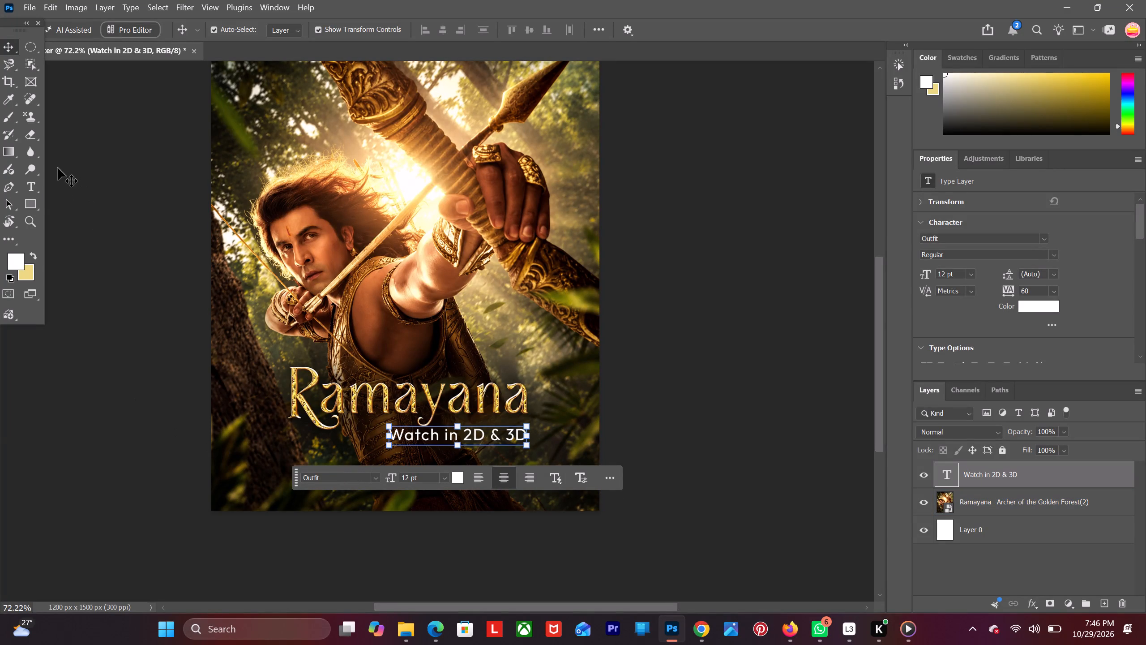
Paste "Watch in 2D & 3D" as a second text line and place it near the poster's bottom edge, roughly centred horizontally.
left_click(25, 183)
left_click(265, 463)
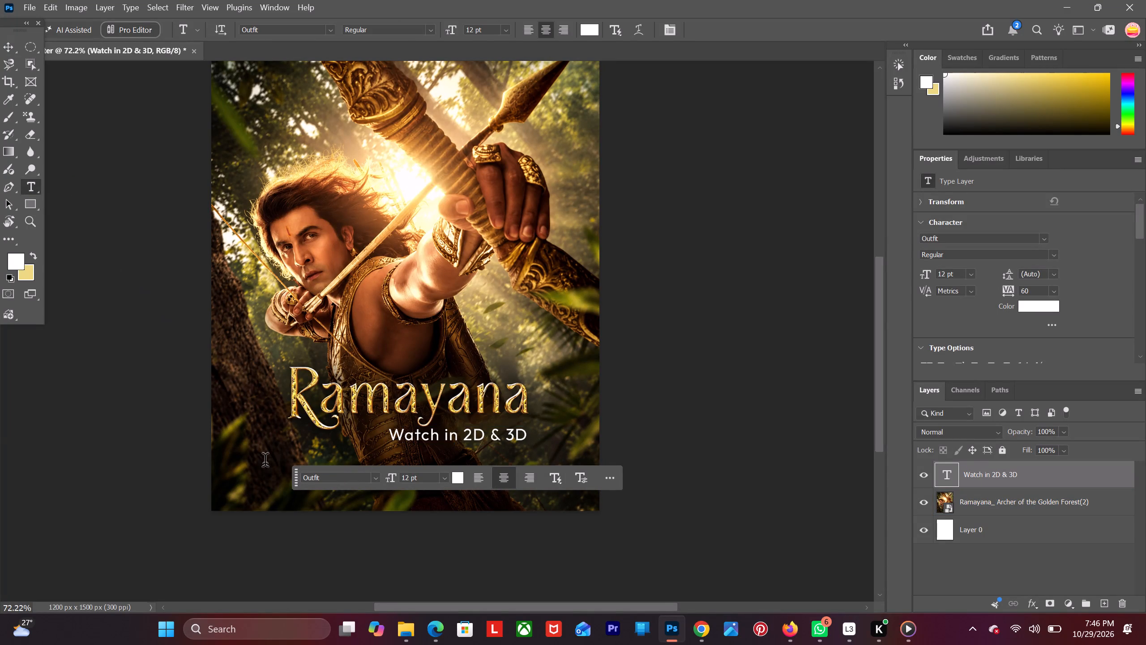
key("ctrl+v")
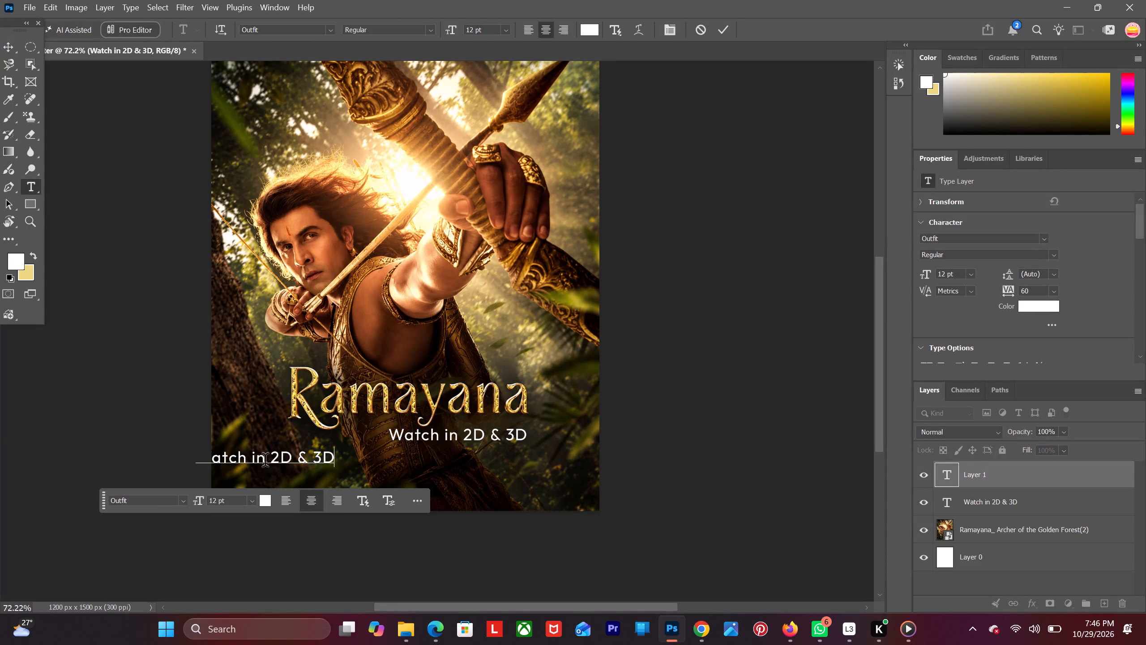
left_click(5, 41)
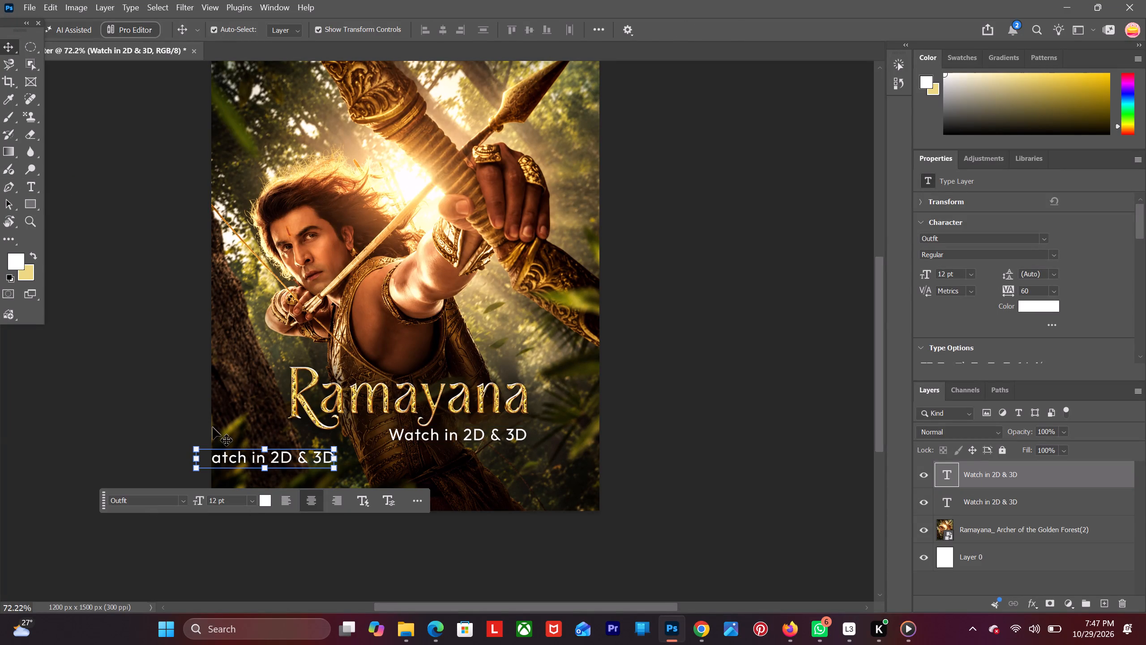
left_click_drag(227, 457, 354, 468)
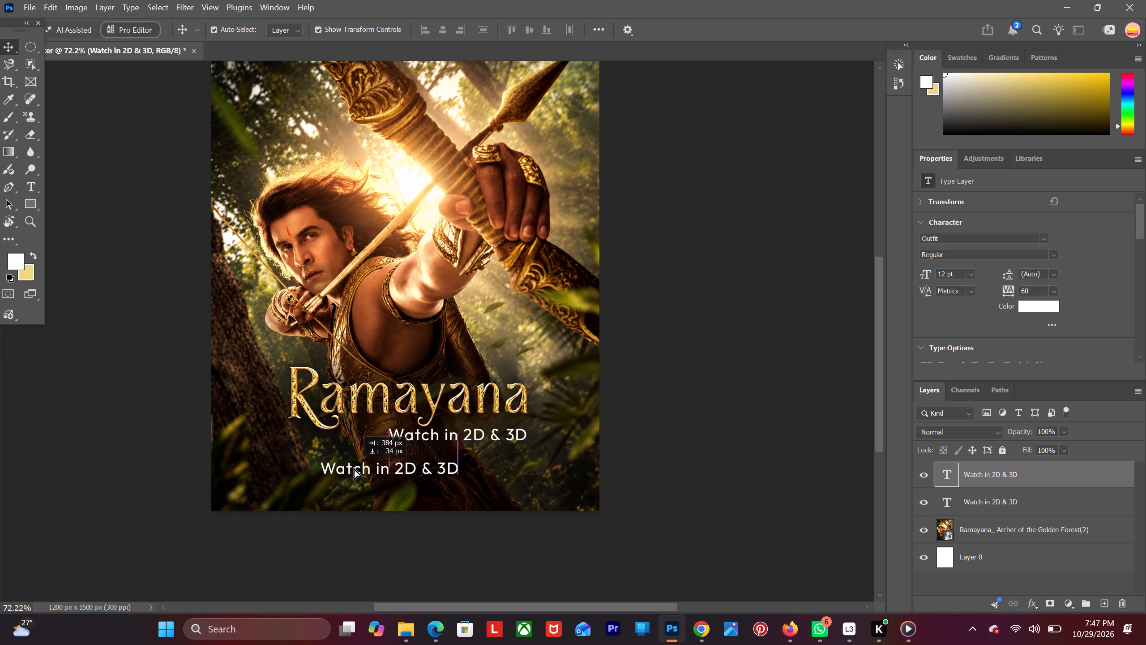
left_click_drag(354, 468, 361, 475)
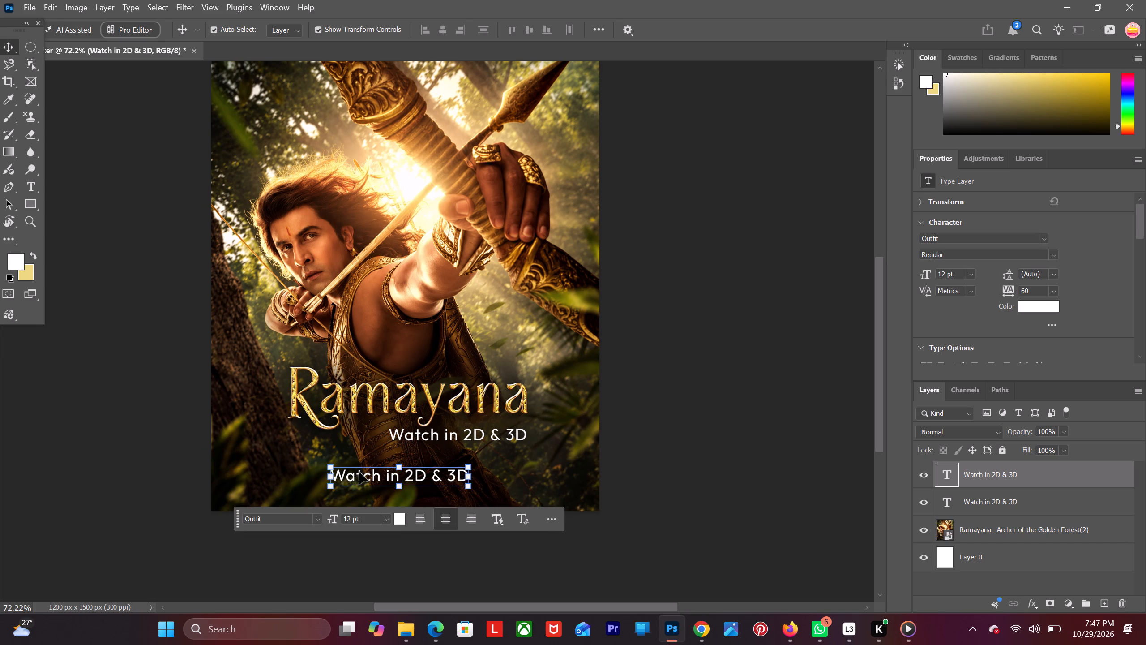
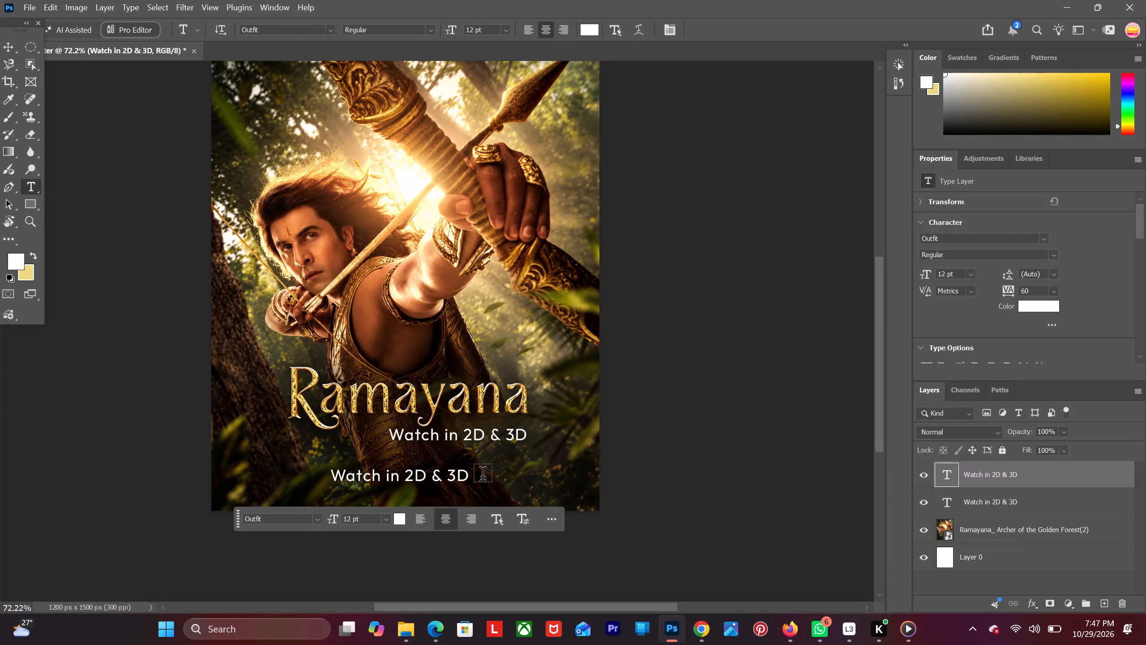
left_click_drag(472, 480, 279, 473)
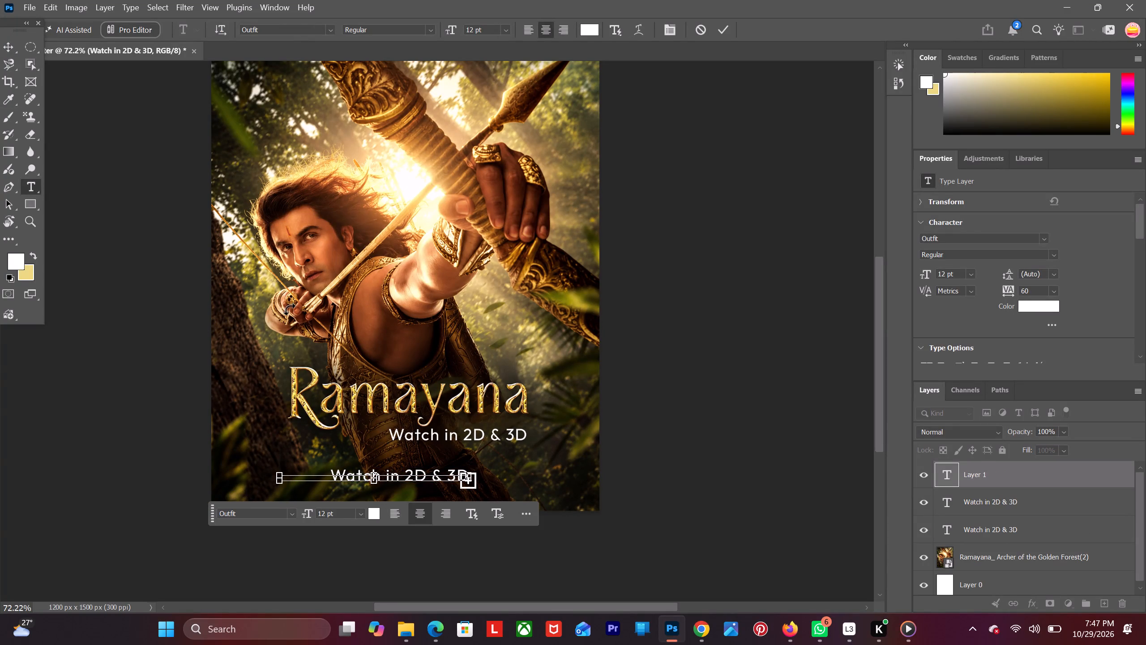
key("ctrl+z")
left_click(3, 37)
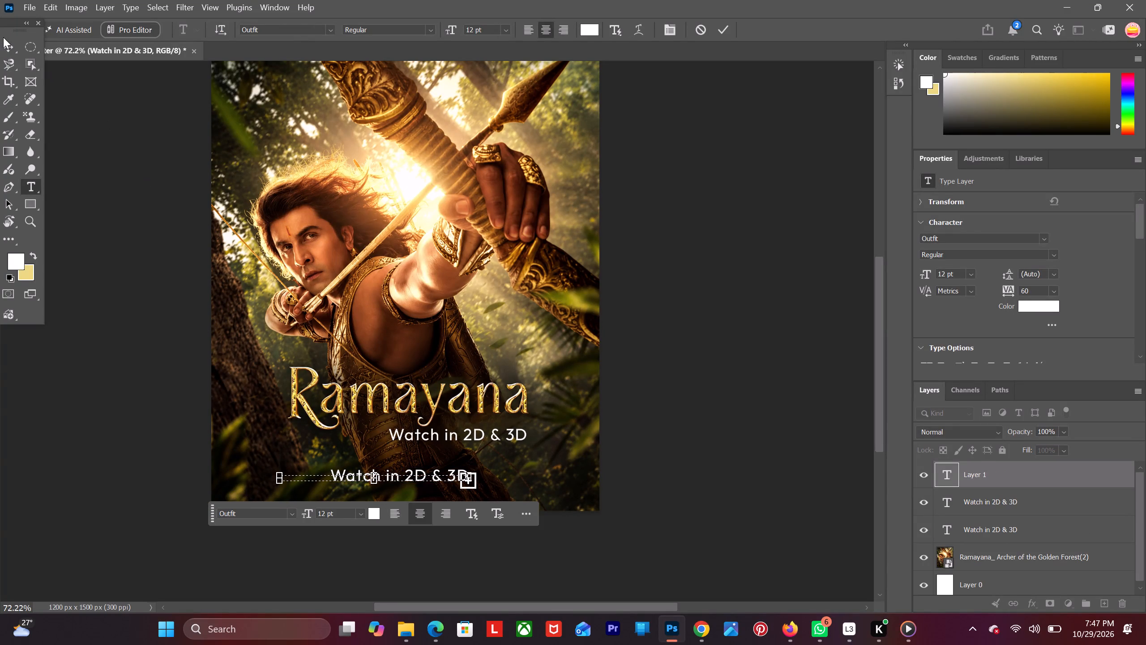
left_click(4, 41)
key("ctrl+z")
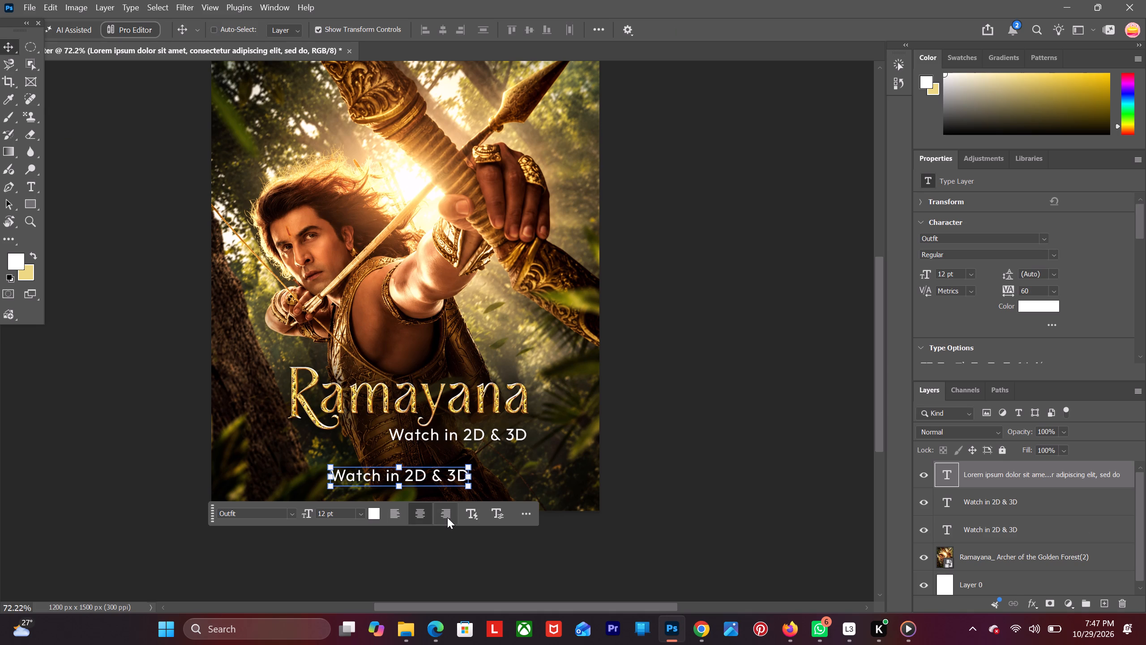
Replace the bottom text line with "4th Floor, PVR - Pebble Downtown" and move it slightly closer to the poster's bottom edge.
left_click(33, 189)
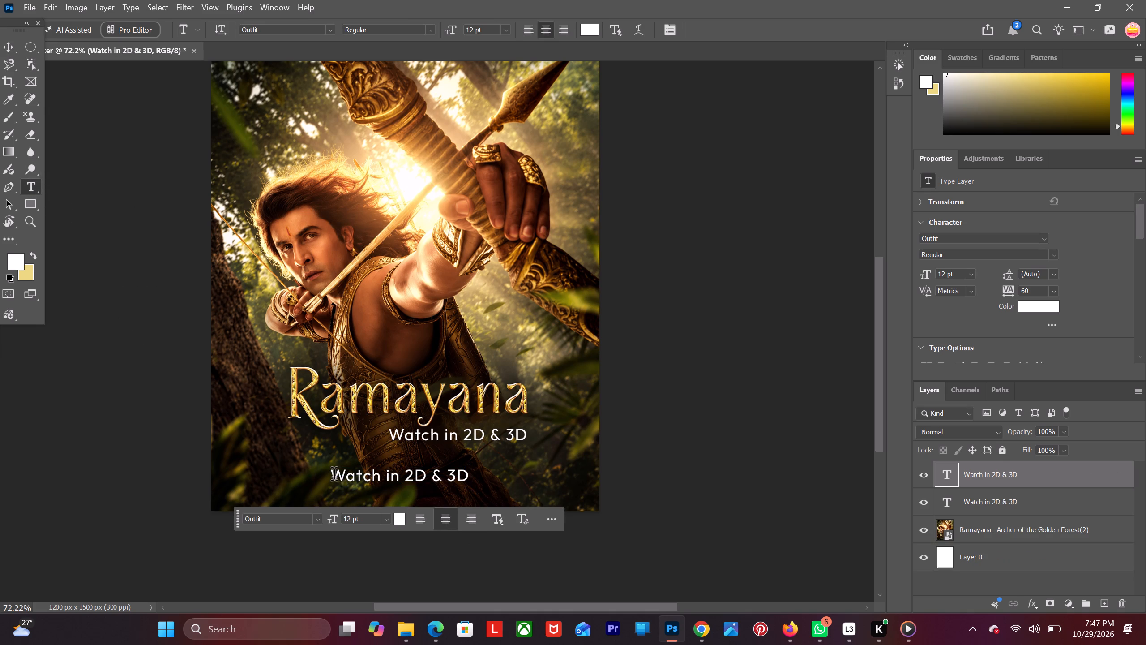
left_click_drag(334, 477, 508, 493)
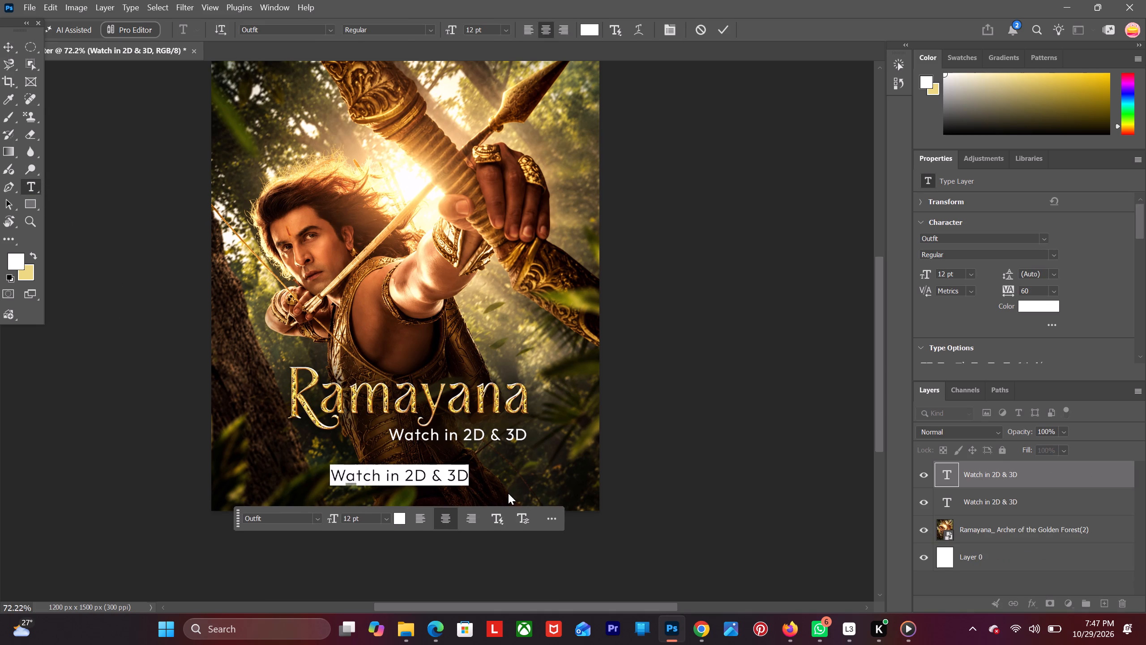
key("ctrl+v")
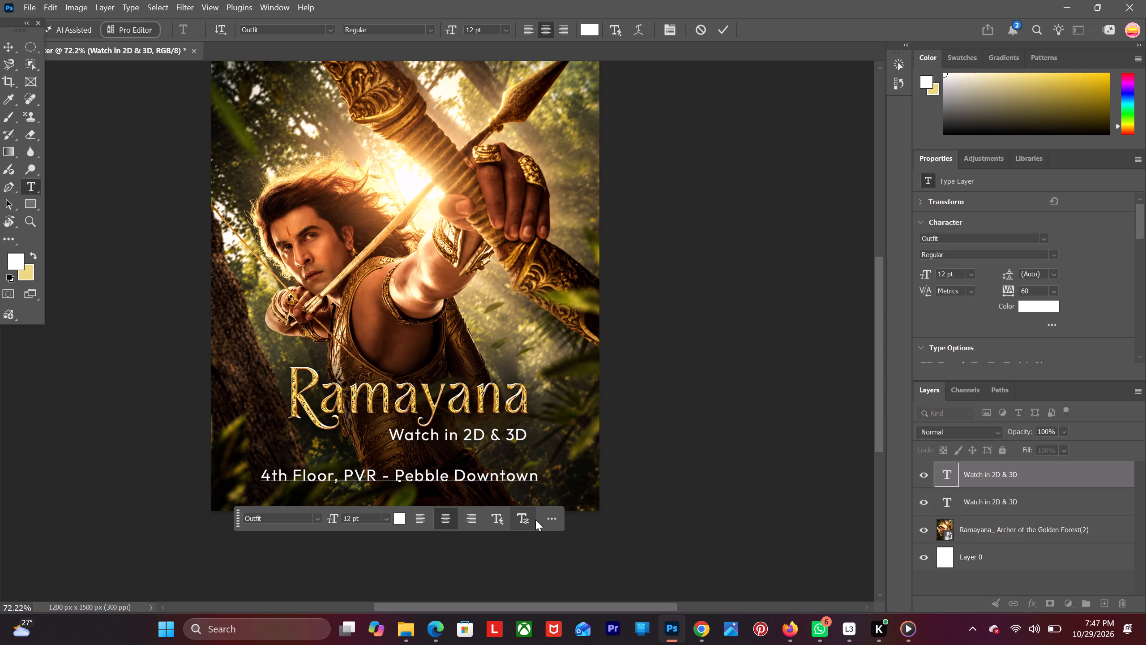
left_click(7, 38)
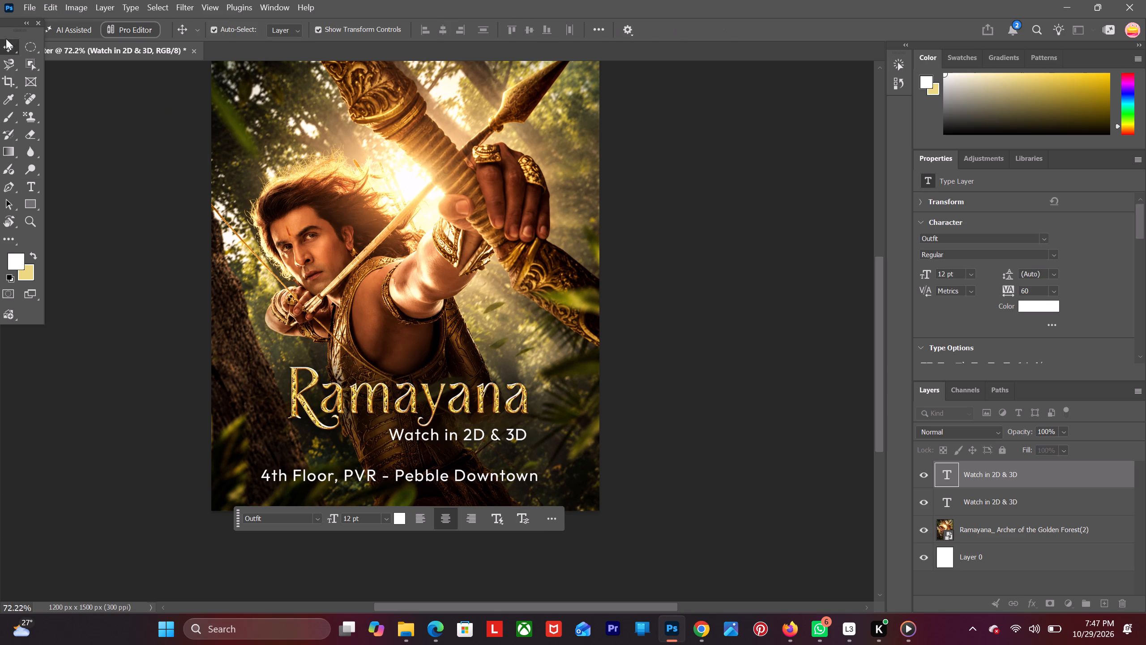
left_click_drag(354, 475, 354, 486)
Look through the recent files in File Explorer's Downloads folder, then return to Photoshop and select the "Watch in 2D & 3D" tagline.
left_click(435, 434)
double_click(435, 434)
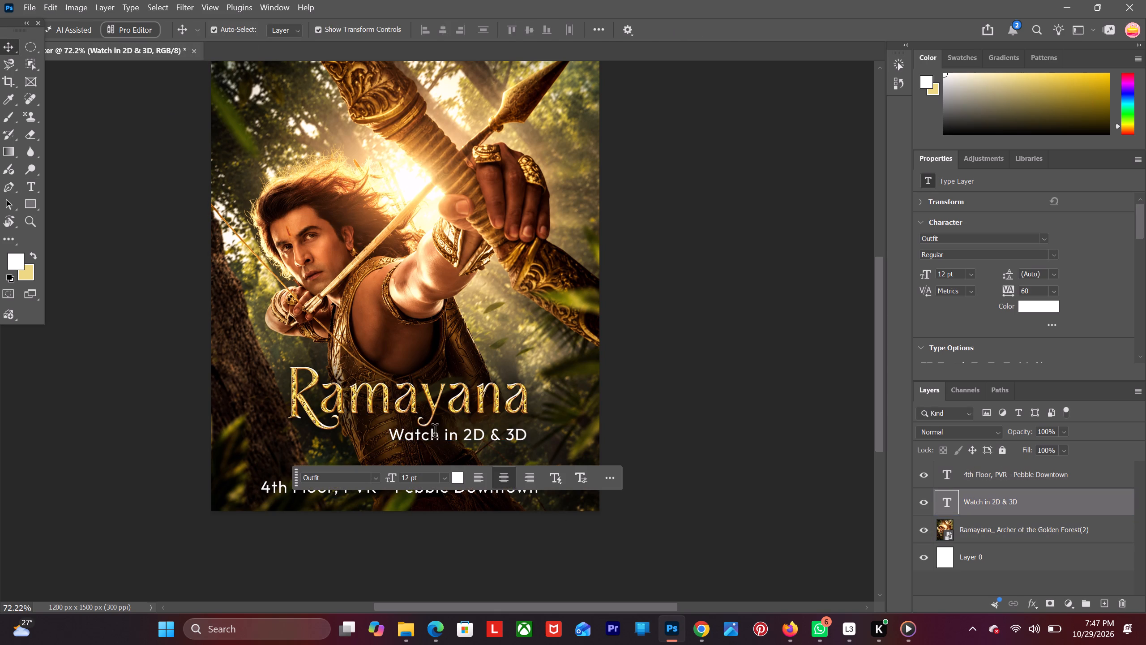
left_click(405, 635)
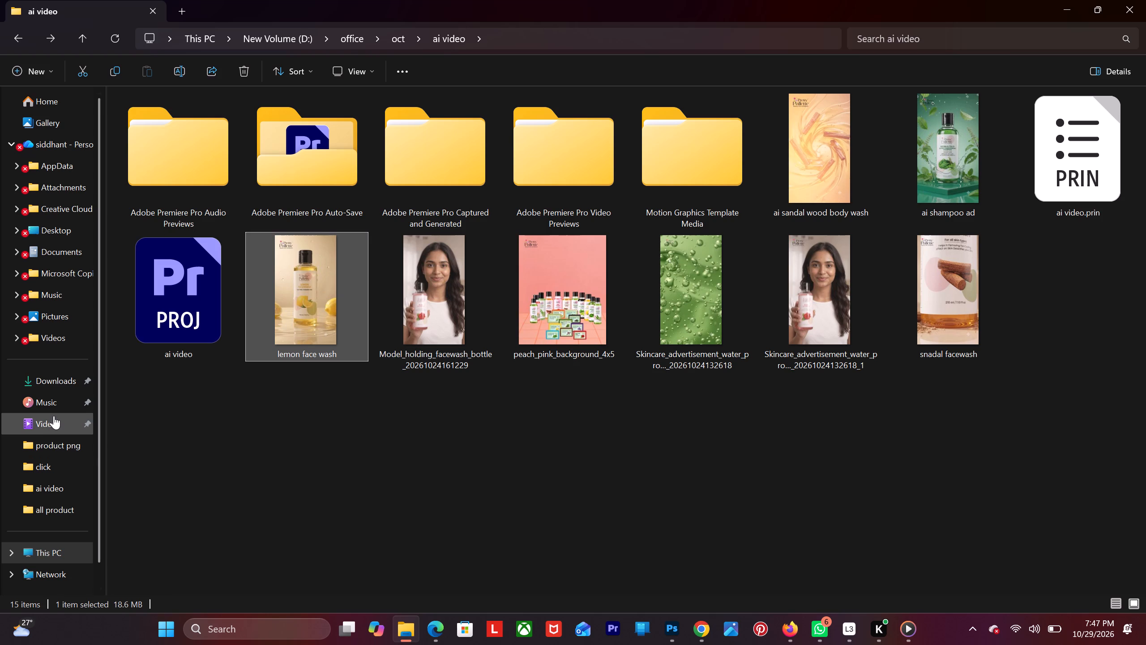
left_click(65, 380)
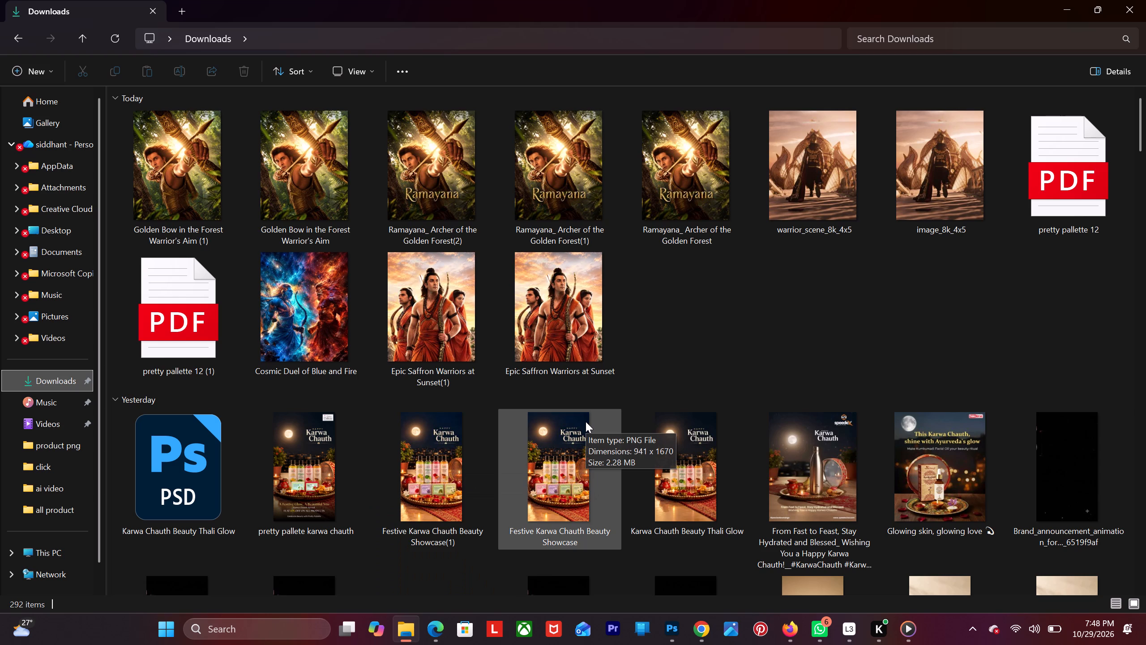
scroll(556, 415, "down", 4)
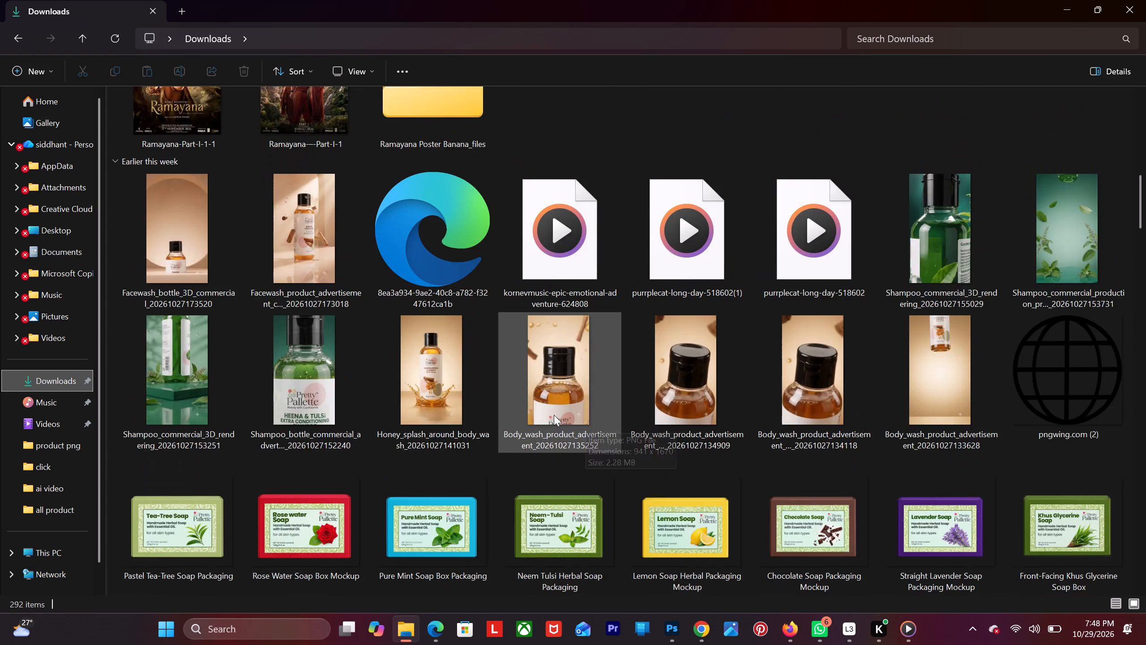
scroll(554, 415, "up", 13)
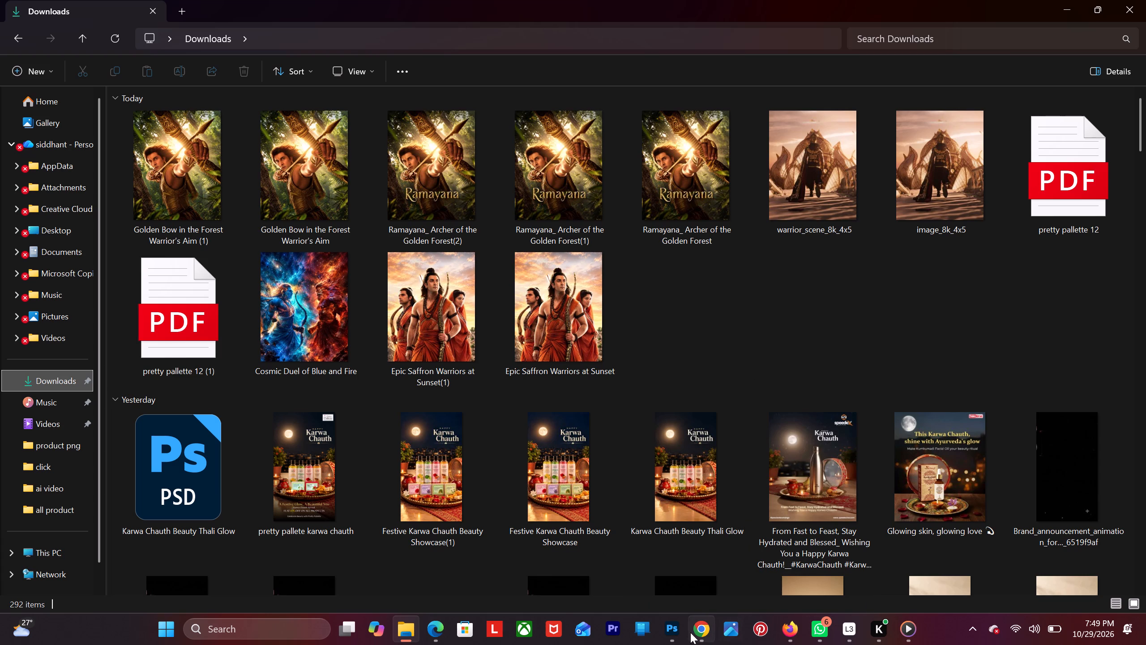
left_click(648, 585)
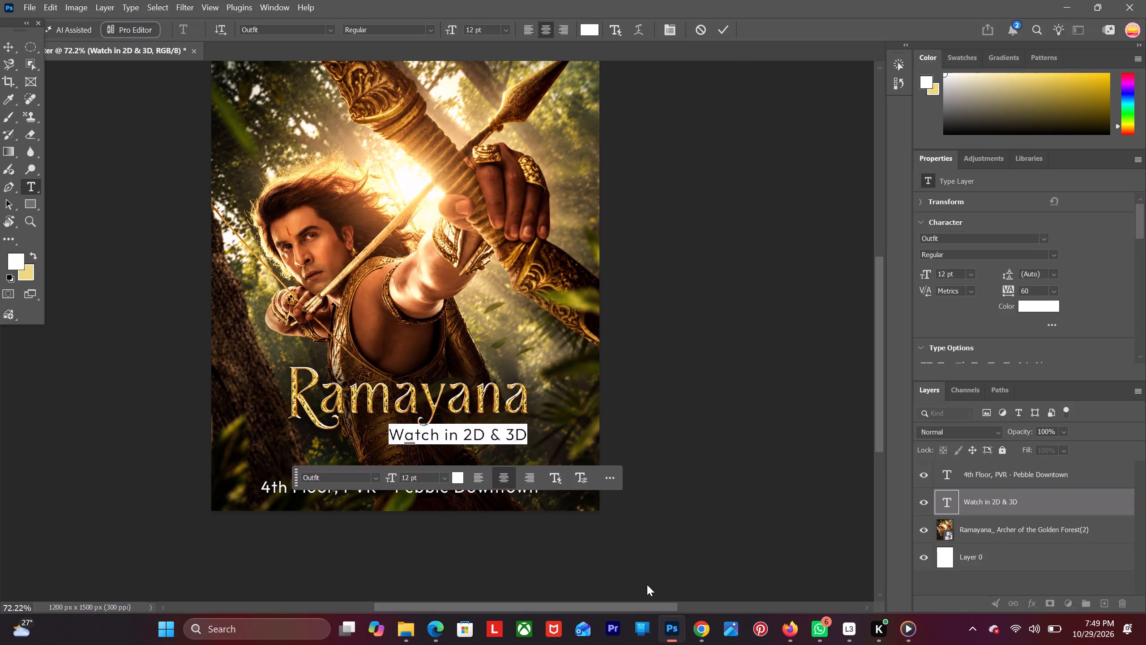
left_click(15, 46)
left_click(126, 163)
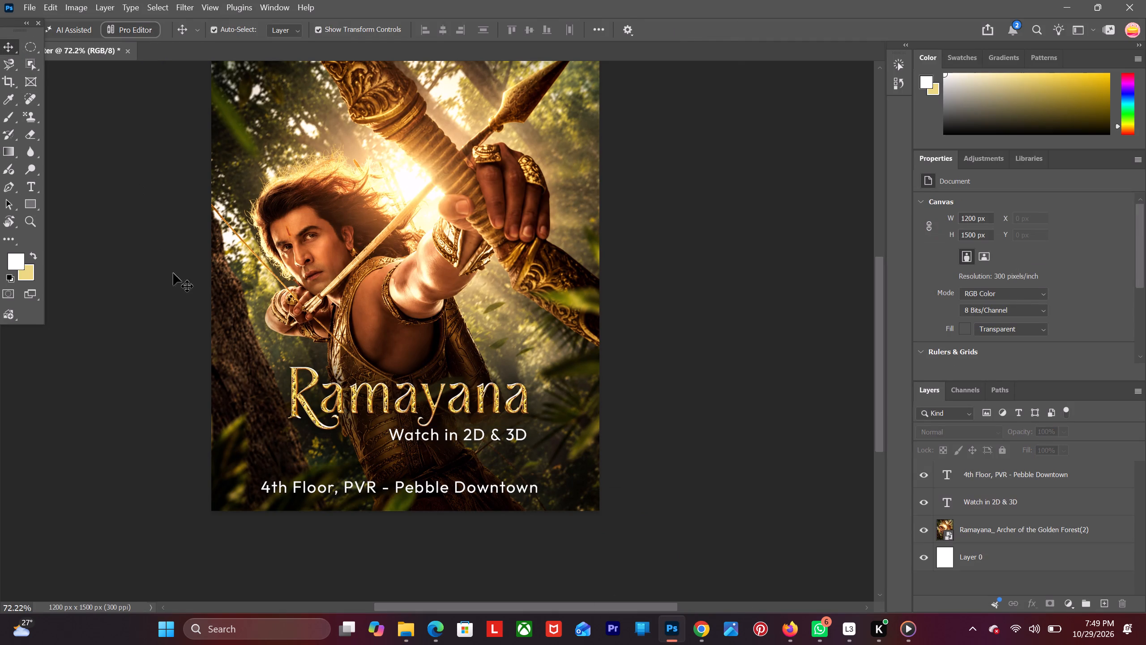
left_click(420, 432)
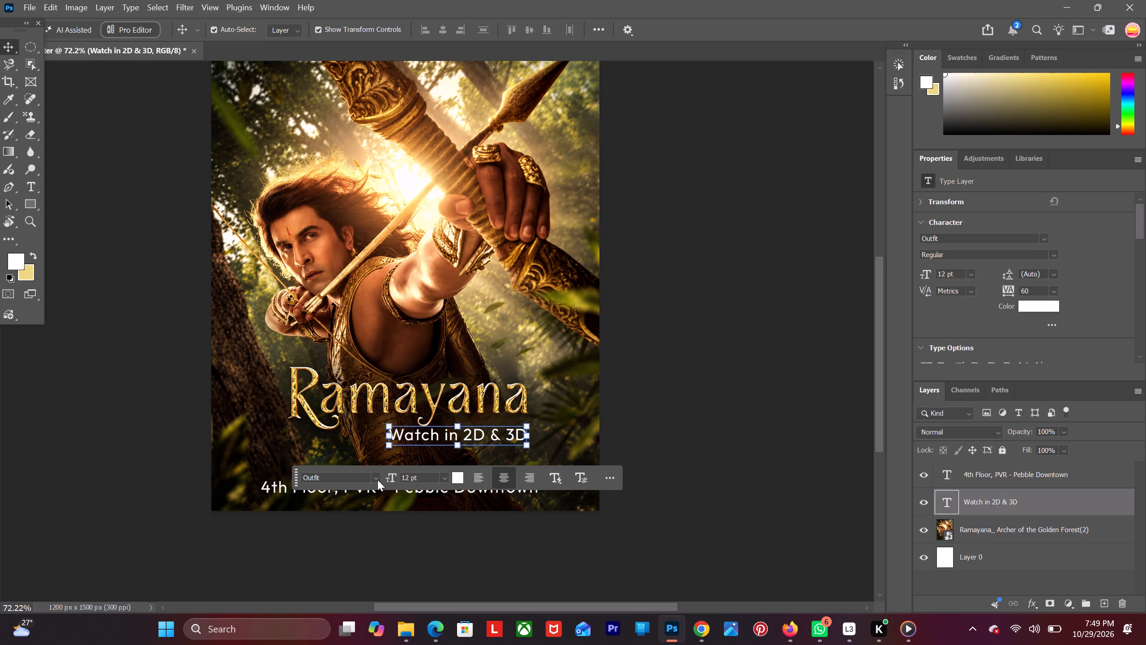
In File Explorer, examine the FONTS AND LOGOS and OCTOBER folders inside marketing agency's pebble downtown folder on drive D.
left_click(405, 641)
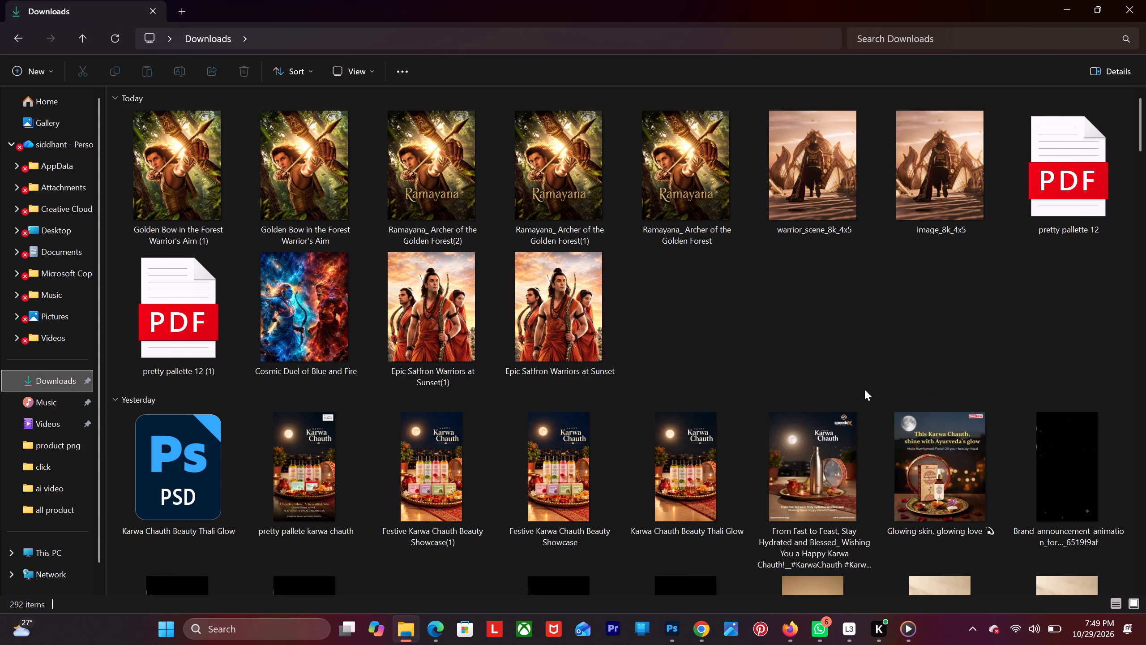
left_click(50, 545)
double_click(365, 133)
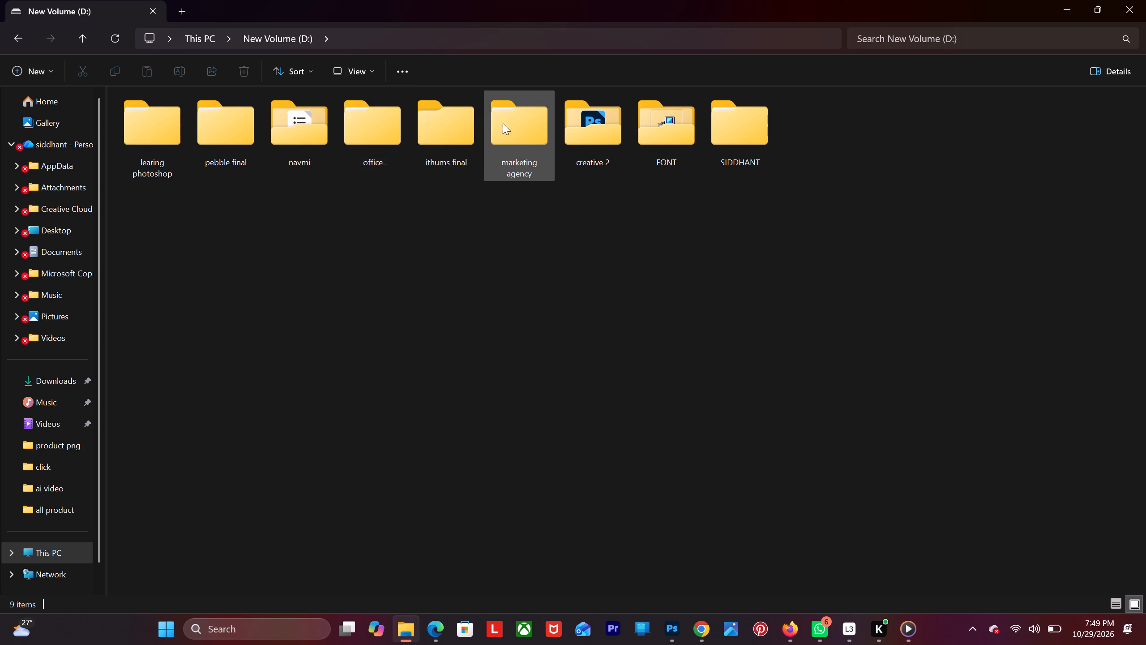
double_click(517, 122)
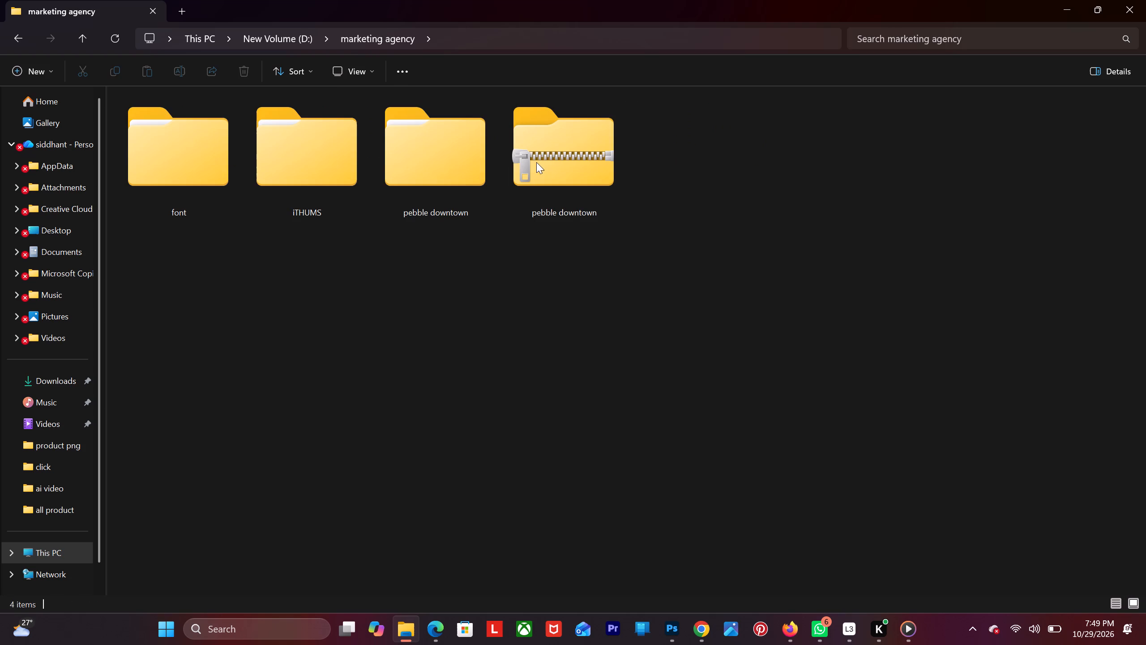
double_click(426, 155)
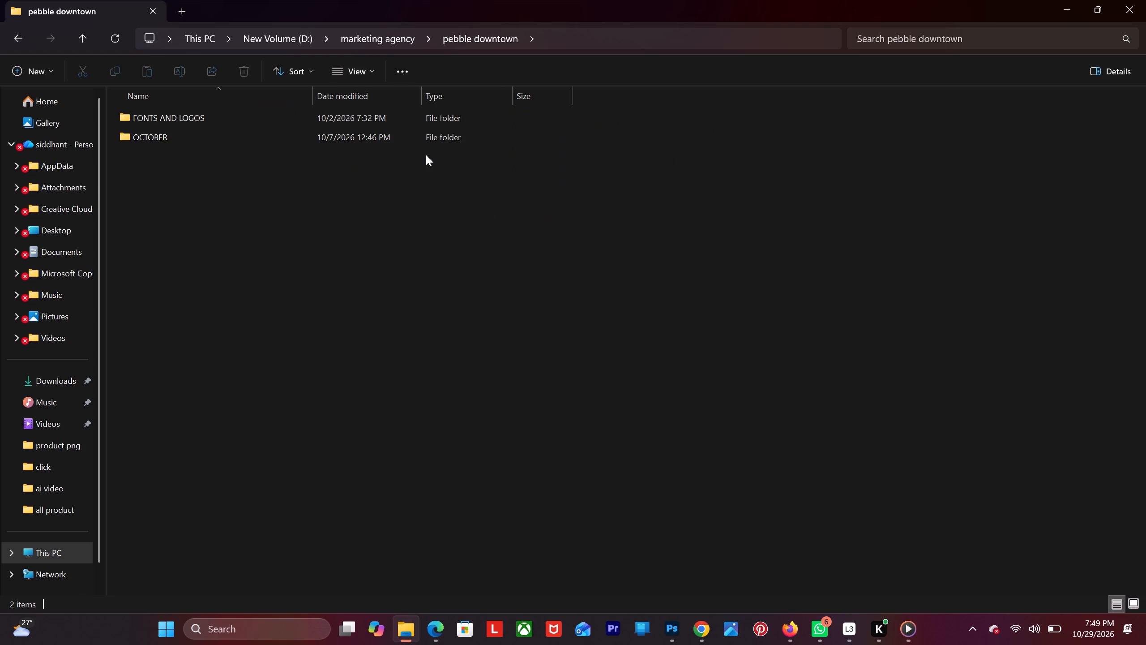
left_click(229, 117)
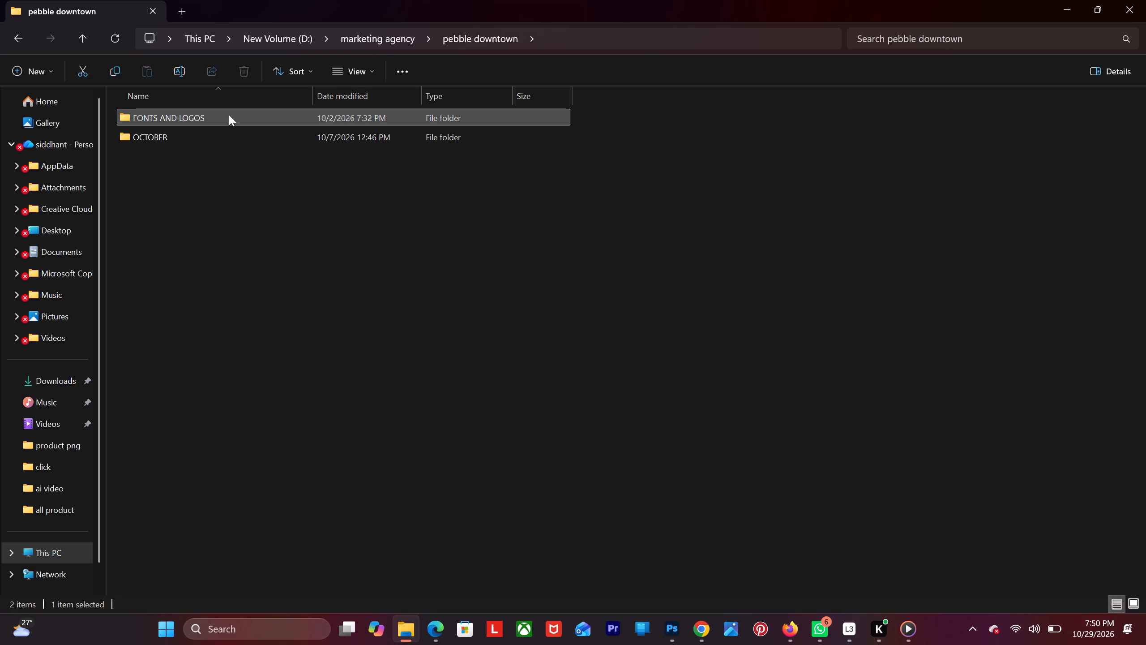
left_click(333, 73)
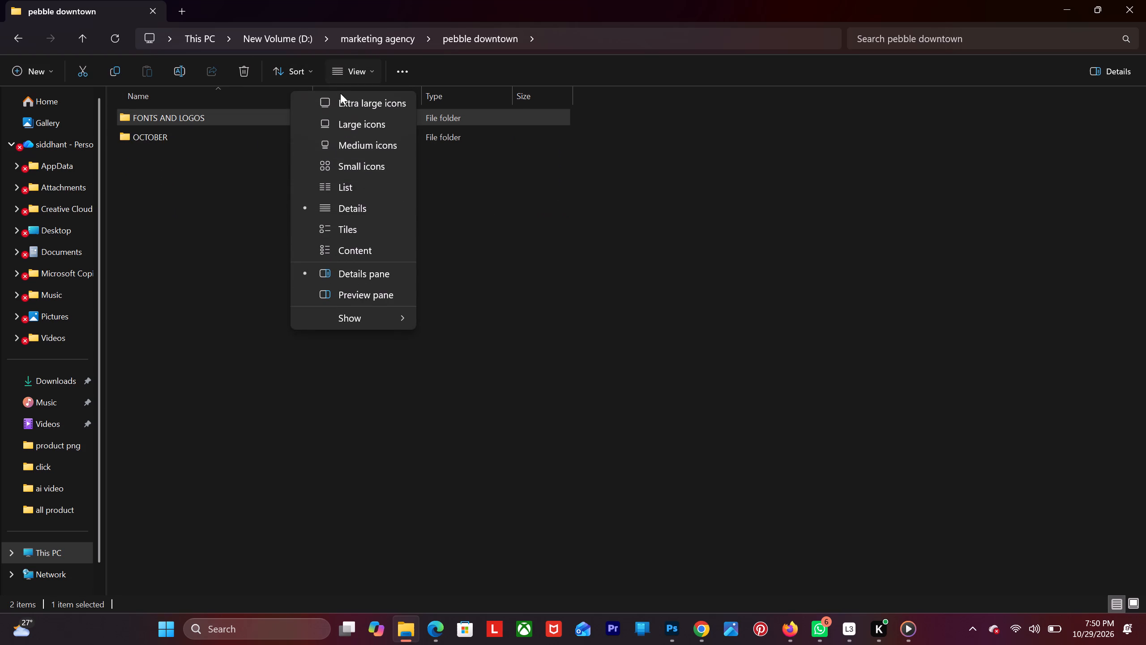
left_click(343, 99)
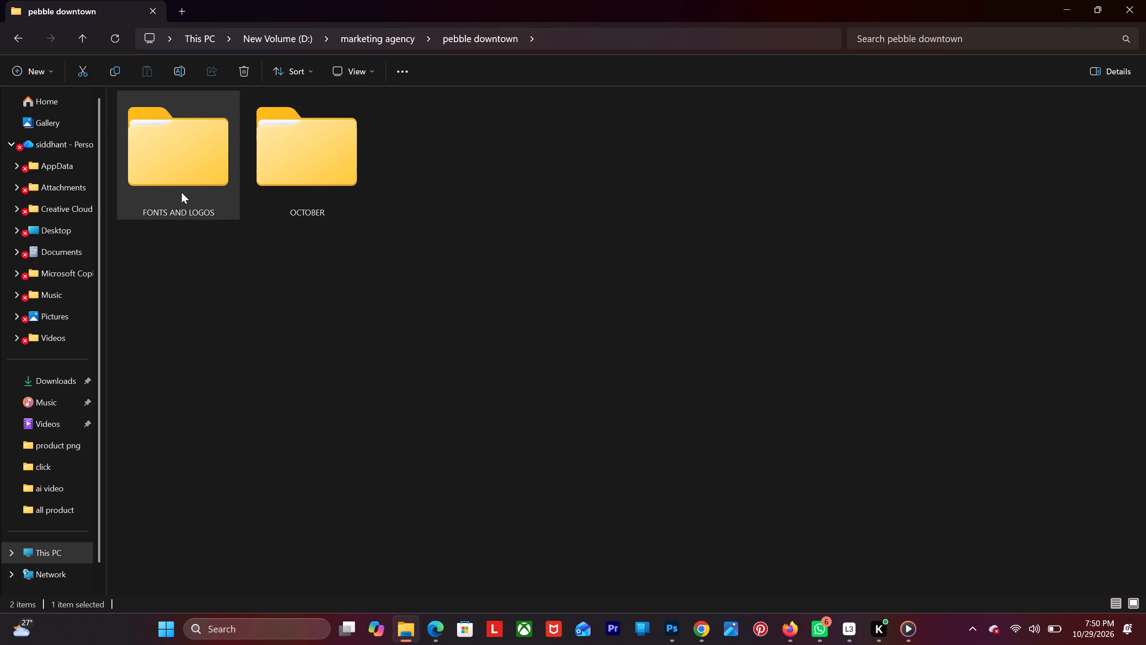
double_click(181, 192)
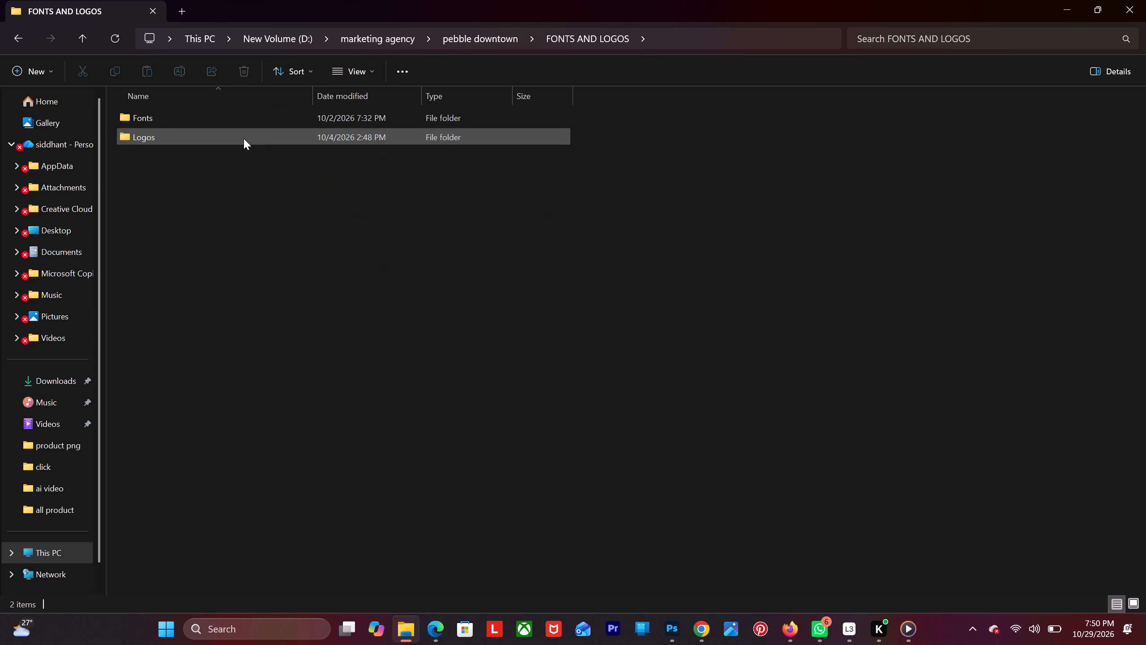
double_click(244, 138)
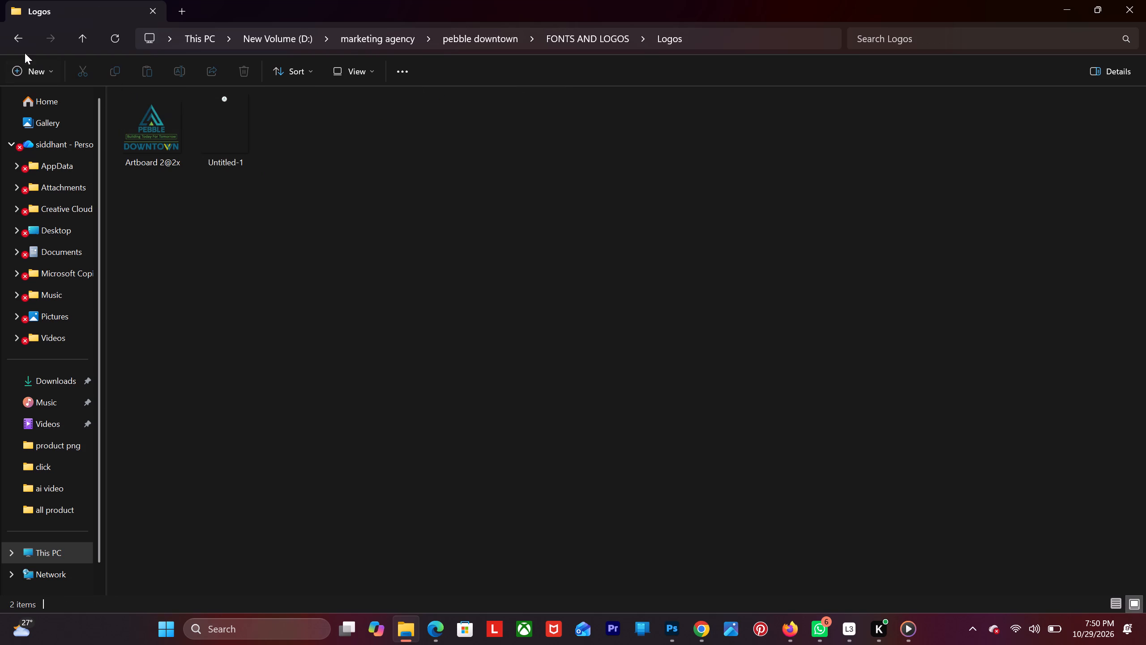
left_click(20, 42)
left_click(19, 41)
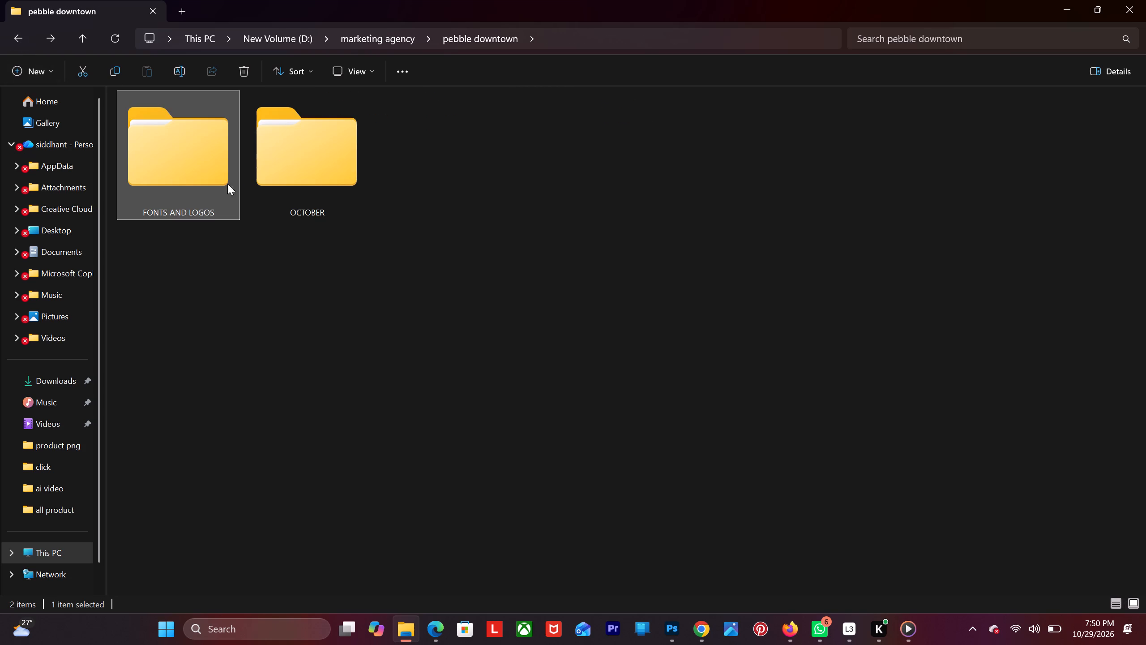
double_click(269, 162)
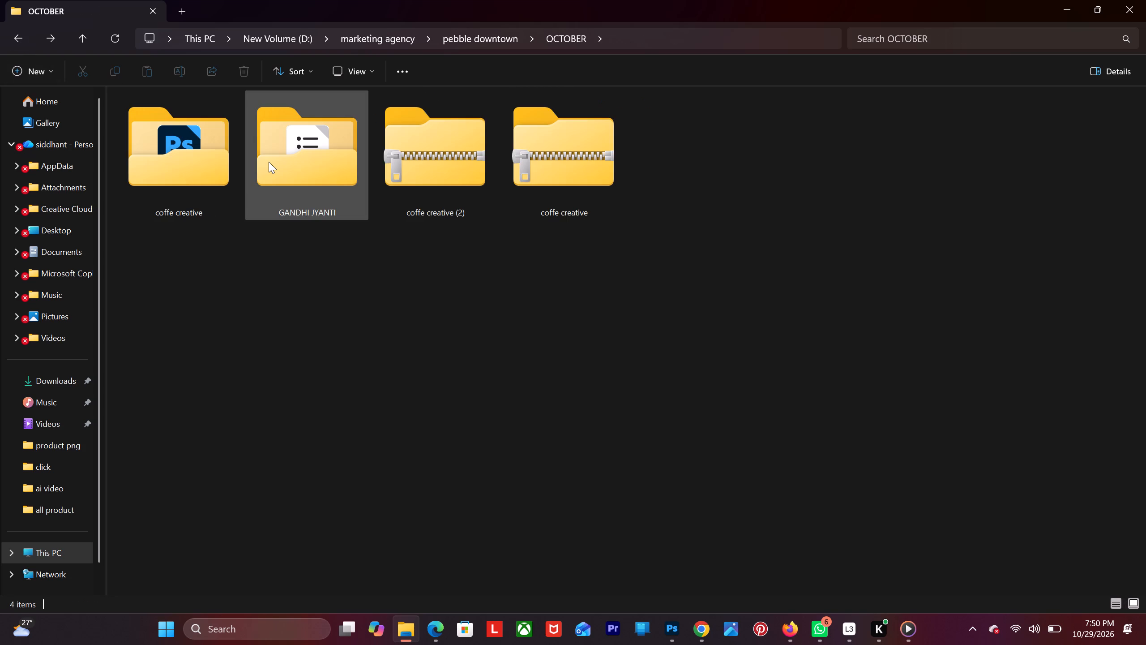
Open the "the-seasons" fonts folder for Downtown inside the "Fonts and logos" archive in the marketing agency font folder.
left_click(20, 41)
left_click(20, 41)
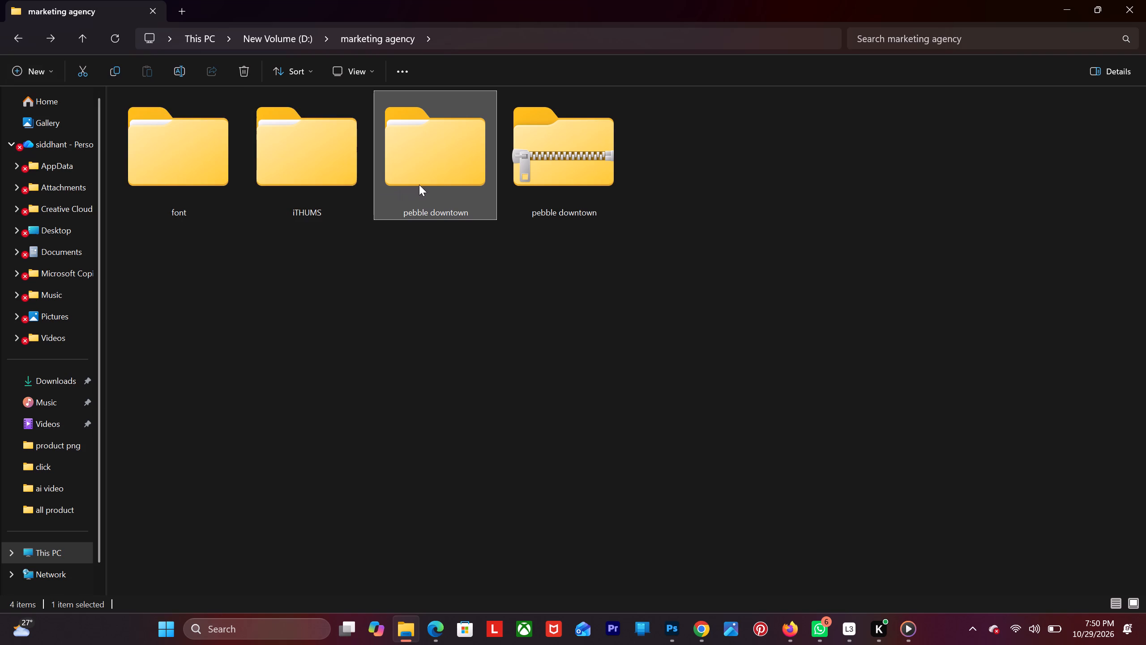
double_click(184, 163)
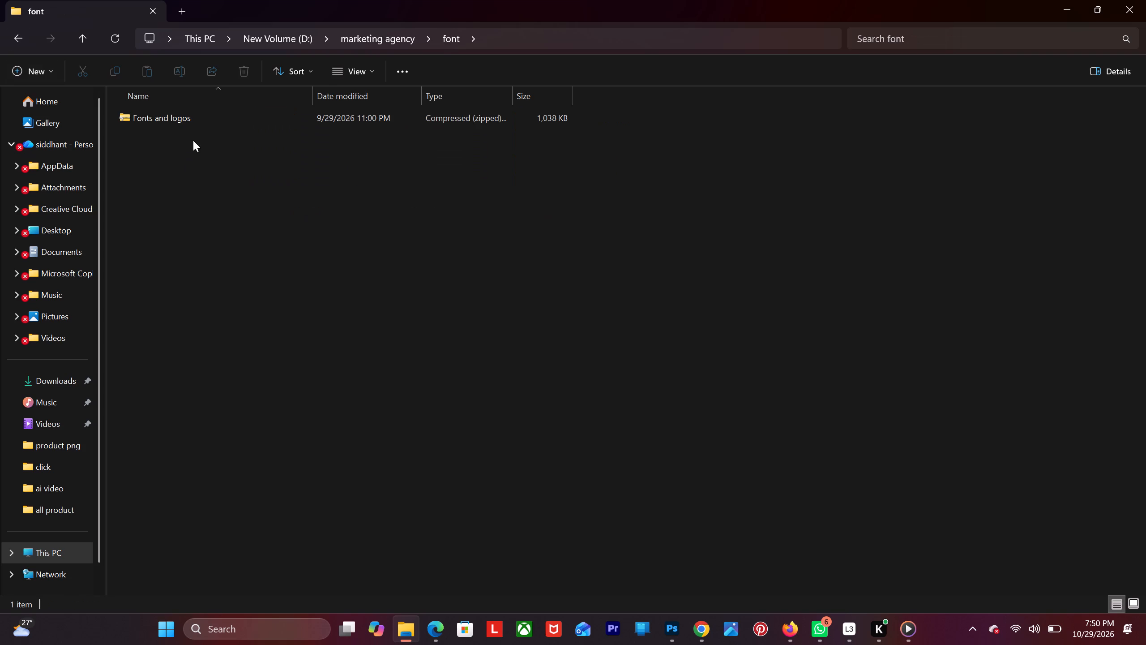
double_click(197, 121)
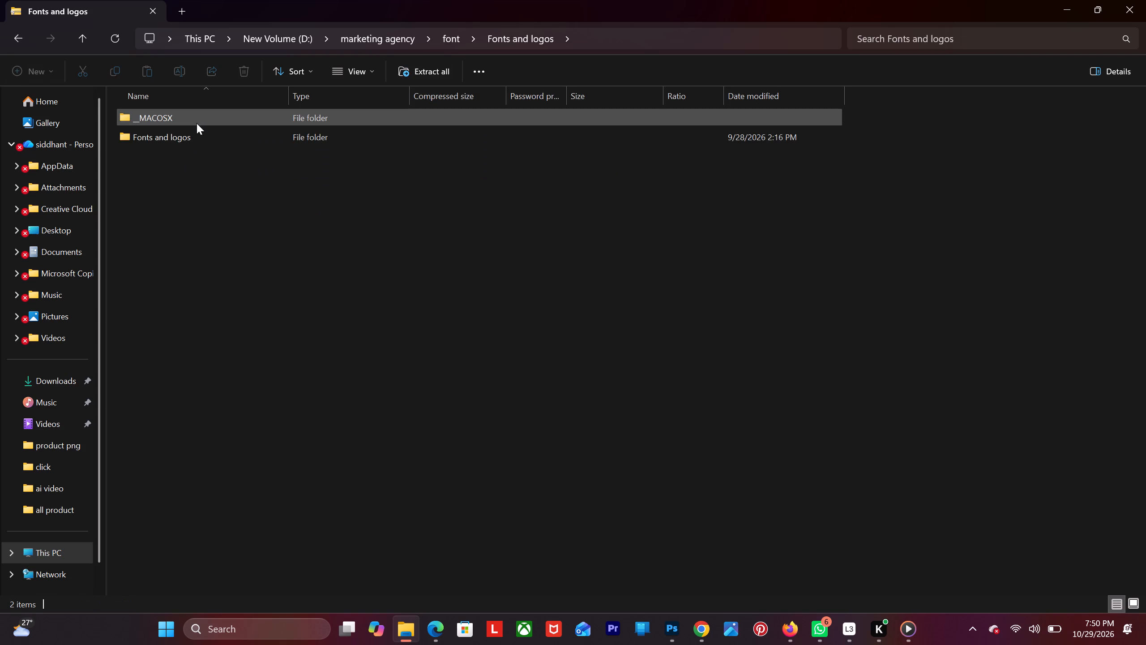
double_click(196, 129)
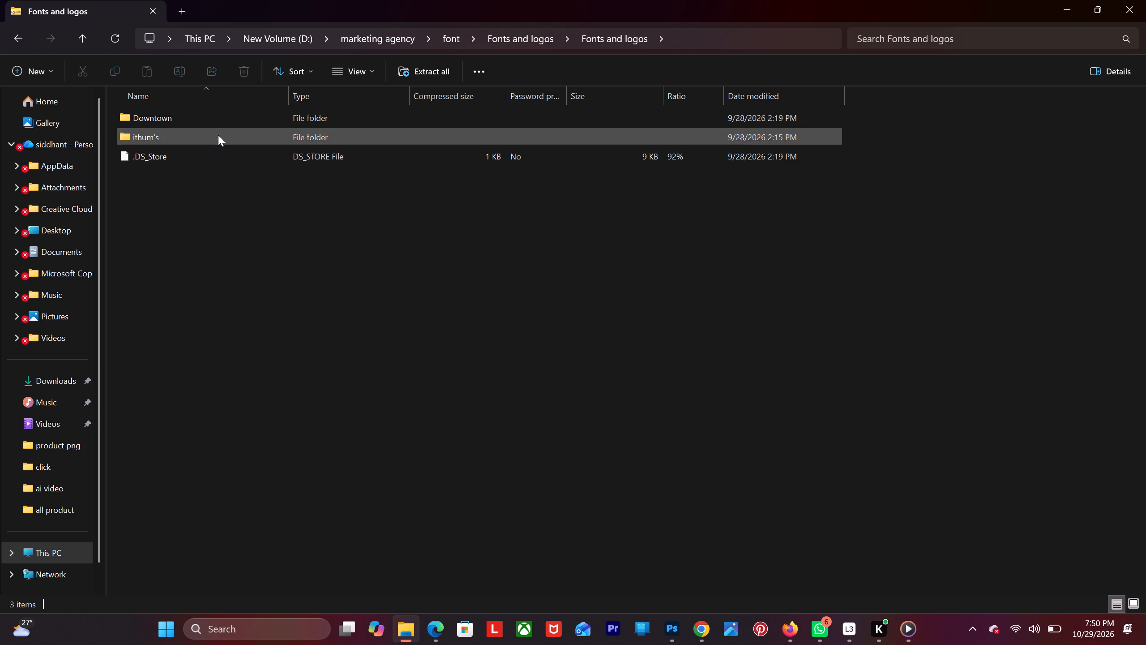
double_click(213, 120)
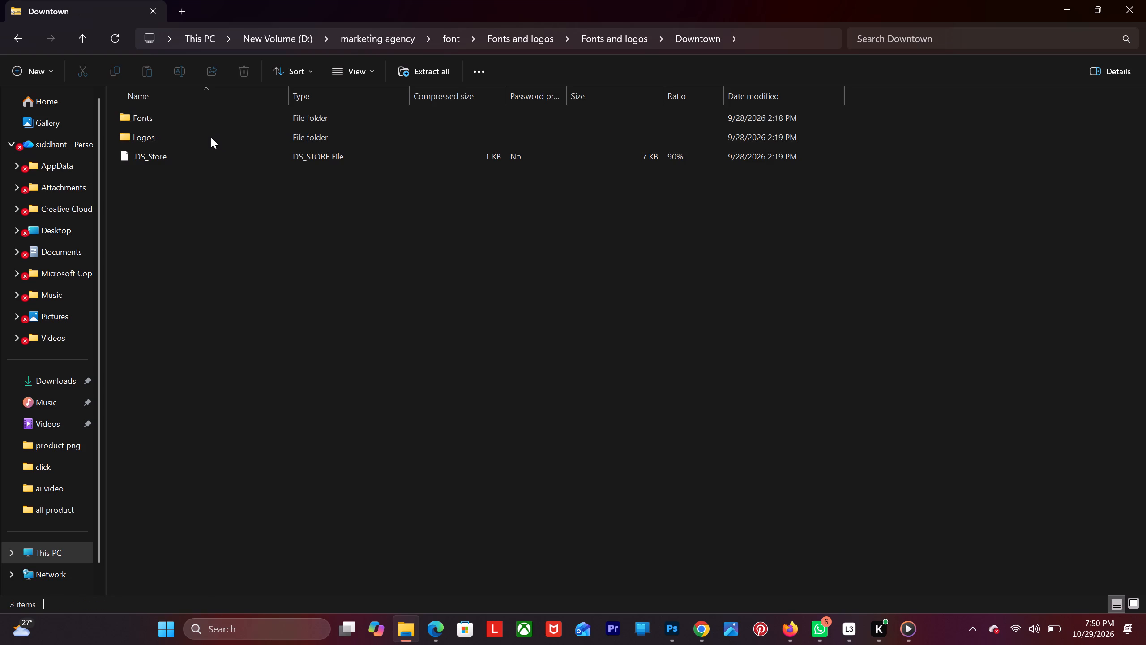
double_click(215, 120)
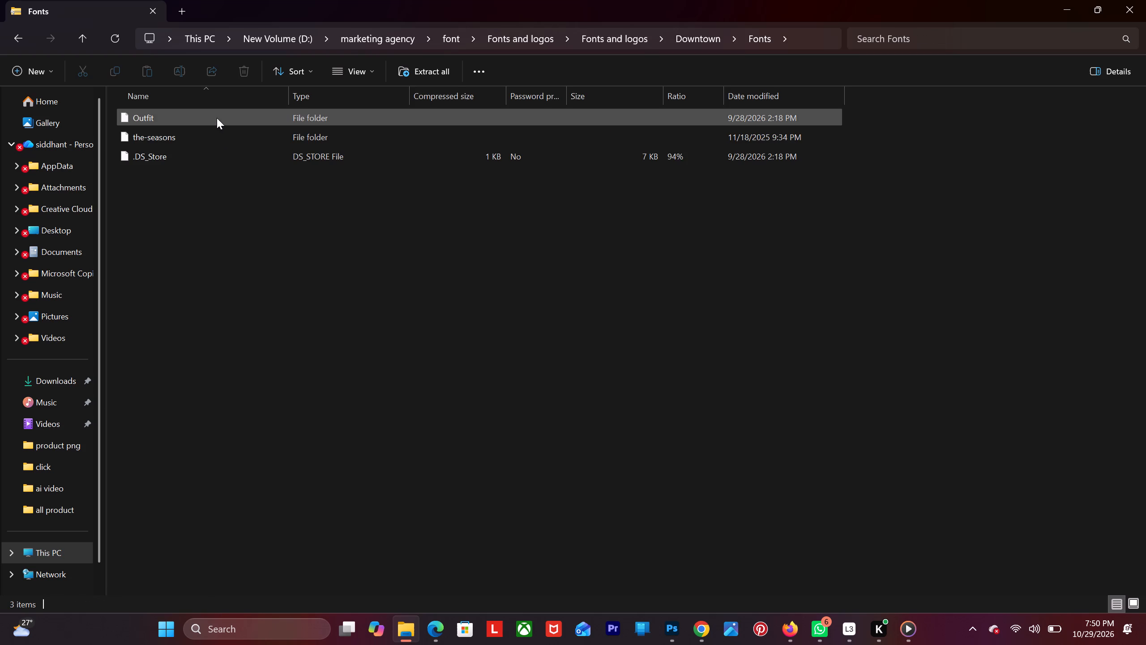
double_click(241, 130)
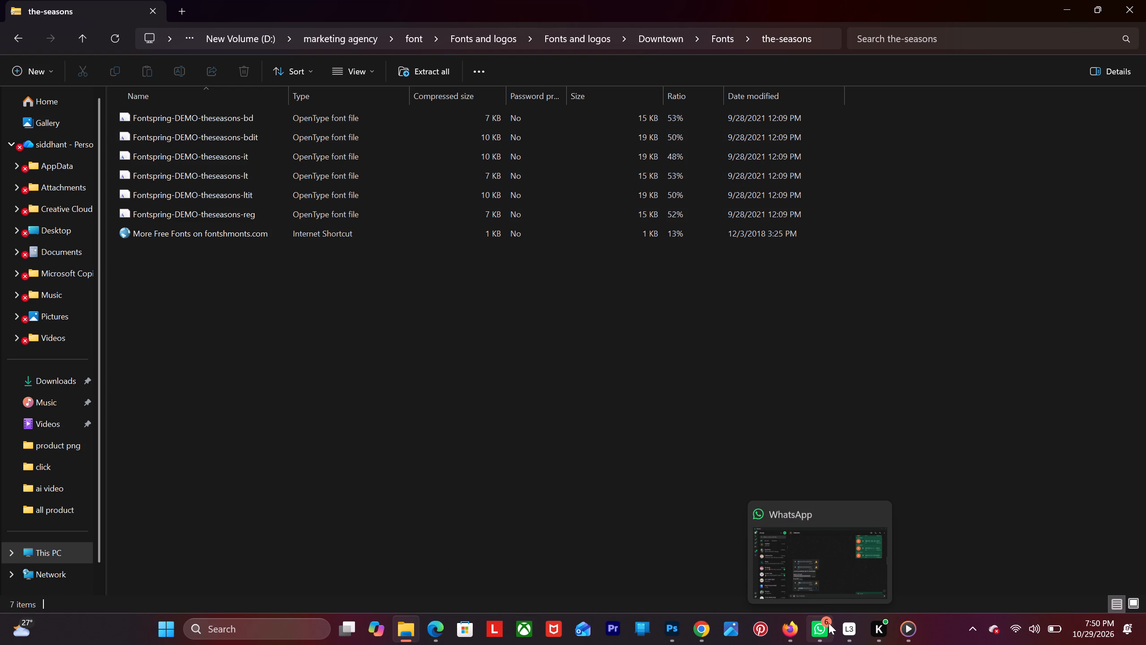
Back in Photoshop, change the font of the whole "Watch in 2D & 3D" tagline to FONTSPRING DEMO - The Seasons.
left_click(678, 631)
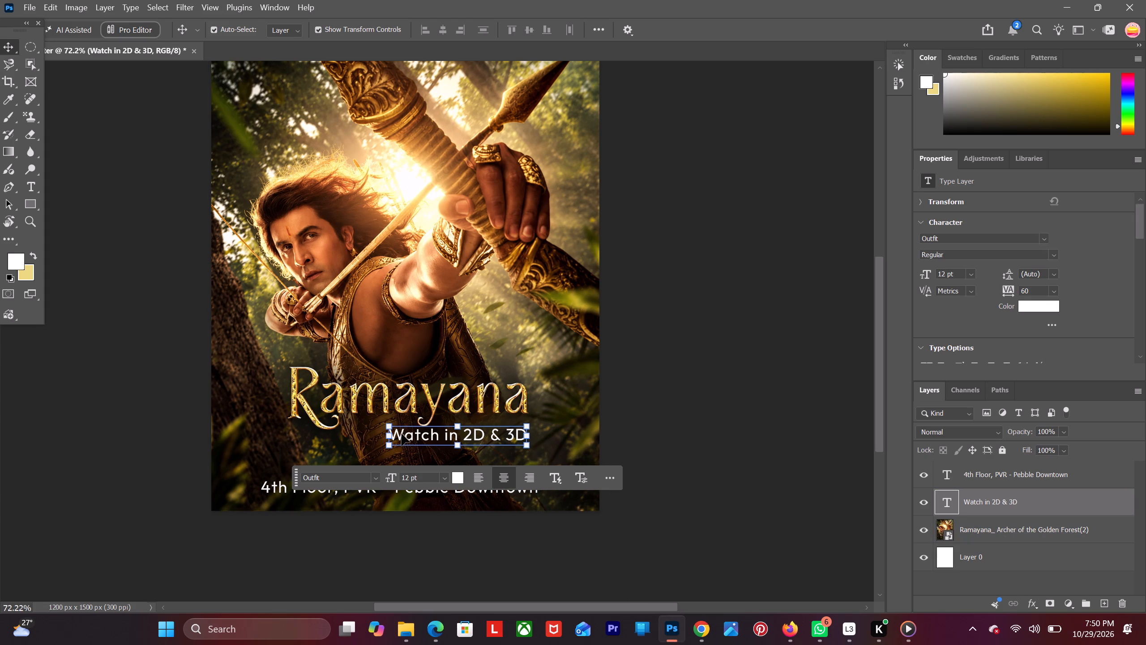
left_click(30, 187)
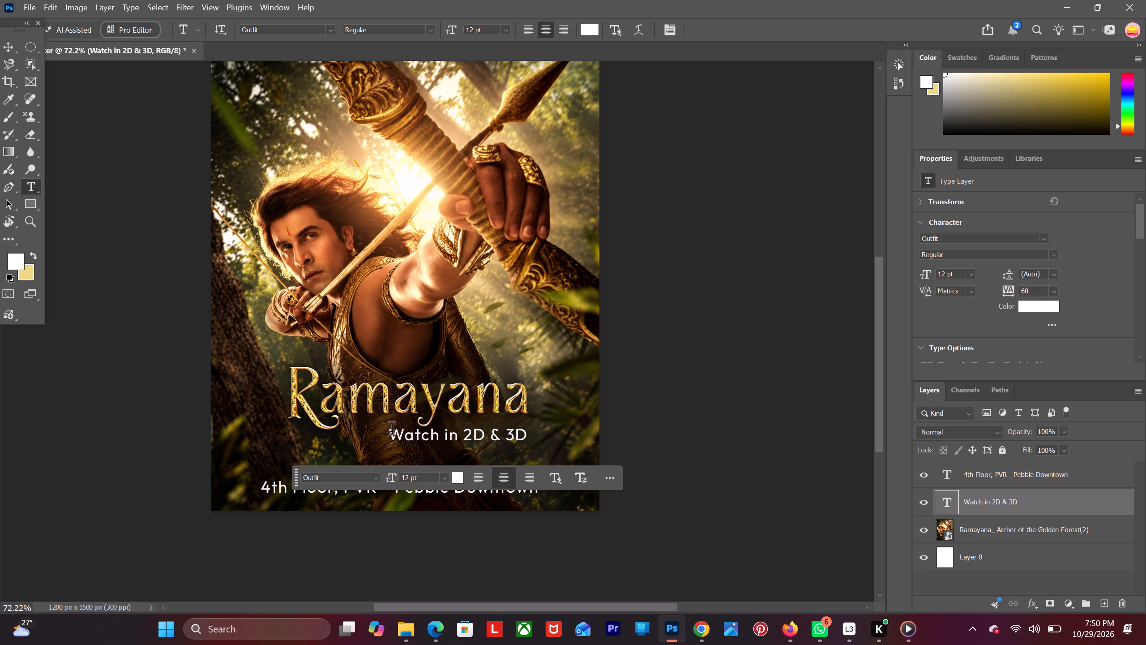
left_click_drag(392, 431, 586, 451)
left_click(375, 477)
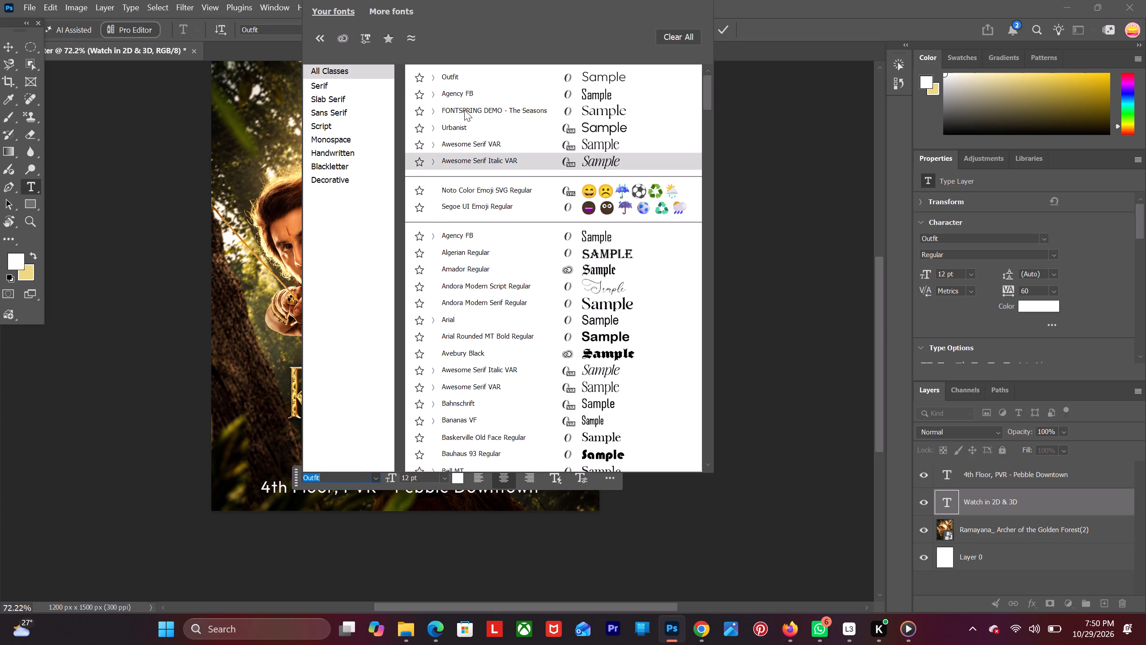
left_click(466, 105)
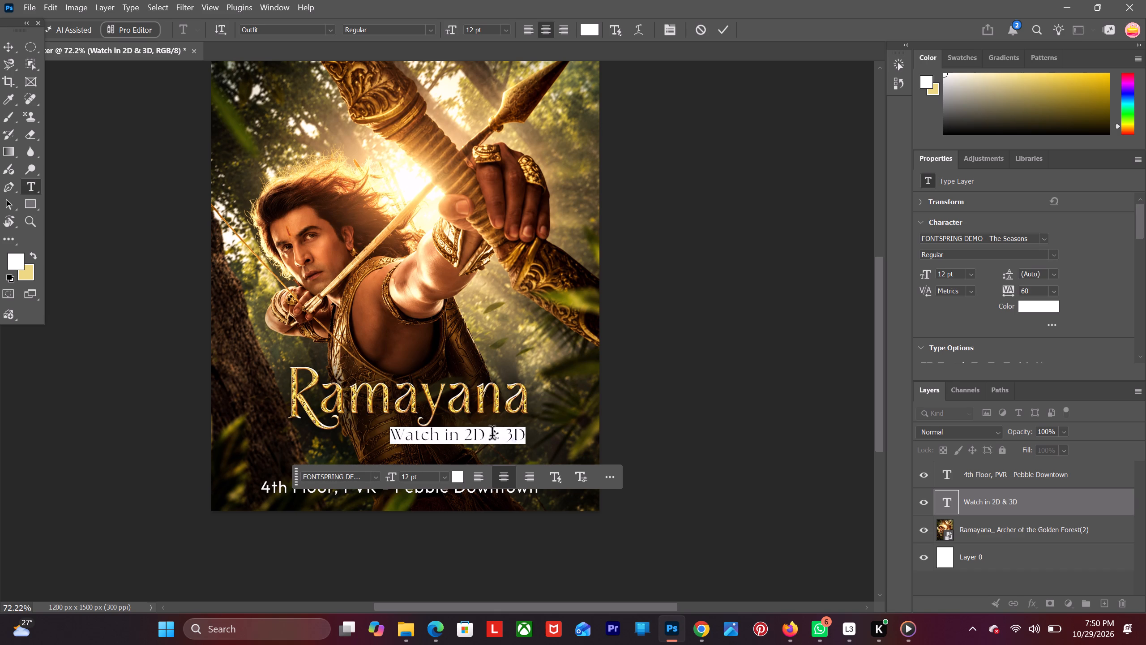
Set only the ampersand in the "Watch in 2D & 3D" tagline to the Outfit font and finish the text edit.
left_click_drag(489, 439, 505, 439)
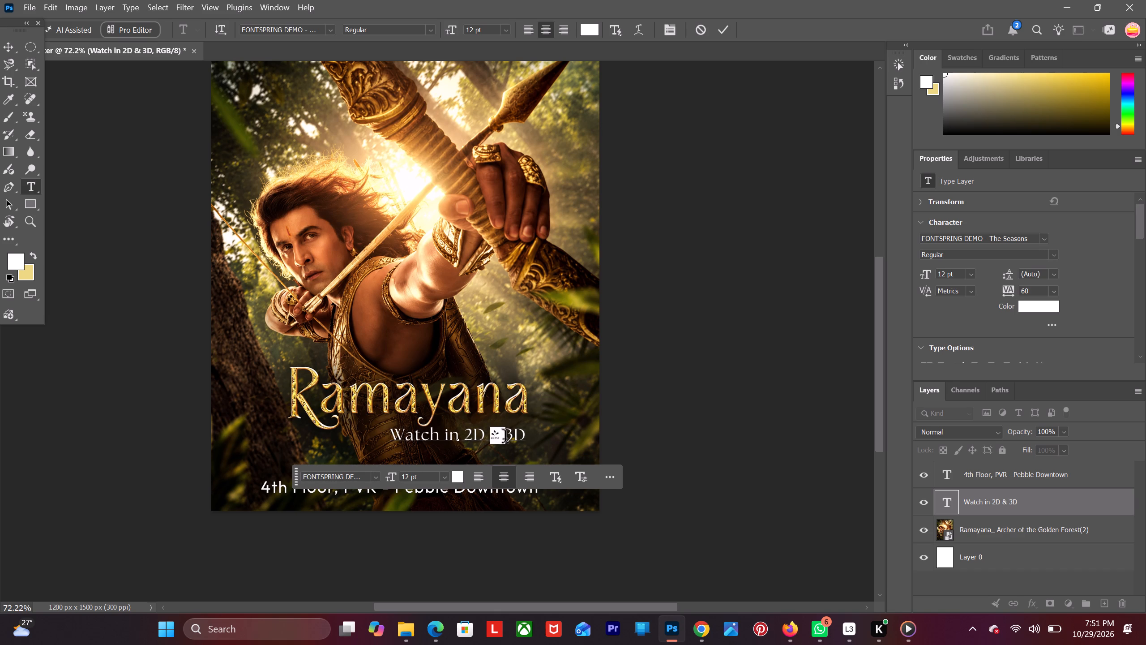
left_click(375, 475)
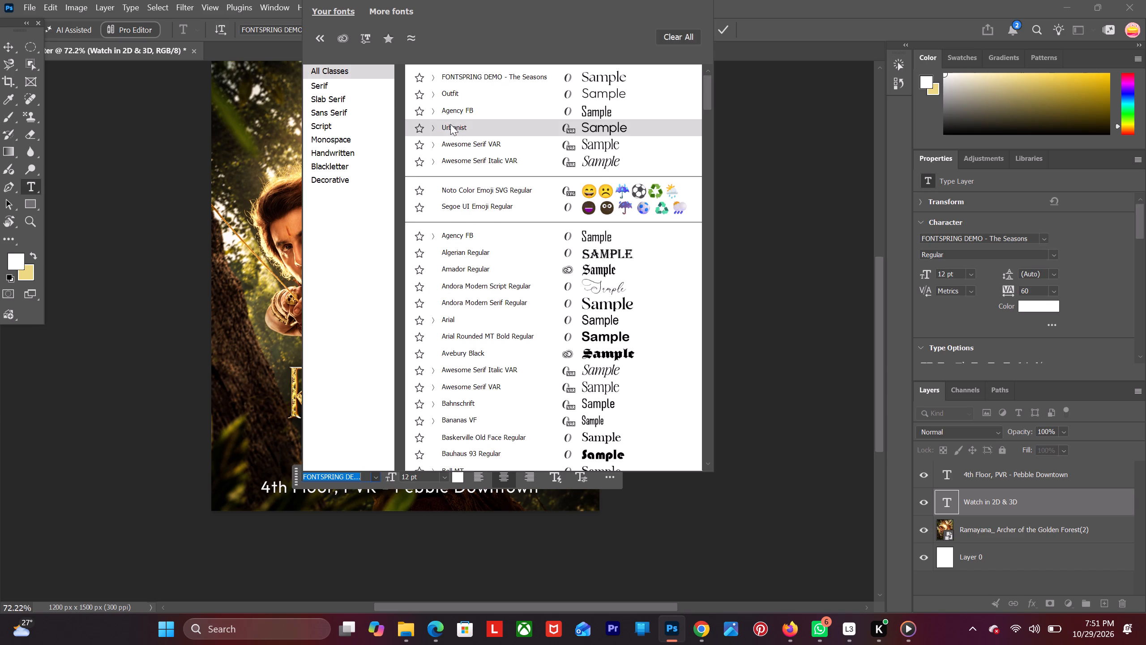
left_click(449, 93)
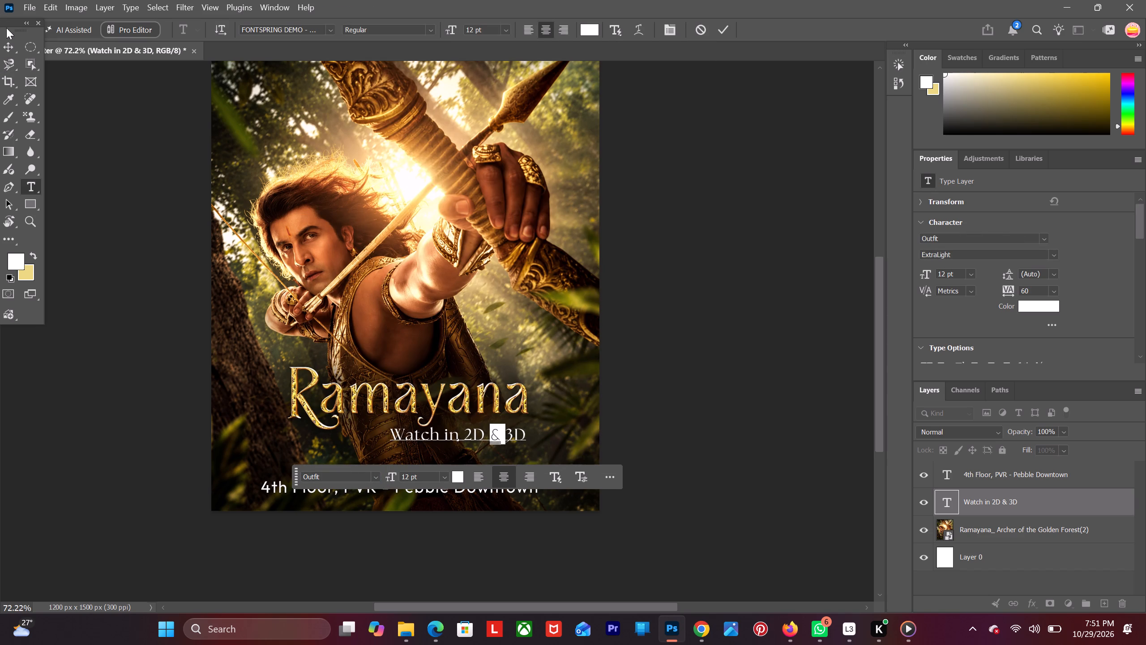
left_click(10, 39)
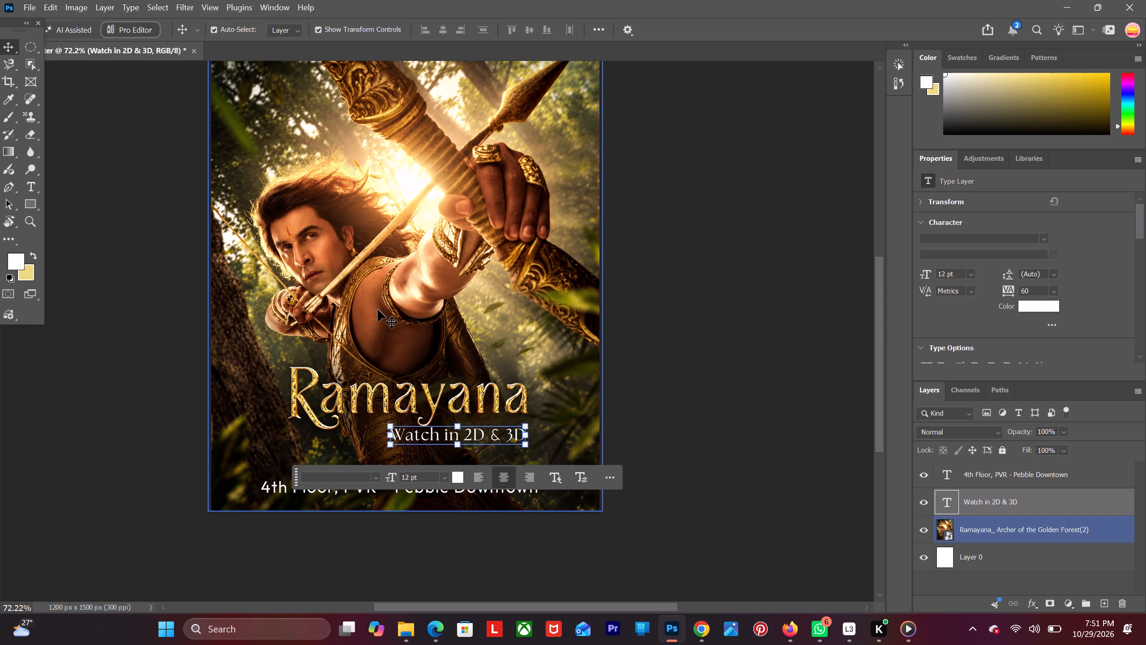
left_click(5, 43)
left_click(111, 217)
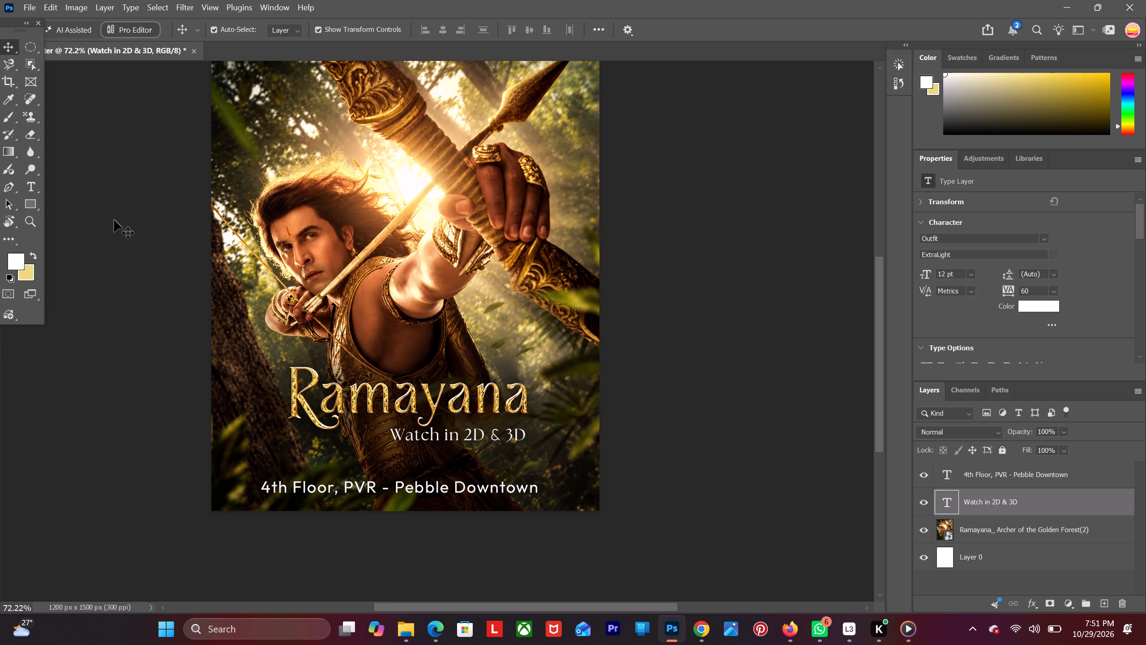
Shift the "4th Floor, PVR - Pebble Downtown" line slightly to the right, keeping its height on the poster.
scroll(180, 374, "up", 3, "alt")
left_click_drag(304, 530, 324, 535)
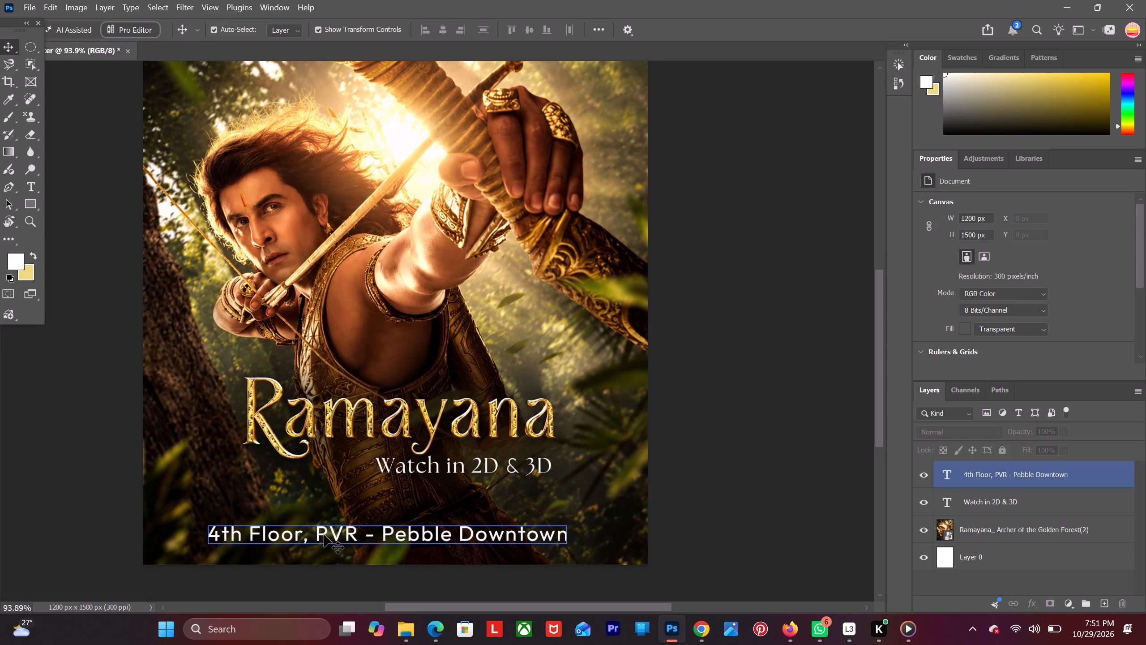
left_click_drag(324, 535, 343, 531)
Move the "Watch in 2D & 3D" tagline left and slightly down so it sits centered beneath the Ramayana title.
left_click_drag(441, 462, 376, 464)
scroll(373, 464, "up", 7, "alt")
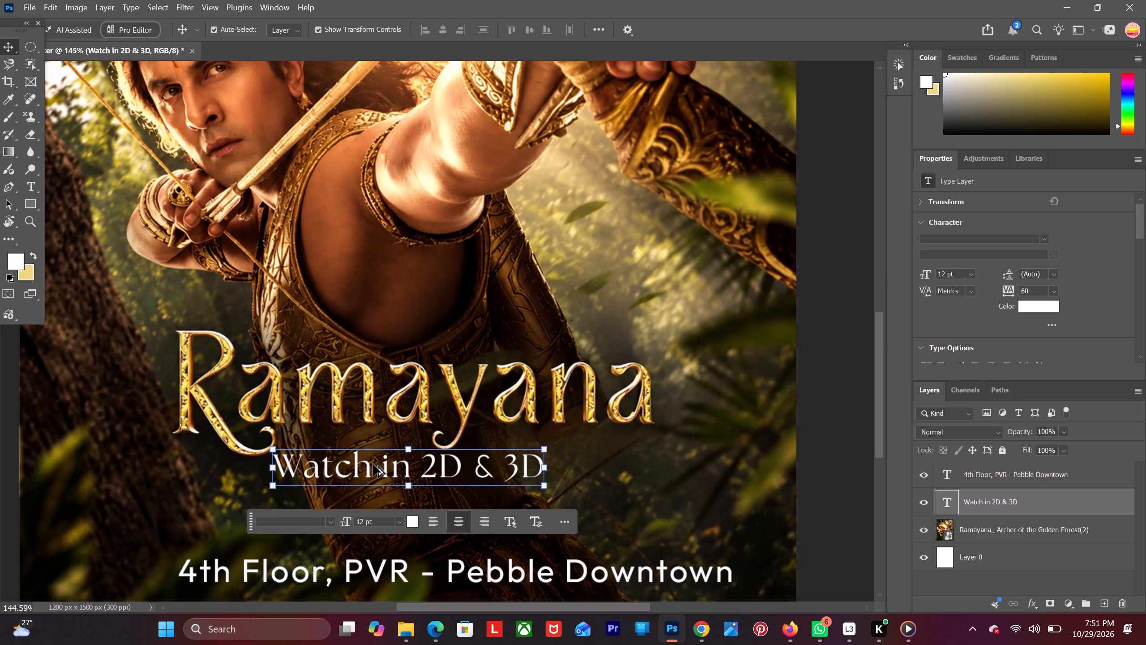
scroll(373, 464, "up", 2, "alt")
scroll(370, 473, "down", 7, "alt")
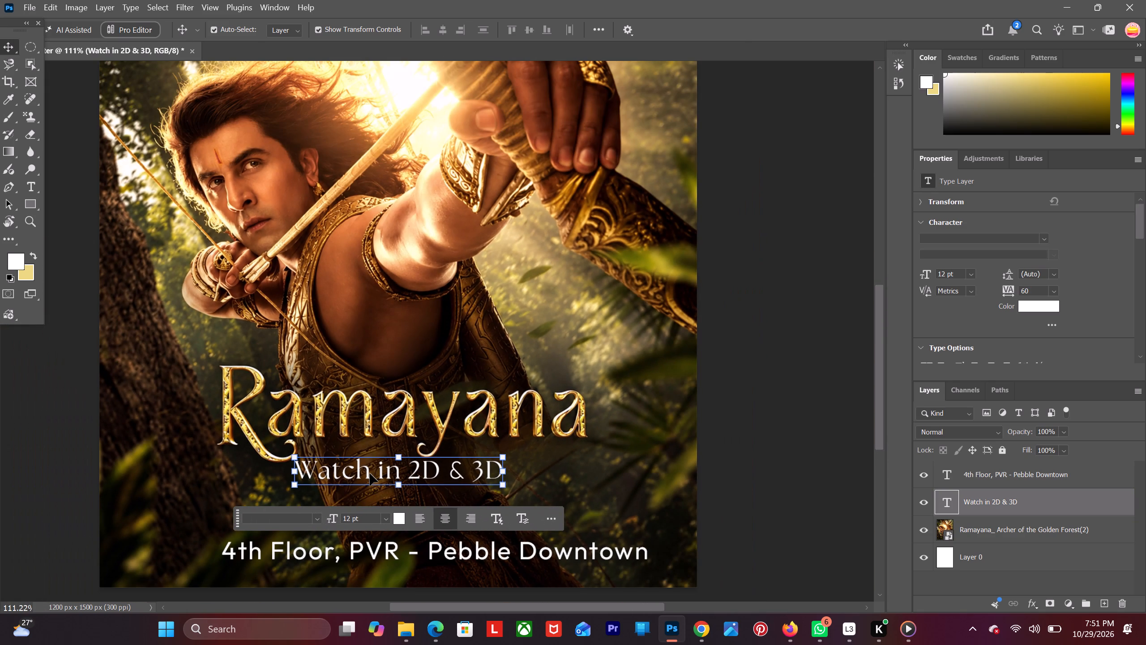
left_click_drag(370, 473, 374, 493)
scroll(248, 459, "down", 6, "alt")
left_click(102, 430)
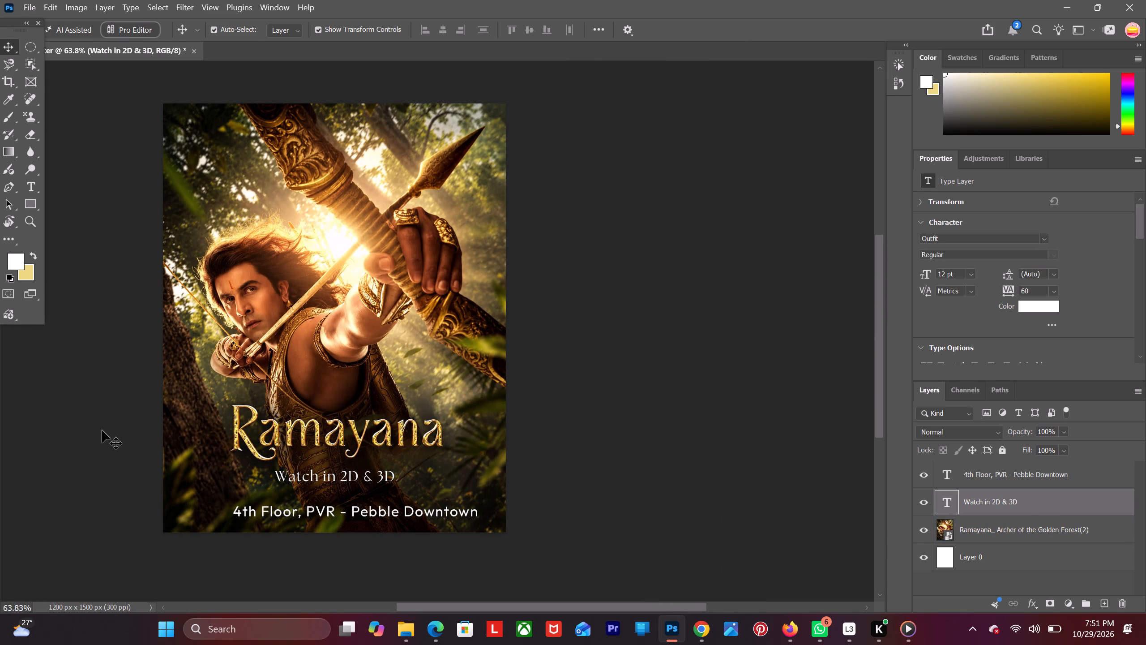
Move the "4th Floor, PVR - Pebble Downtown" line up closer to the tagline and set its font size to 10 pt.
scroll(102, 430, "up", 2, "alt")
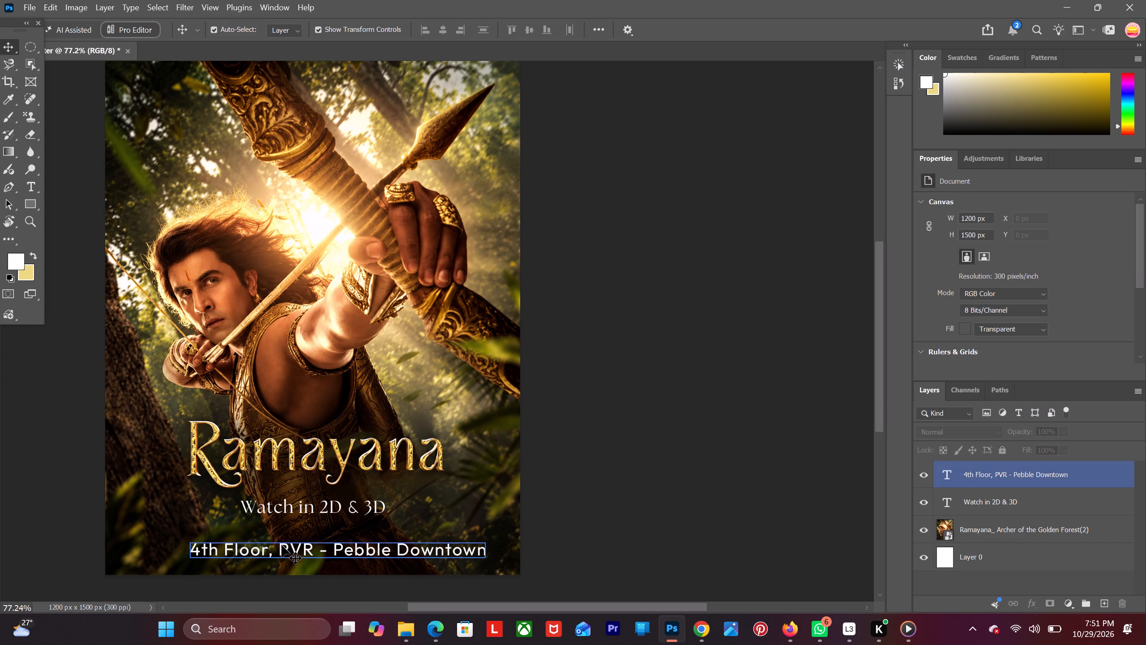
left_click_drag(282, 546, 281, 532)
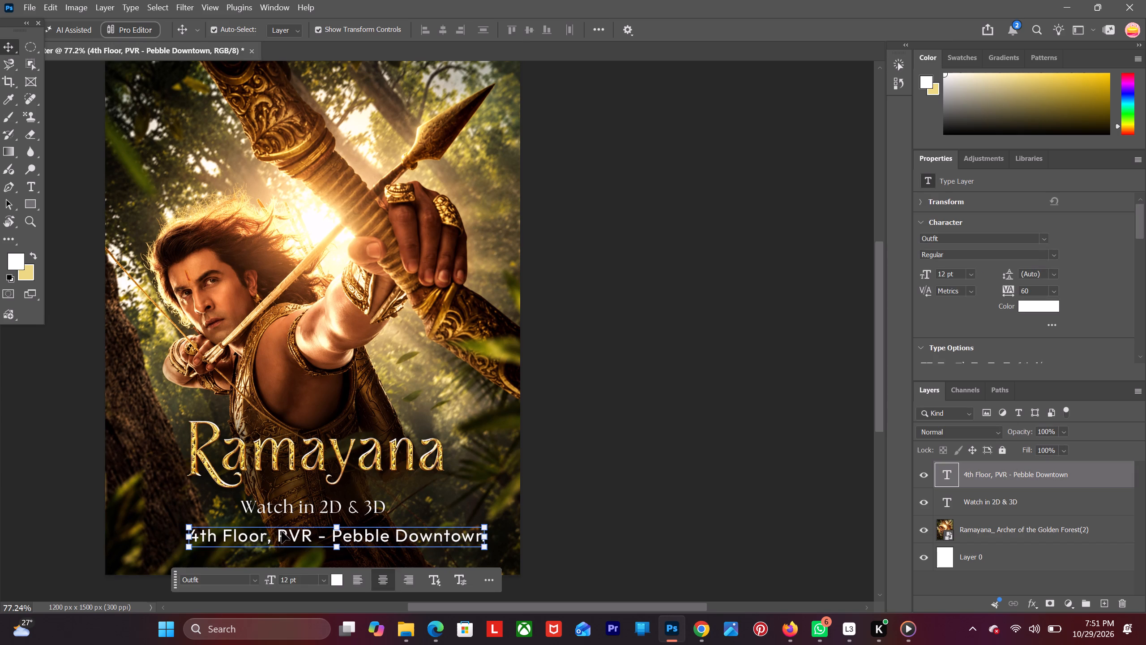
scroll(282, 531, "down", 9, "alt")
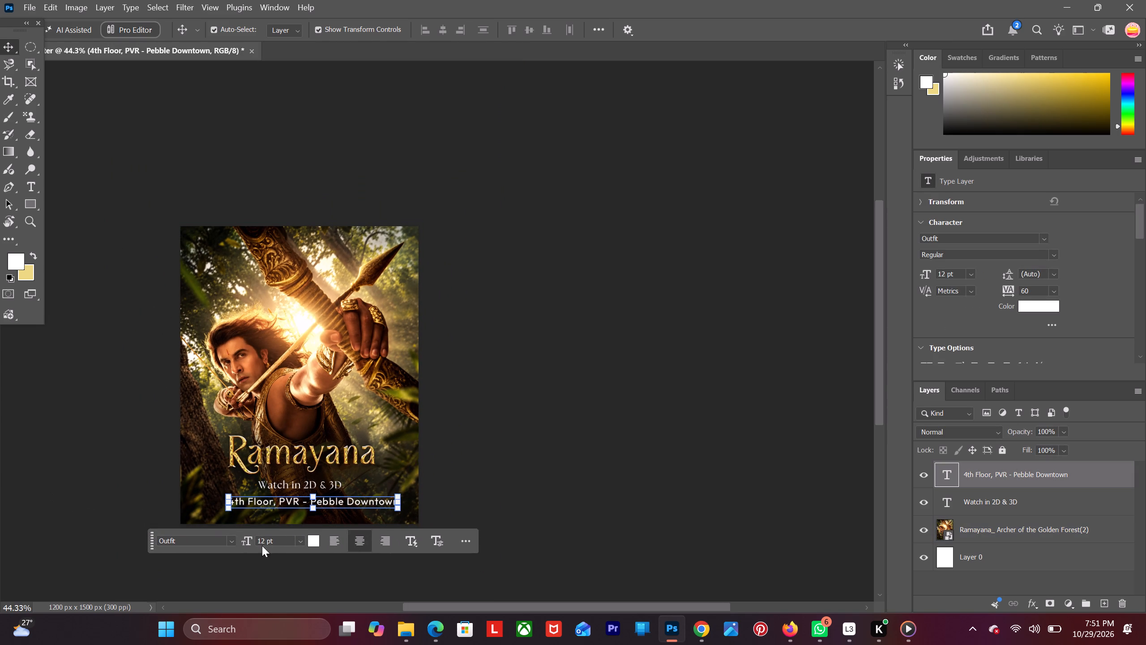
left_click_drag(275, 539, 248, 540)
type("10")
key("Return")
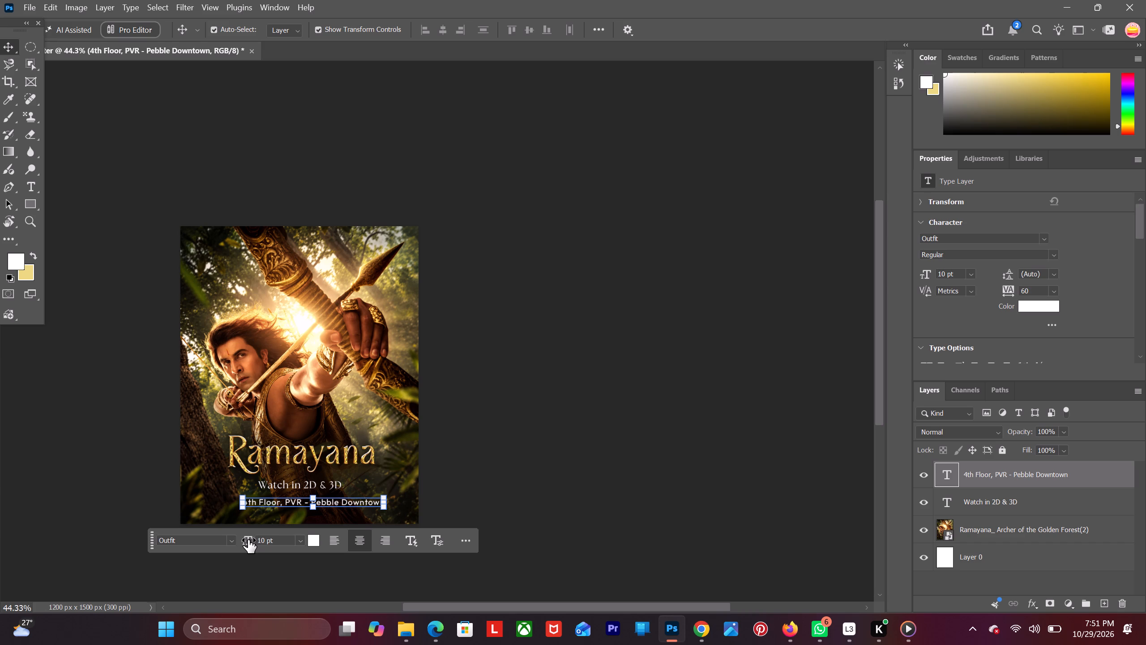
Select the "Watch in 2D & 3D" tagline beneath the title.
scroll(248, 540, "up", 7, "alt")
scroll(243, 538, "up", 2)
scroll(243, 538, "down", 9)
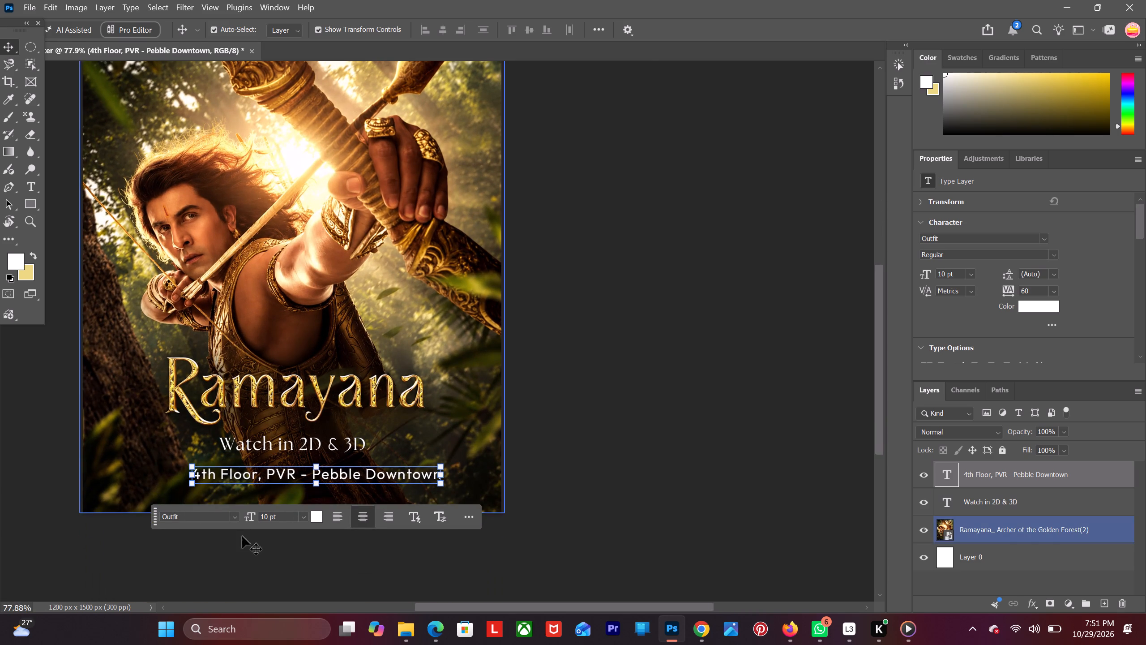
scroll(241, 507, "up", 9, "alt")
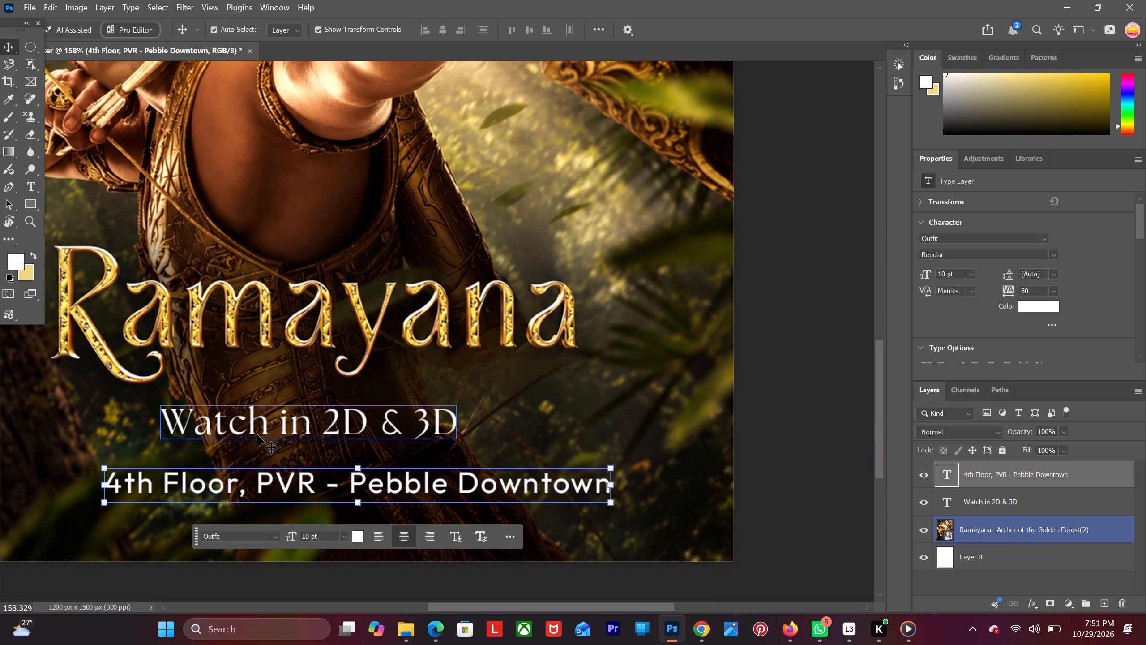
left_click(257, 435)
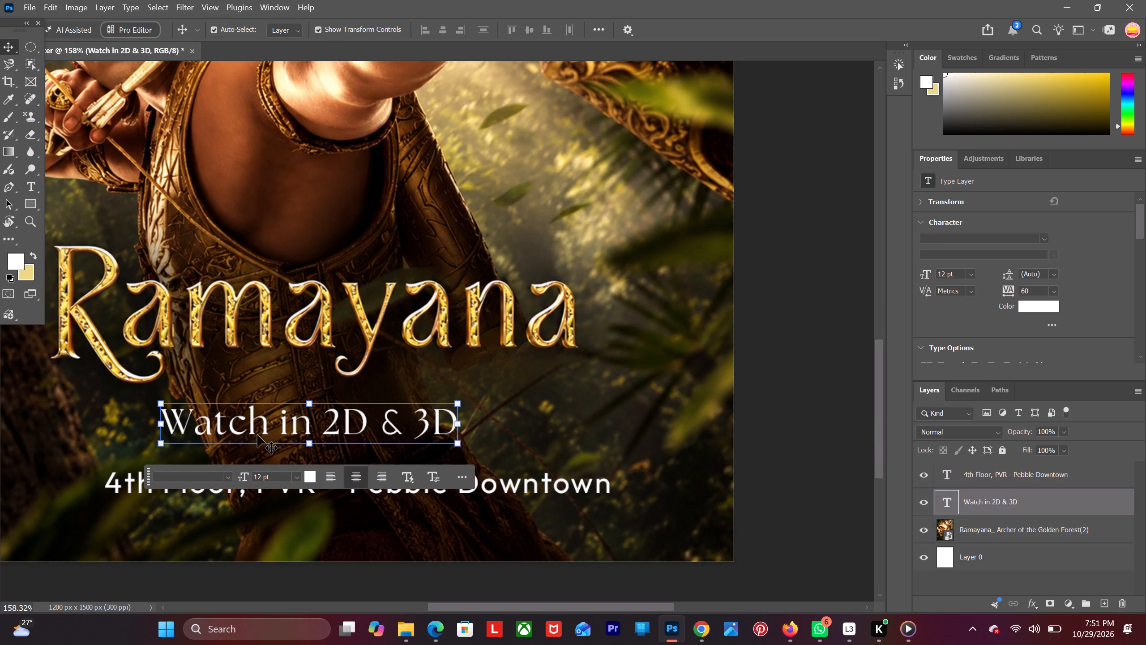
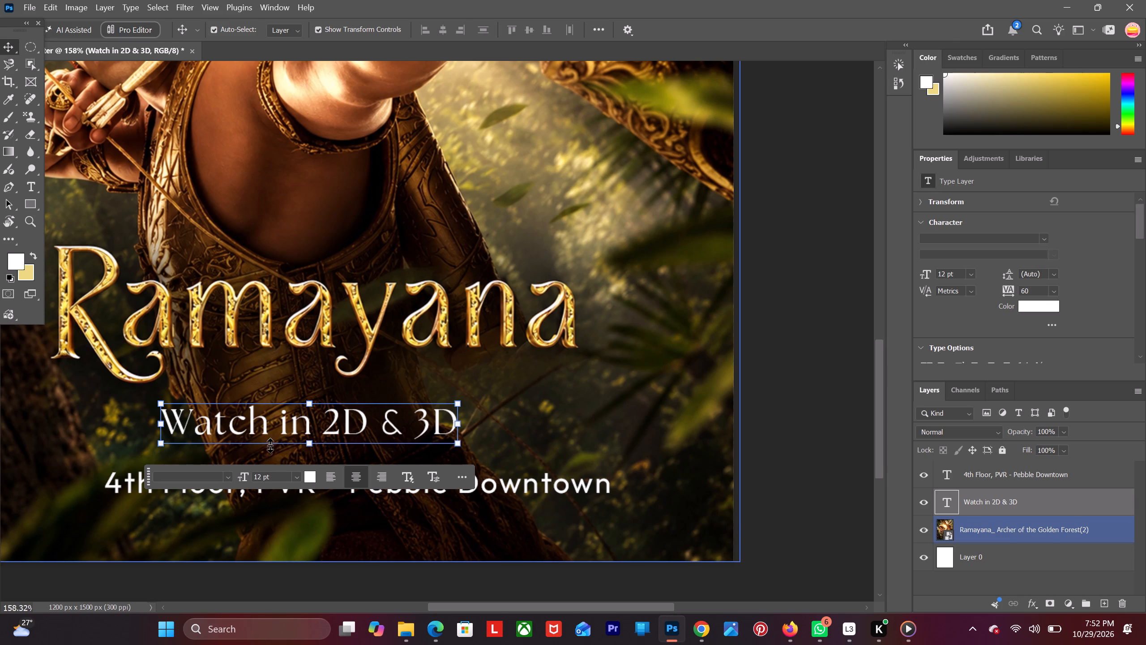
Select all the text of the "Watch in 2D & 3D" tagline and open the foreground color for editing by hex code.
left_click(30, 188)
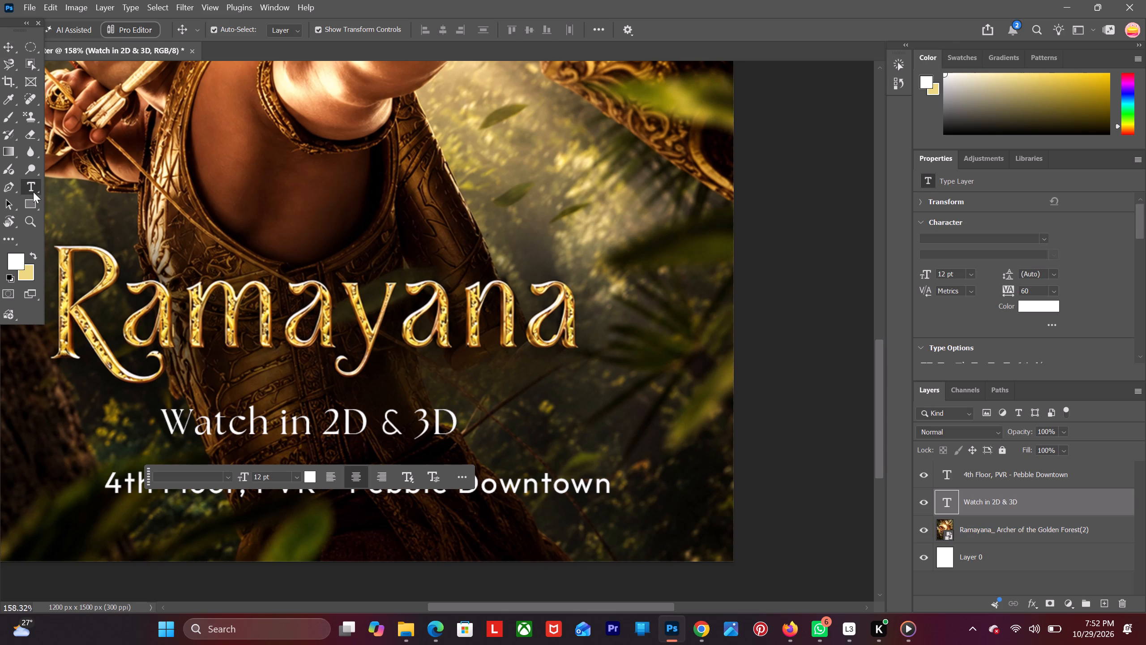
left_click_drag(168, 419, 580, 431)
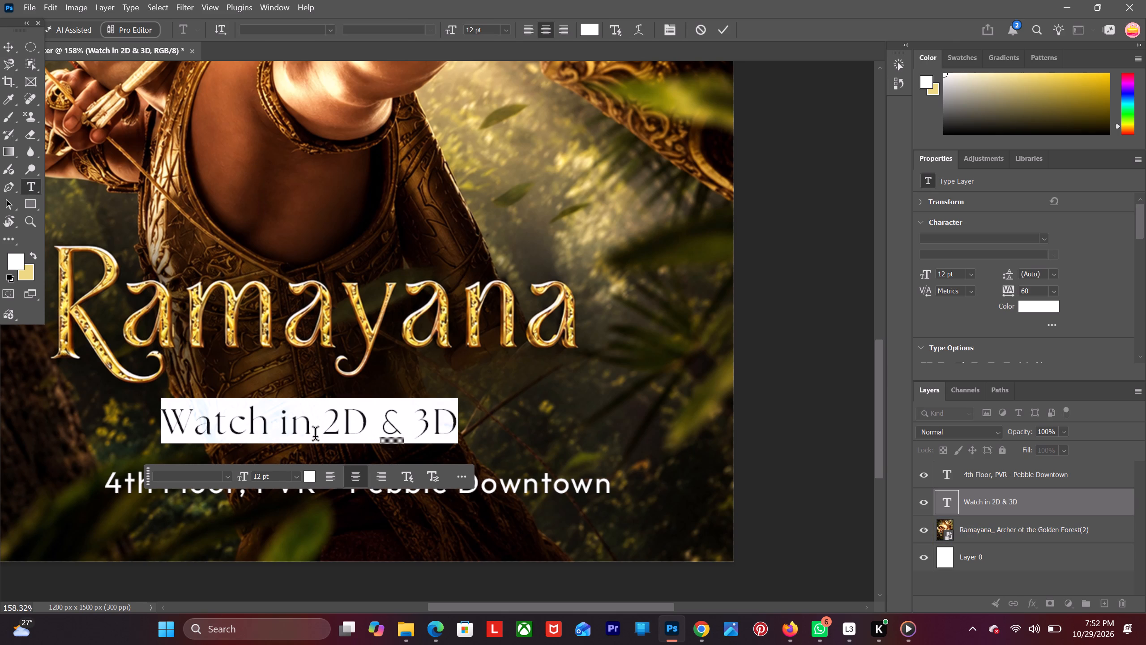
key("ctrl+v")
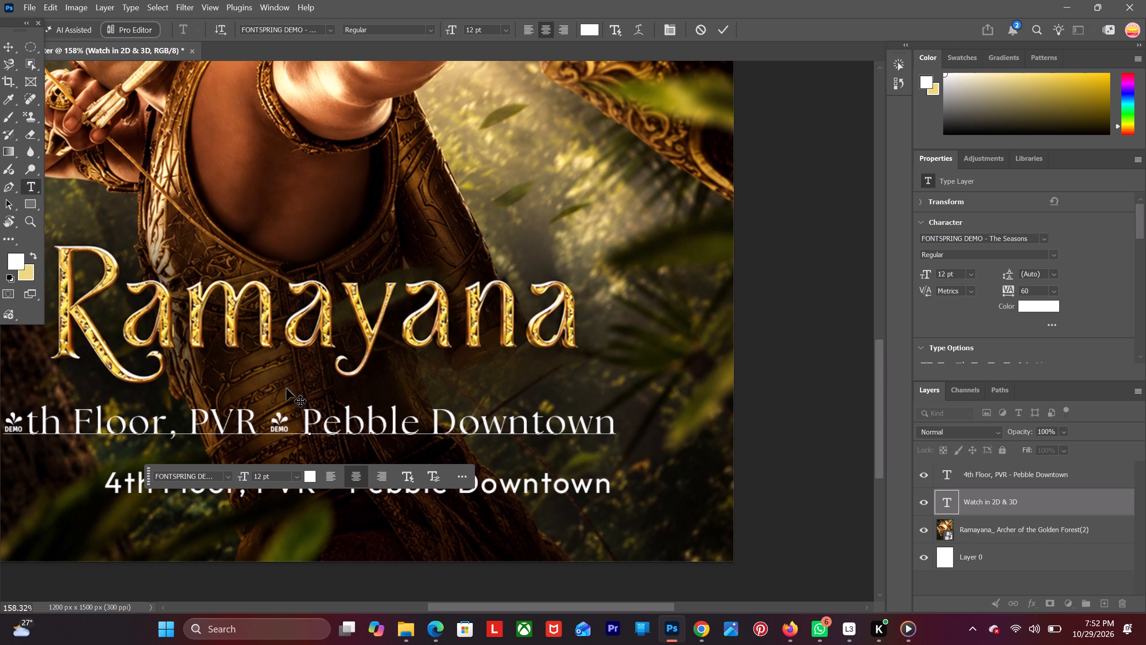
key("ctrl+z")
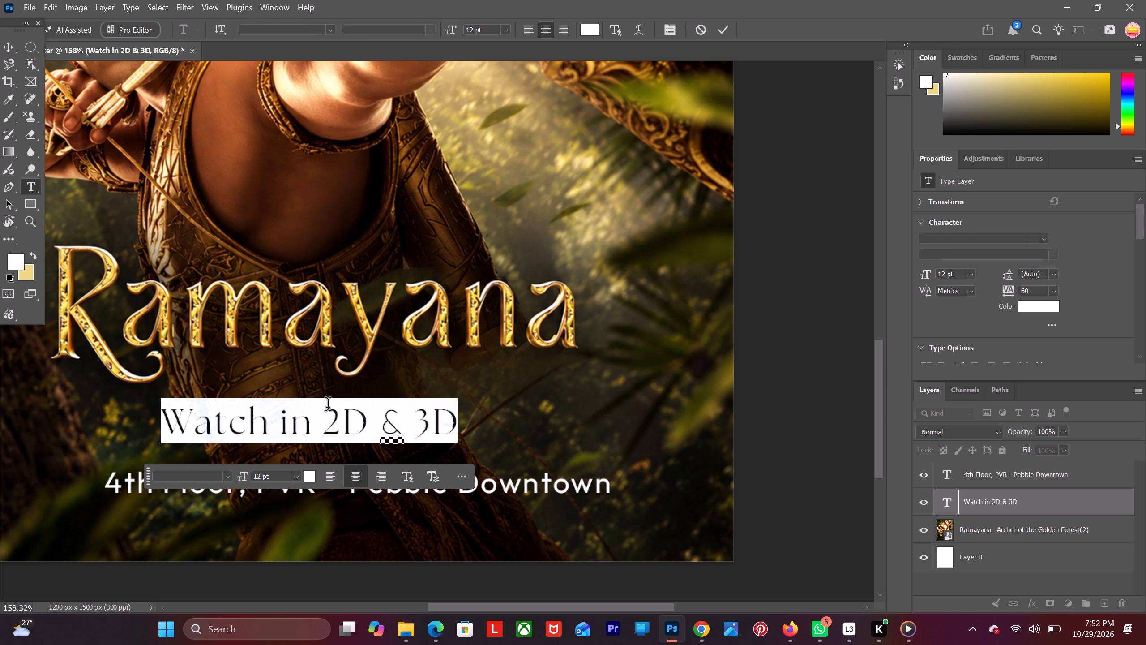
left_click(17, 262)
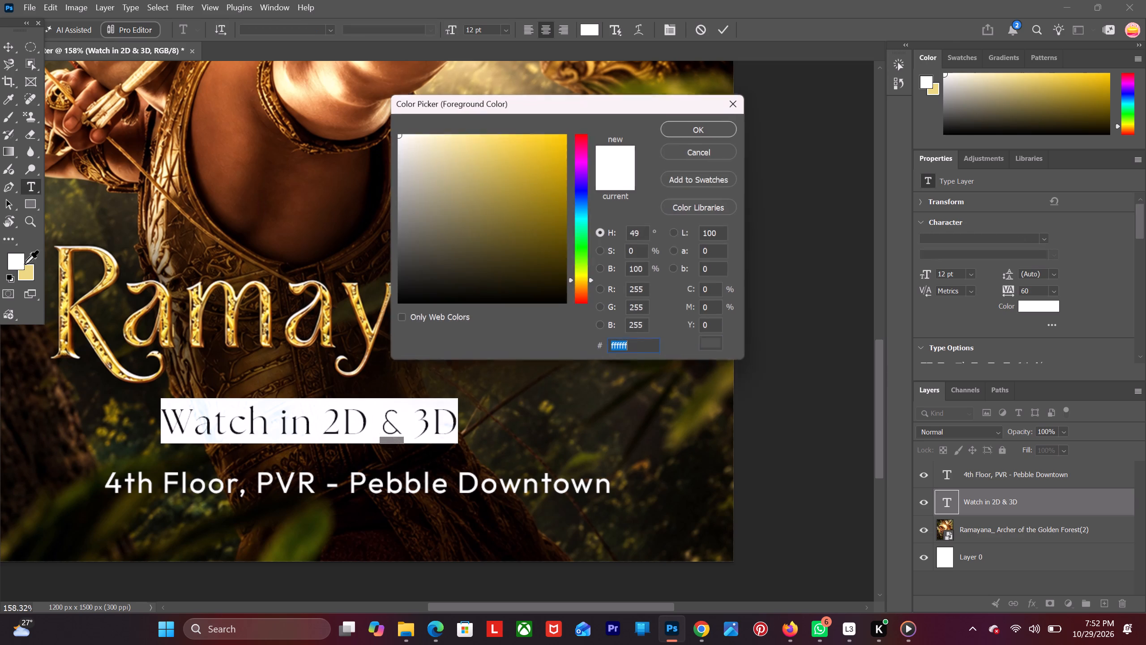
key("ctrl+v")
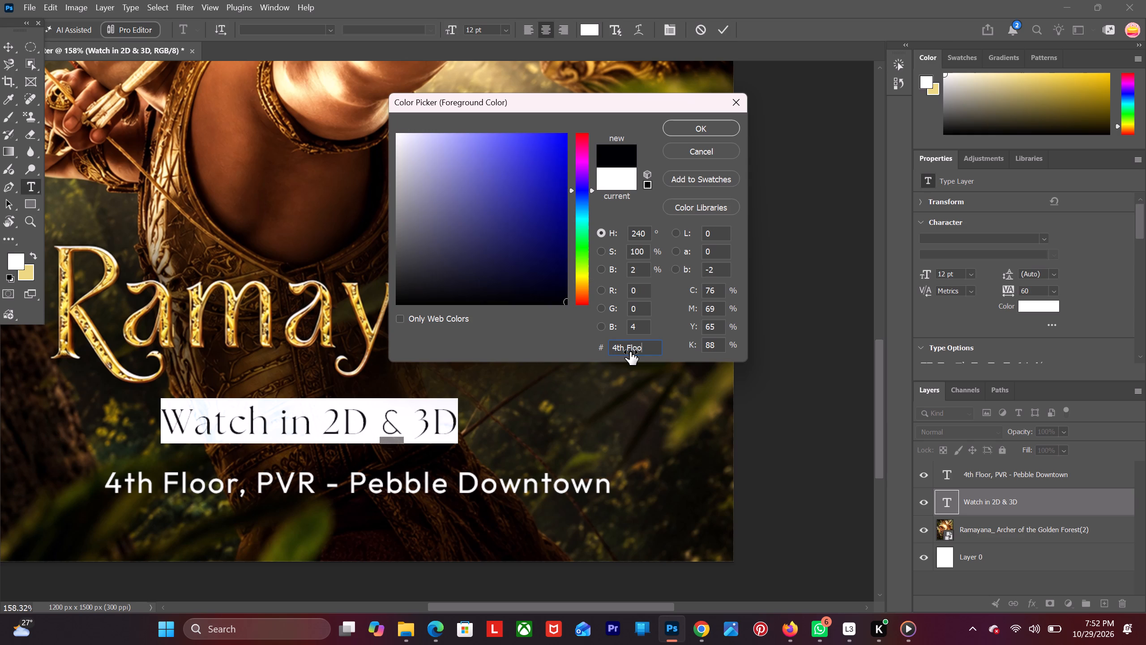
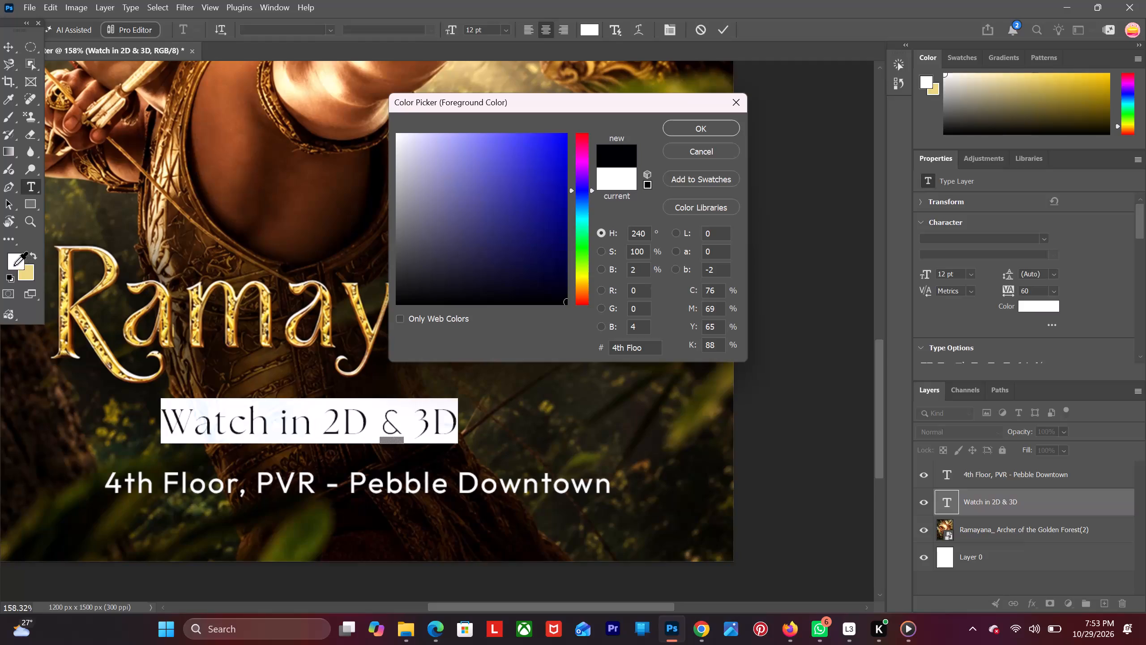
Recolor the selected "Watch in 2D & 3D" tagline with the copied cream hex color and commit the text edit.
left_click(718, 127)
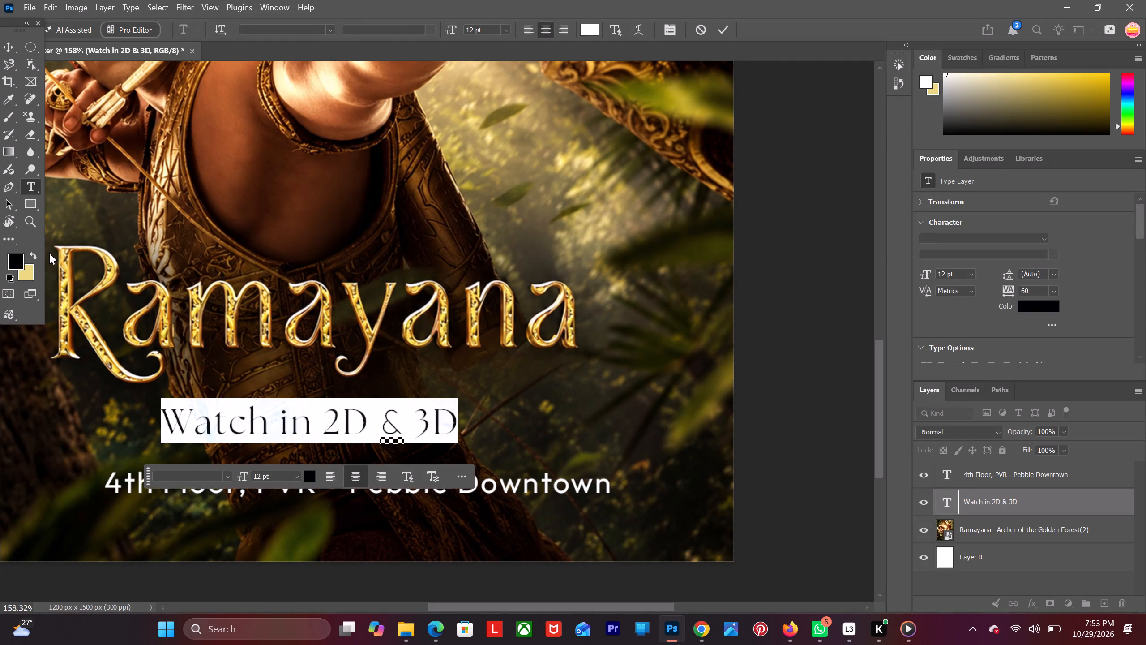
left_click(13, 260)
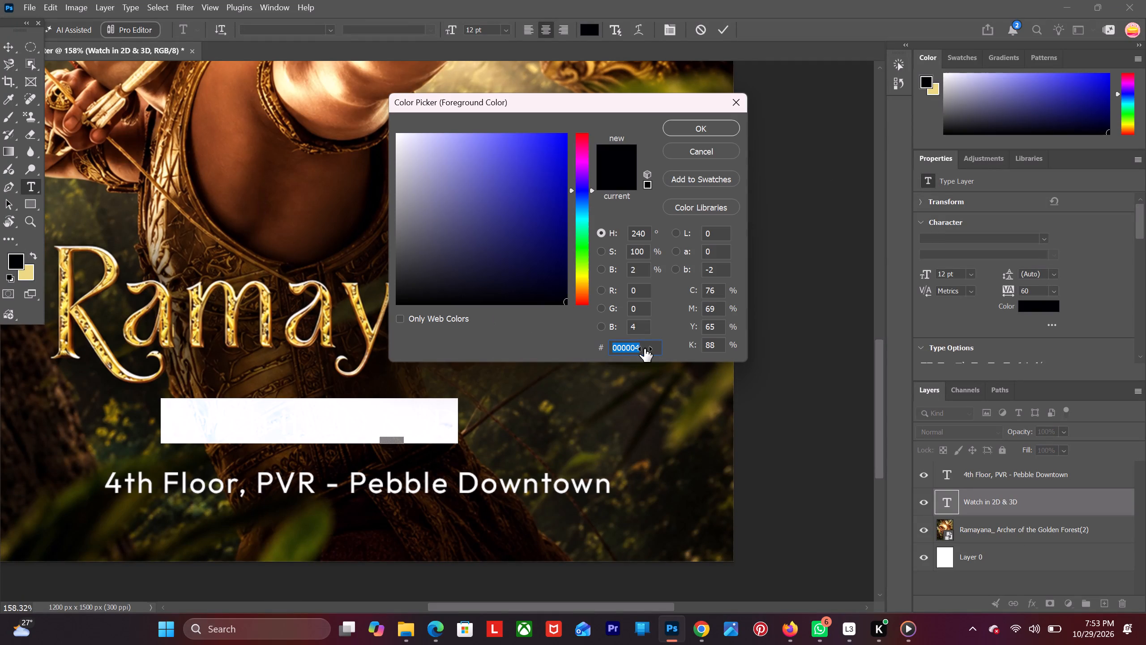
key("ctrl+v")
left_click(644, 348, "ctrl")
left_click(714, 133)
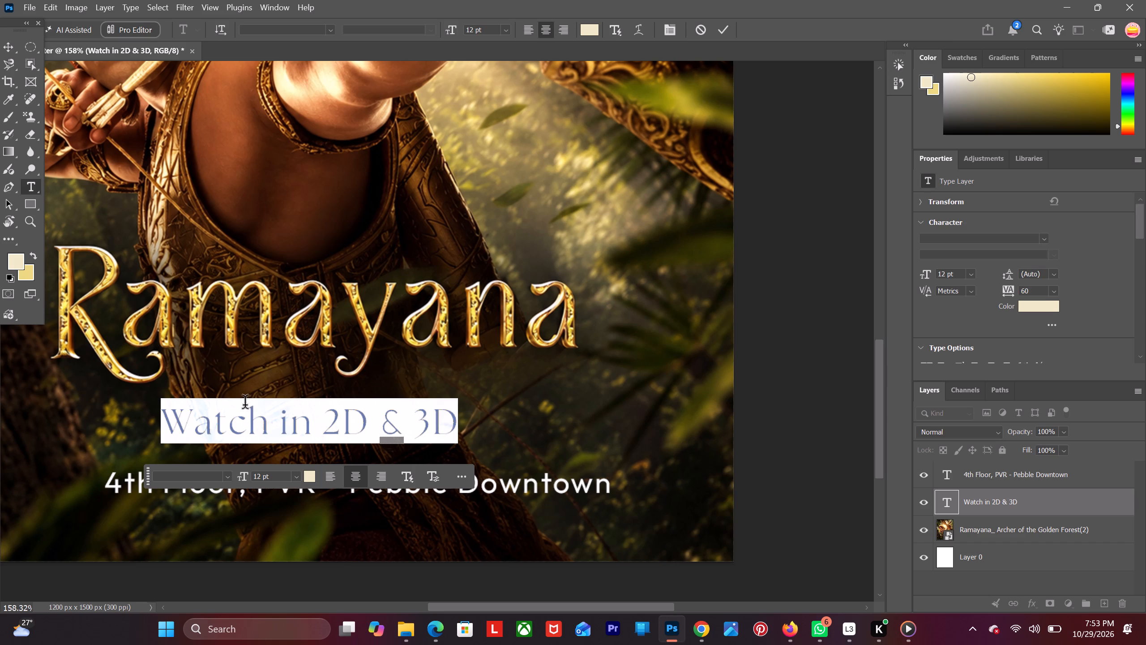
key("alt+shift+BackSpace")
key("alt+shift+BackSpace")
left_click(18, 47)
scroll(320, 282, "down", 3)
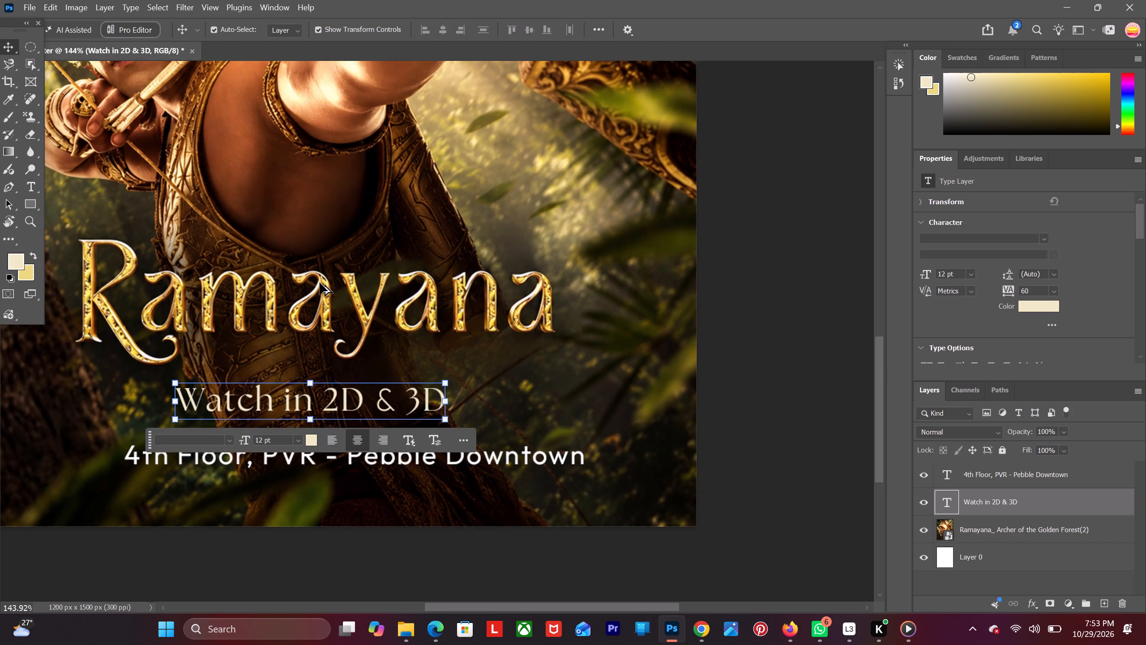
scroll(320, 283, "down", 2)
left_click(123, 506)
scroll(123, 506, "down", 4)
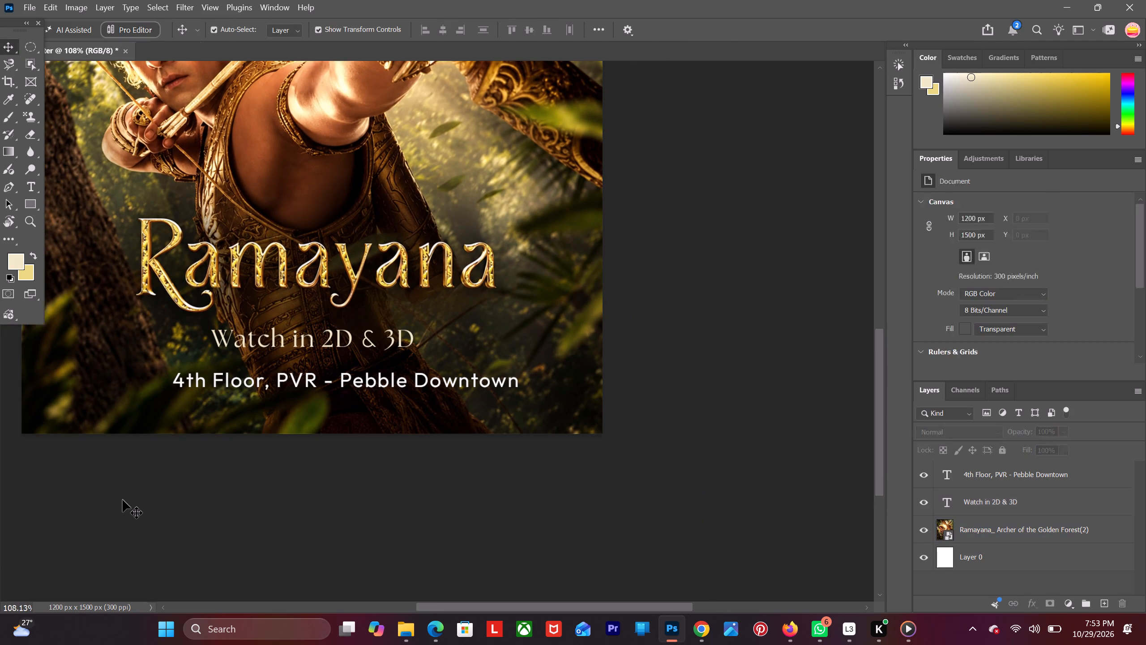
scroll(123, 500, "down", 4)
Move the "4th Floor, PVR - Pebble Downtown" line slightly left and up beneath the tagline.
scroll(194, 366, "up", 4, "alt")
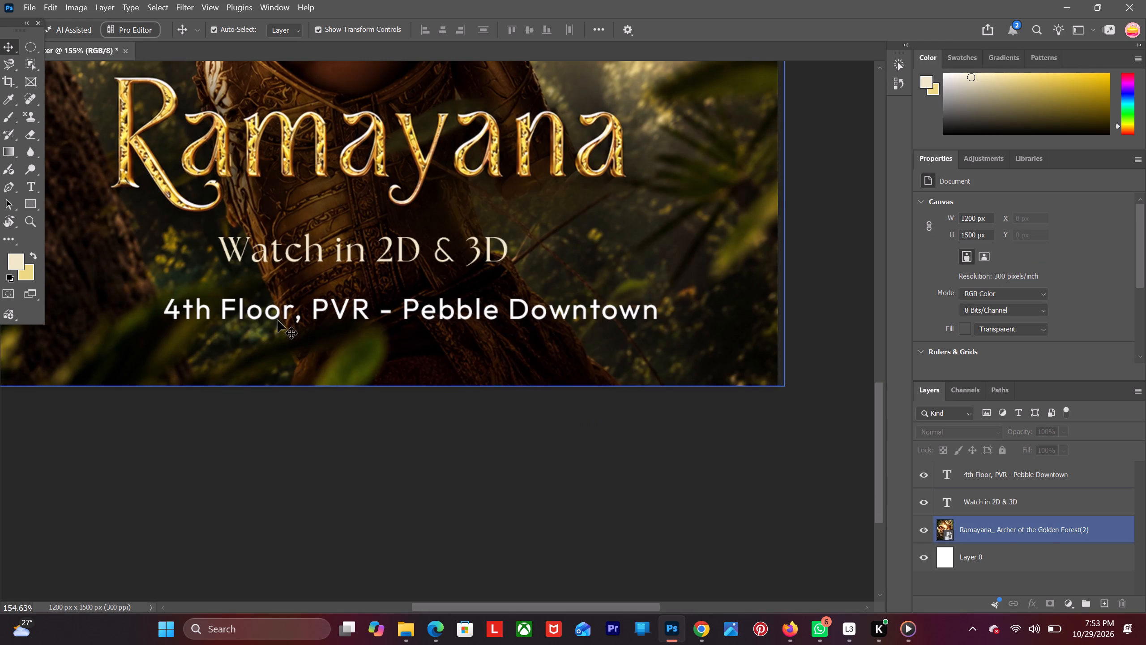
left_click_drag(289, 311, 273, 306)
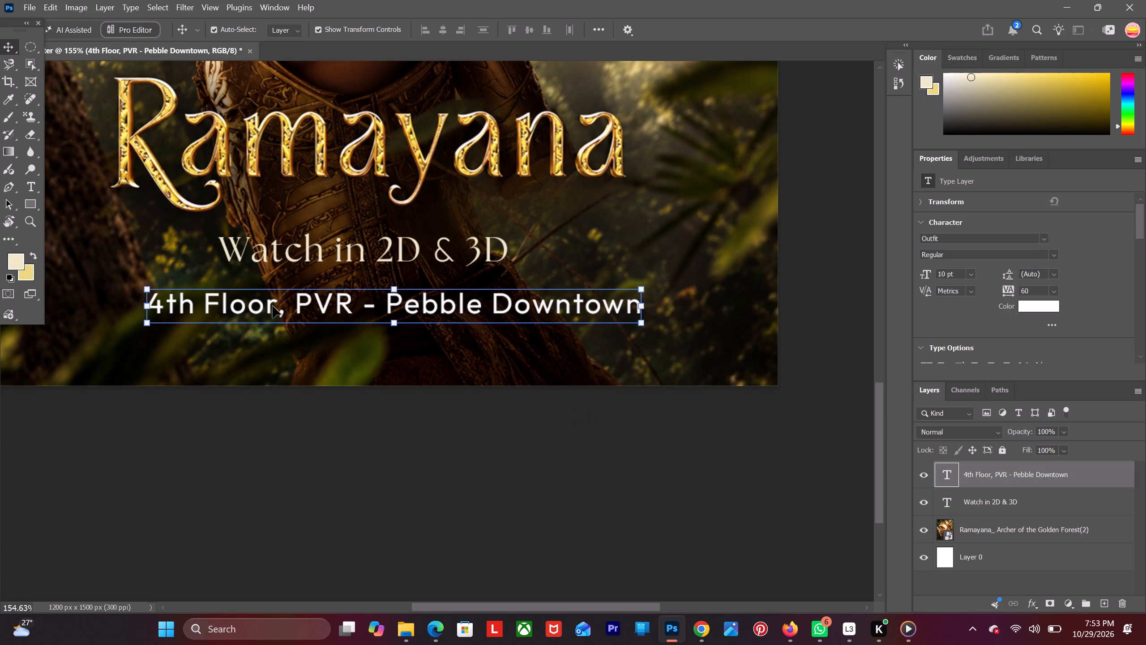
Set the font size of the "Watch in 2D & 3D" tagline to 13 pt.
left_click(289, 259)
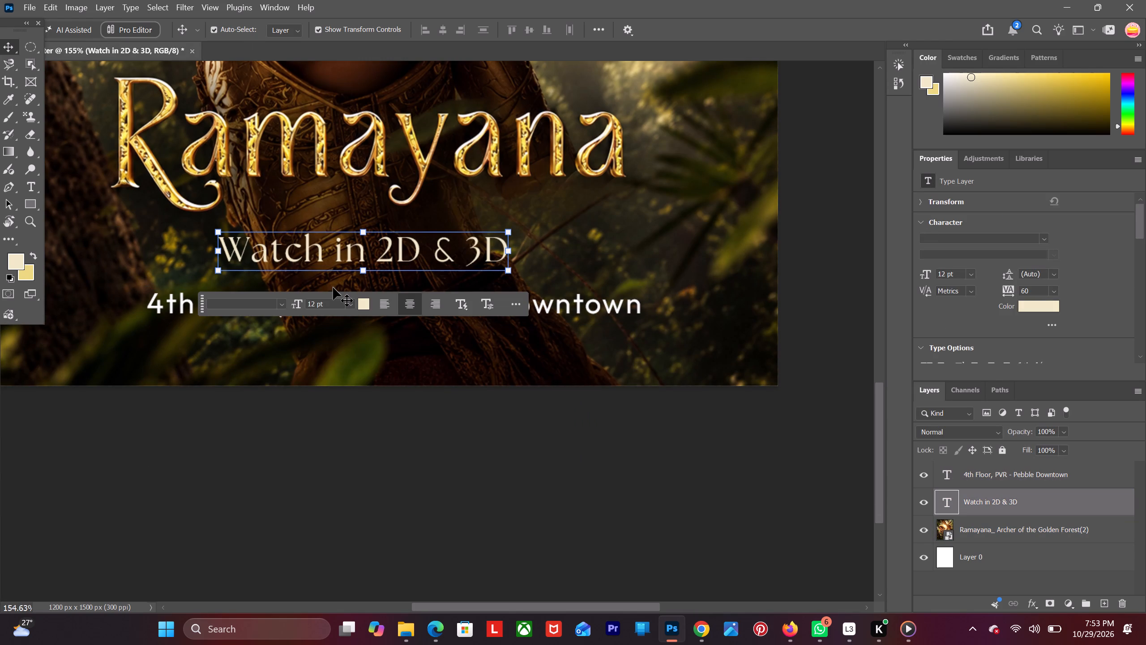
left_click_drag(334, 304, 320, 305)
left_click_drag(320, 305, 302, 308)
type("13")
key("Return")
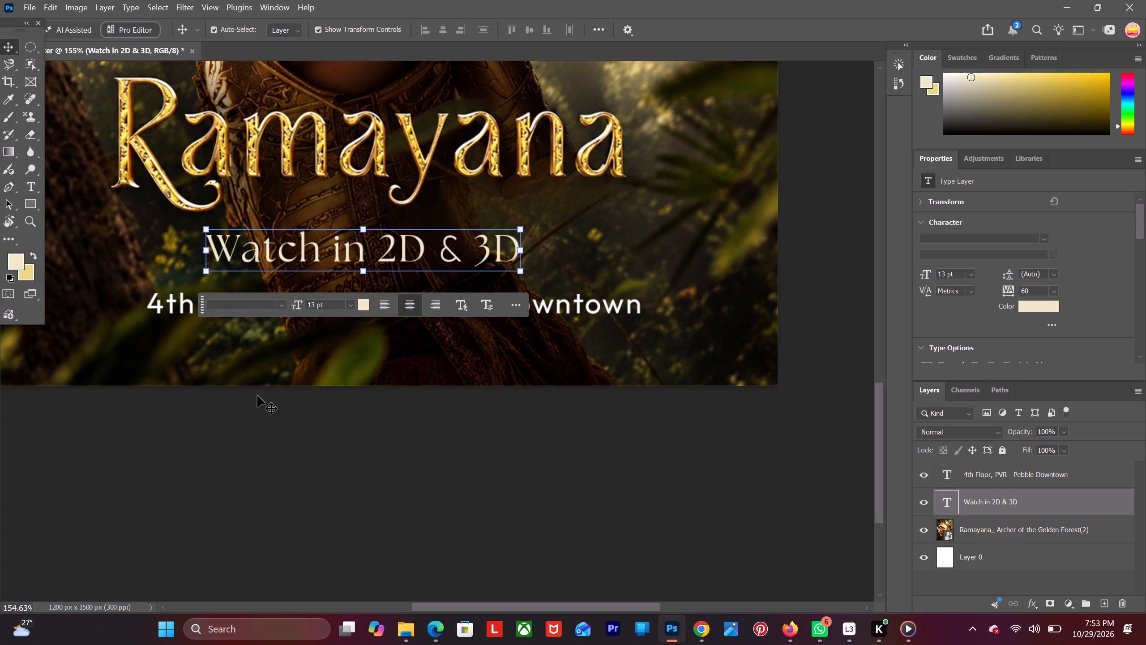
left_click(250, 428)
Replace the dash in the venue line with "at", so it reads "4th Floor, PVR at Pebble Downtown".
left_click(263, 309)
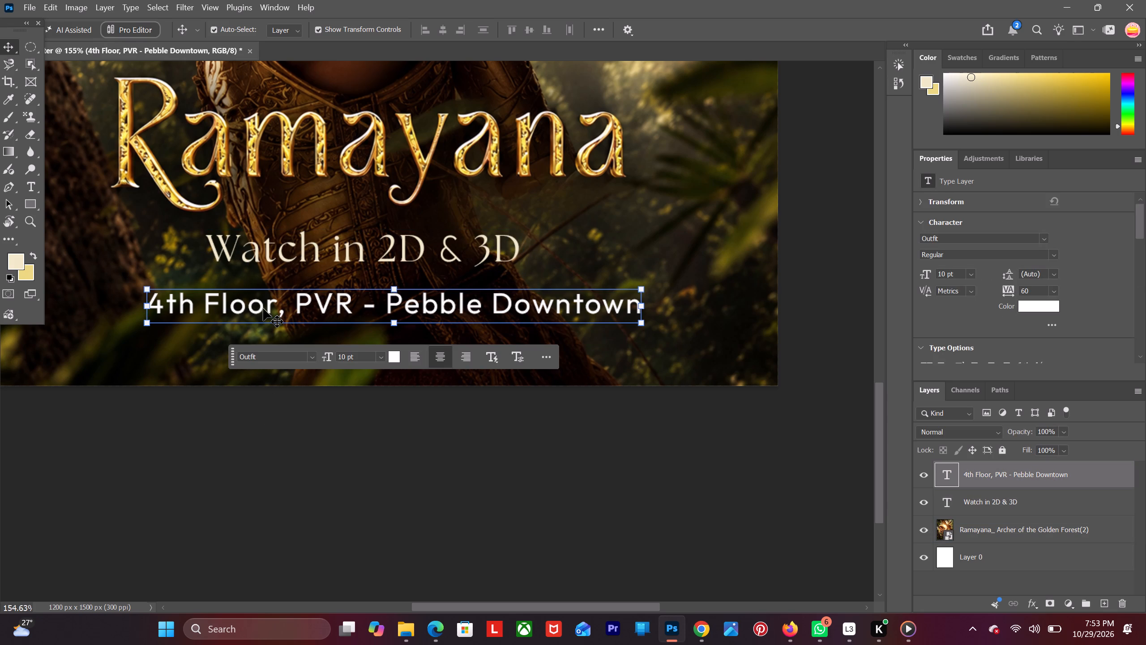
left_click(30, 182)
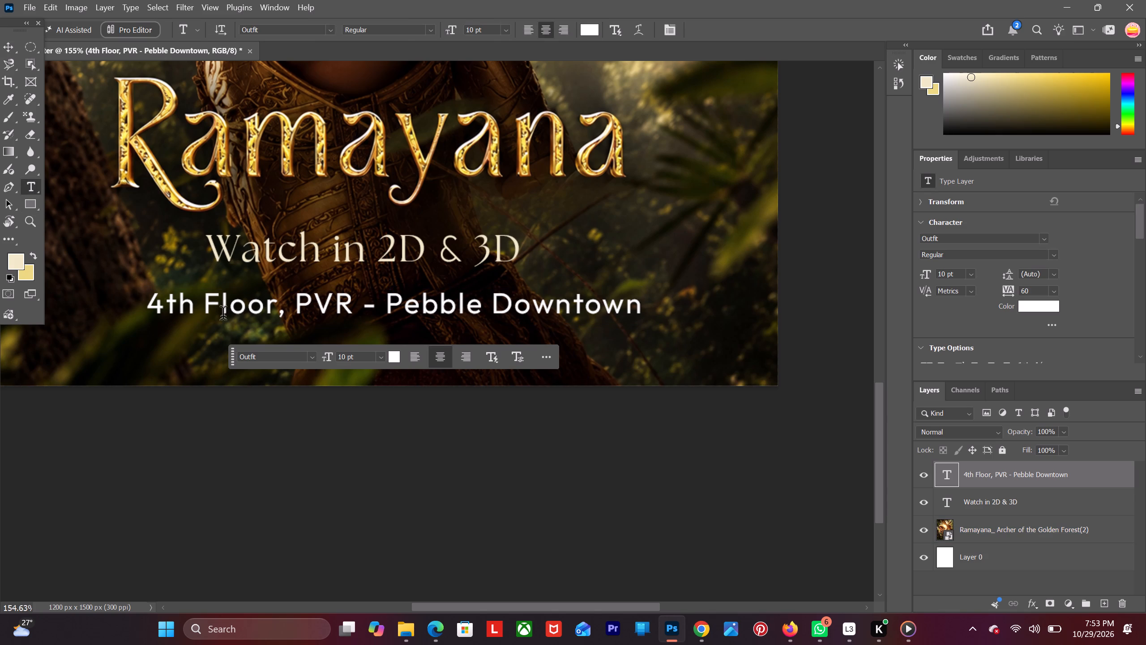
left_click_drag(381, 311, 359, 309)
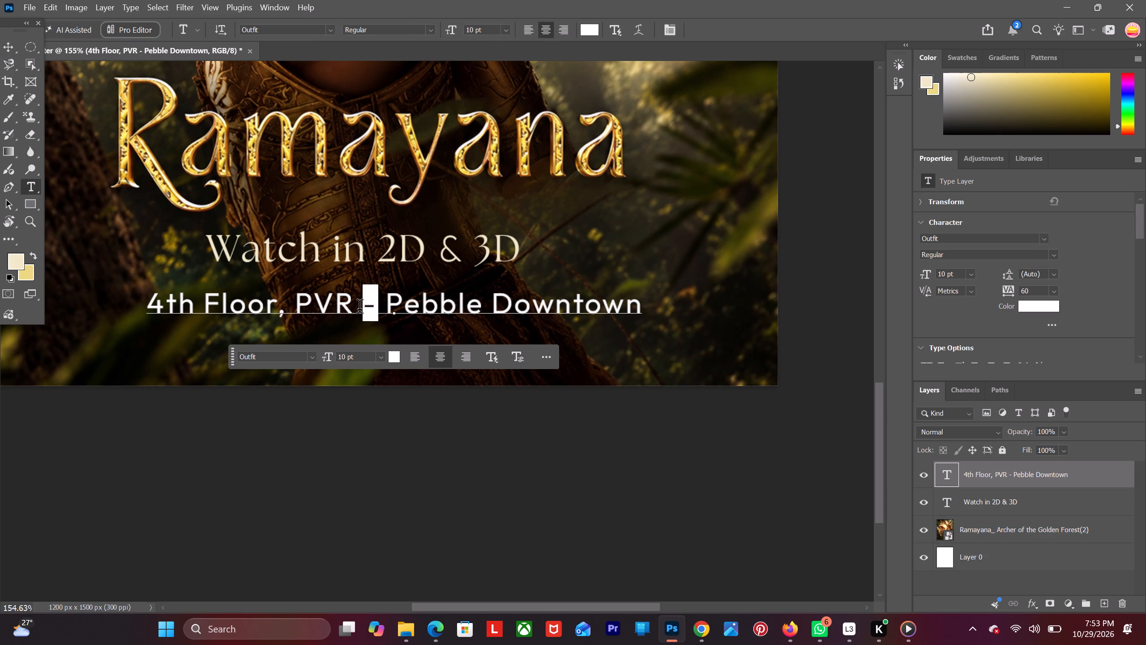
key("BackSpace")
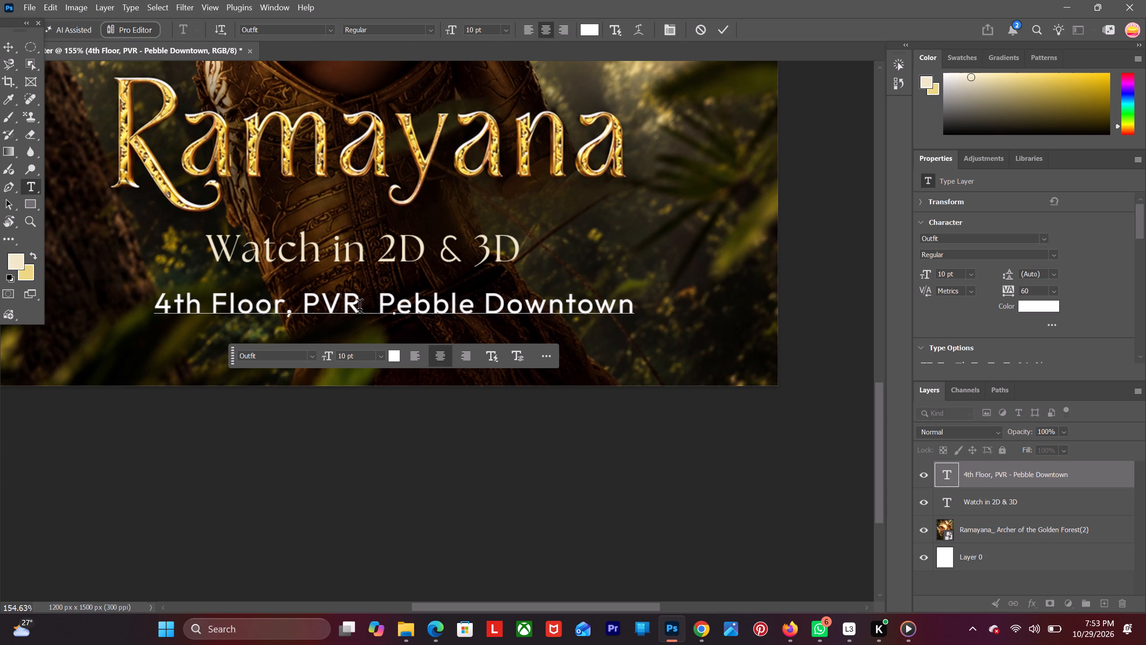
type("at")
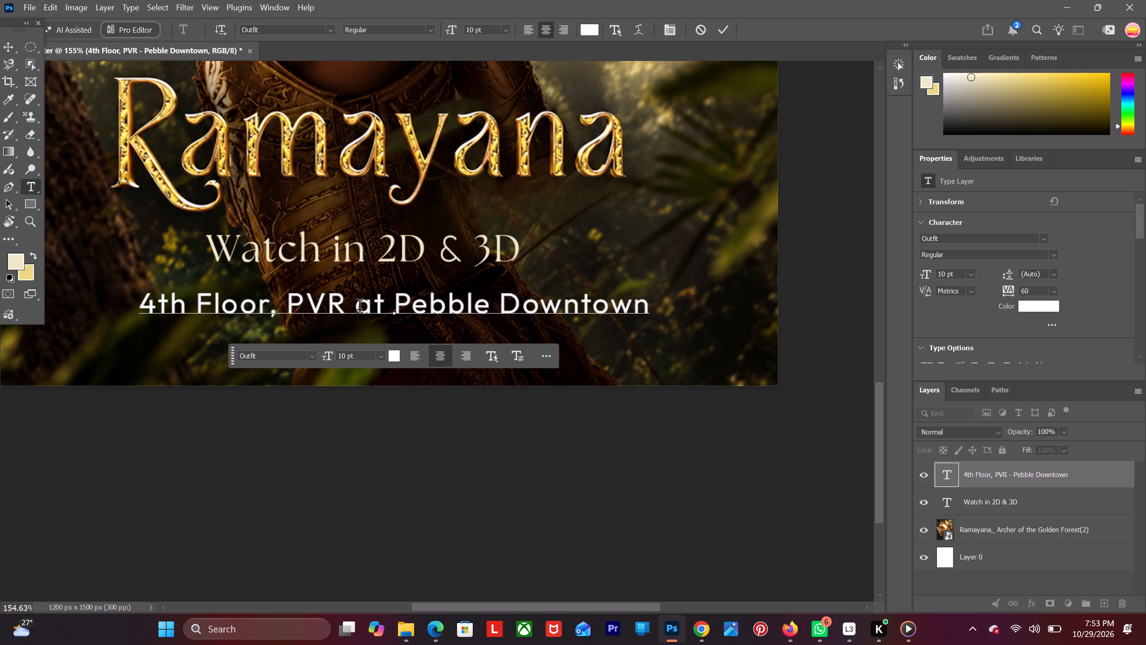
key("space")
key("Right")
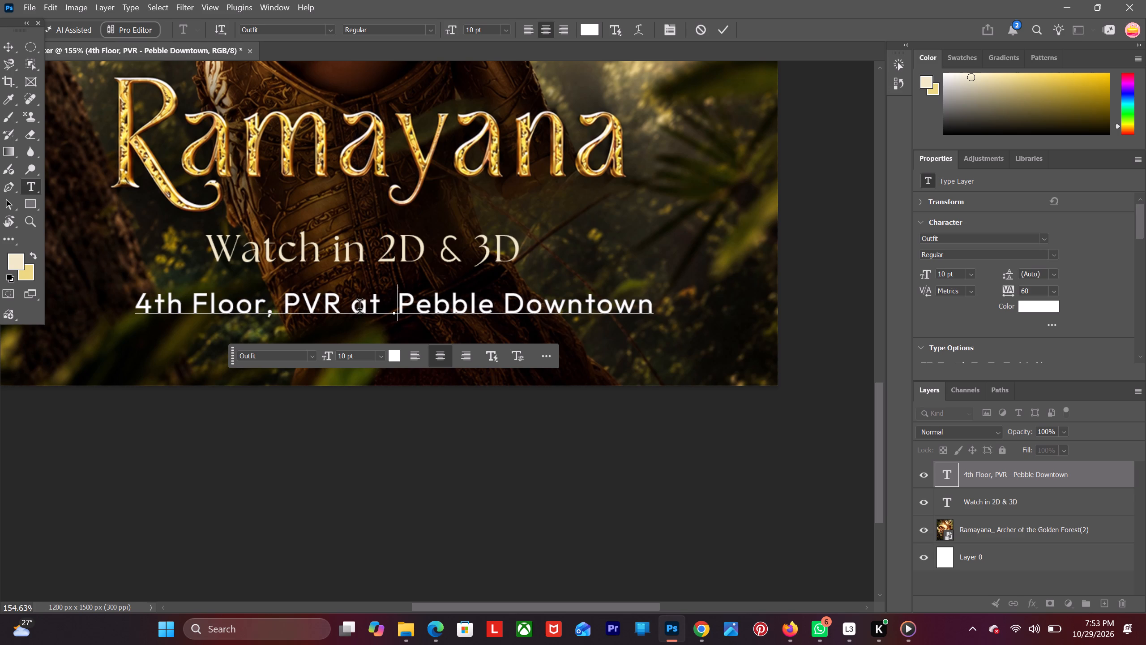
key("BackSpace")
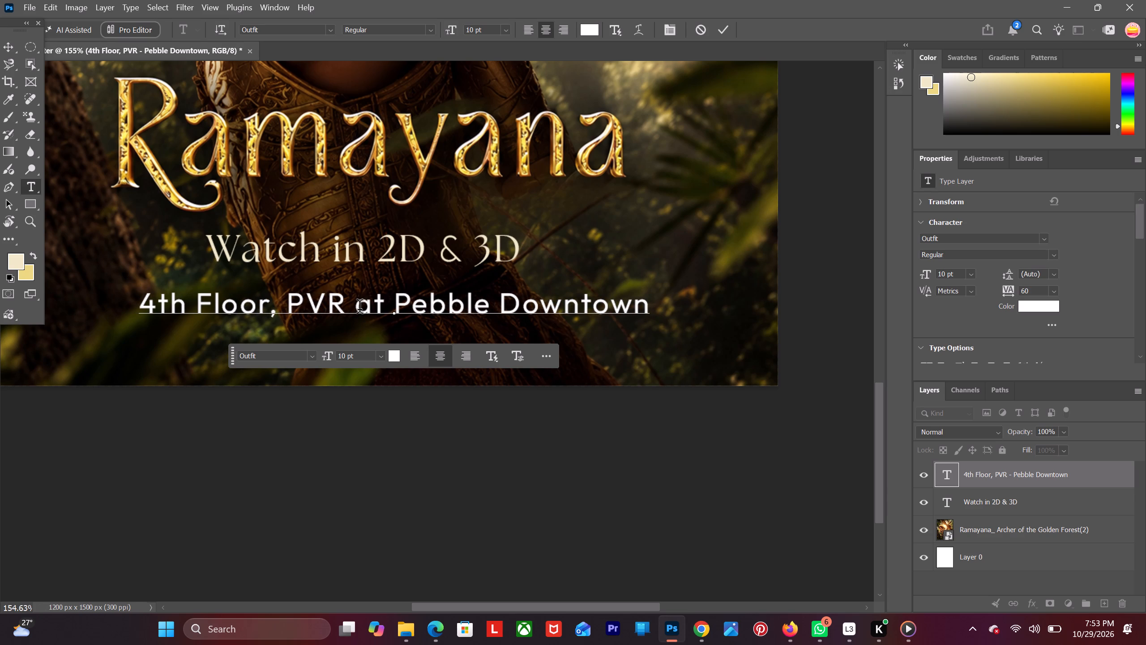
key("BackSpace")
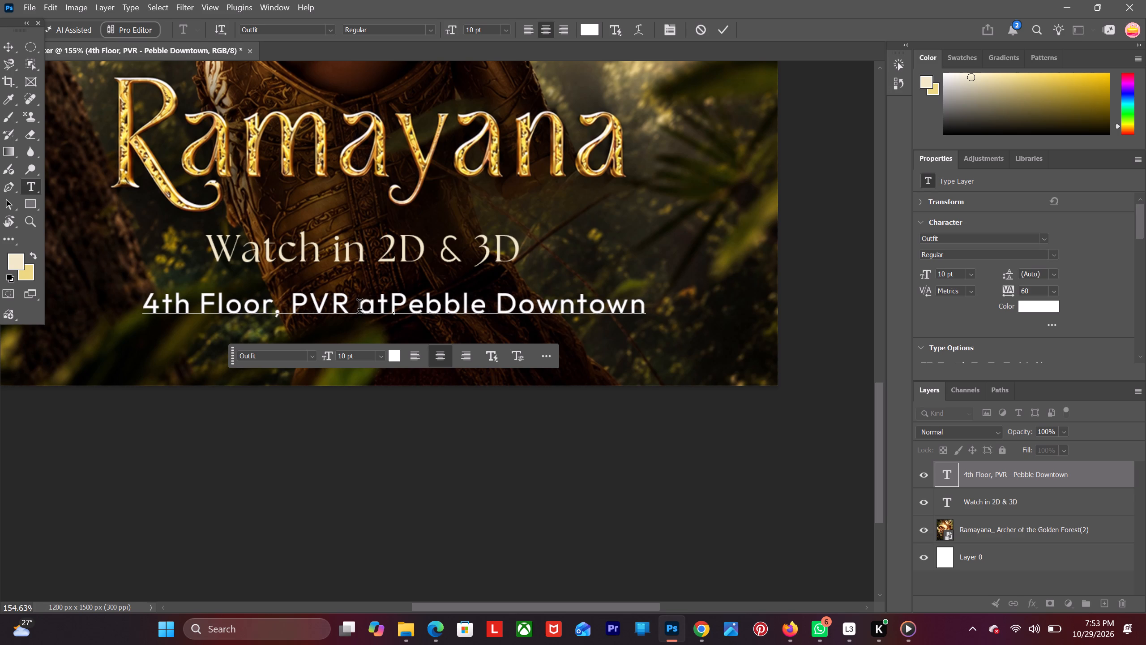
key("space")
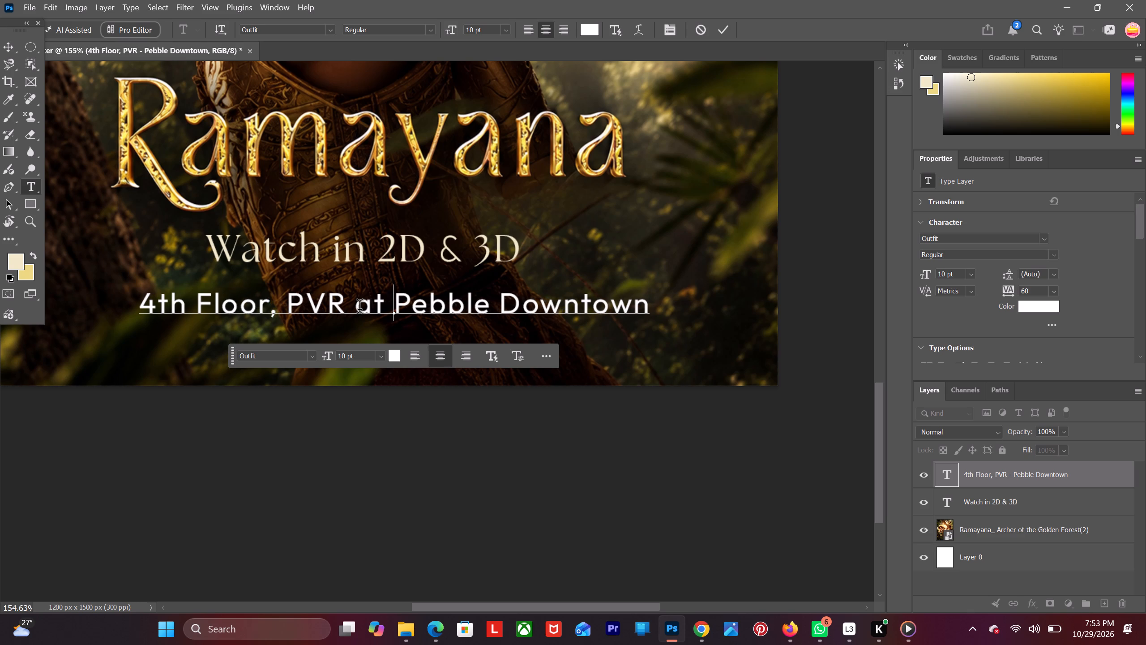
key("Left")
key("Left")
key("Left")
key("Left")
key("Left")
key("Left")
key("Left")
left_click(13, 46)
Examine the whole poster and the layout of its title, tagline and venue line.
scroll(246, 261, "down", 2, "alt")
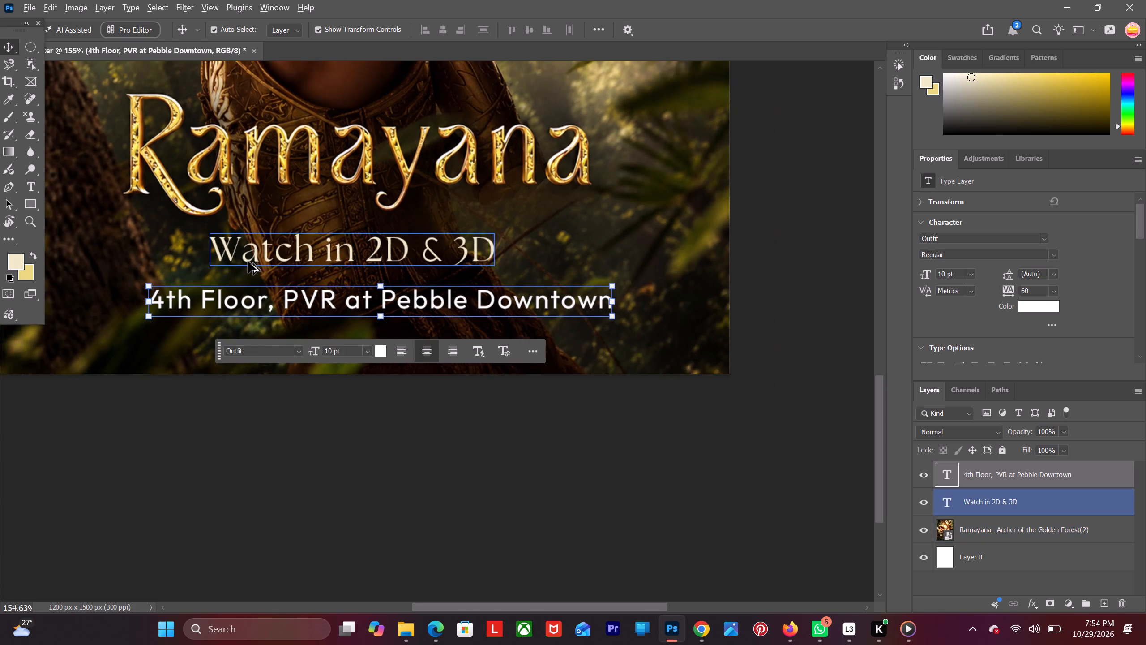
scroll(248, 261, "down", 6, "alt")
scroll(260, 270, "up", 5)
scroll(262, 276, "down", 1, "alt")
left_click(697, 310)
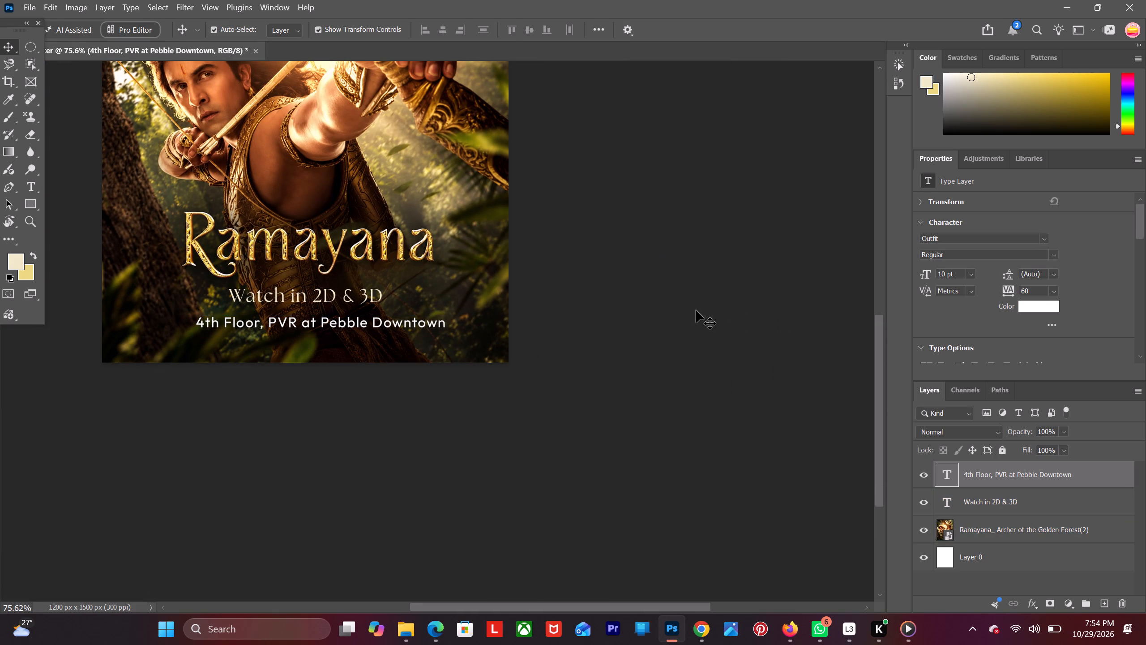
scroll(342, 367, "down", 3, "alt")
scroll(116, 349, "up", 2)
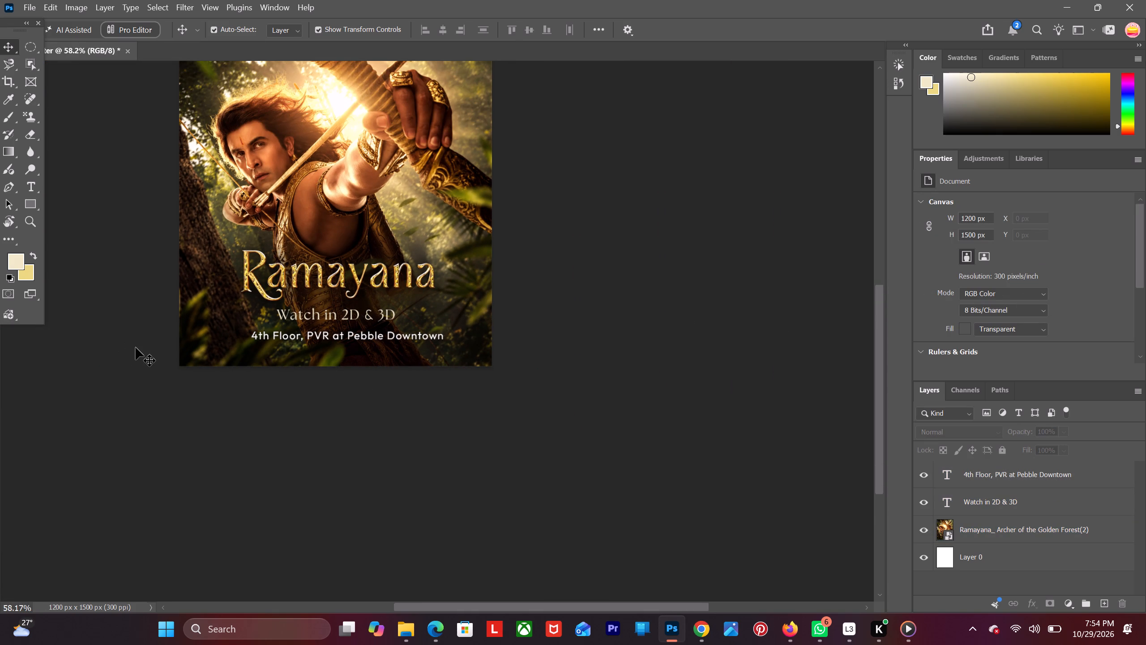
scroll(136, 348, "up", 2)
scroll(366, 281, "up", 9)
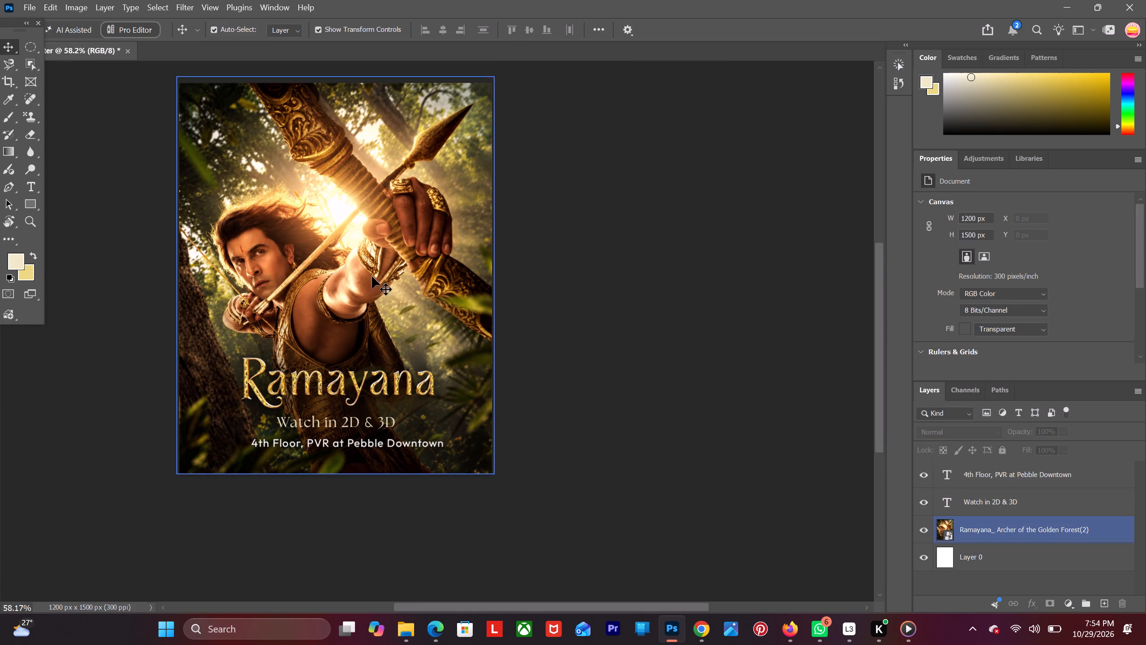
scroll(372, 276, "up", 1)
Switch to File Explorer and look for the Pebble logo in Downloads and the D: drive's FONT and marketing agency folders.
left_click(411, 633)
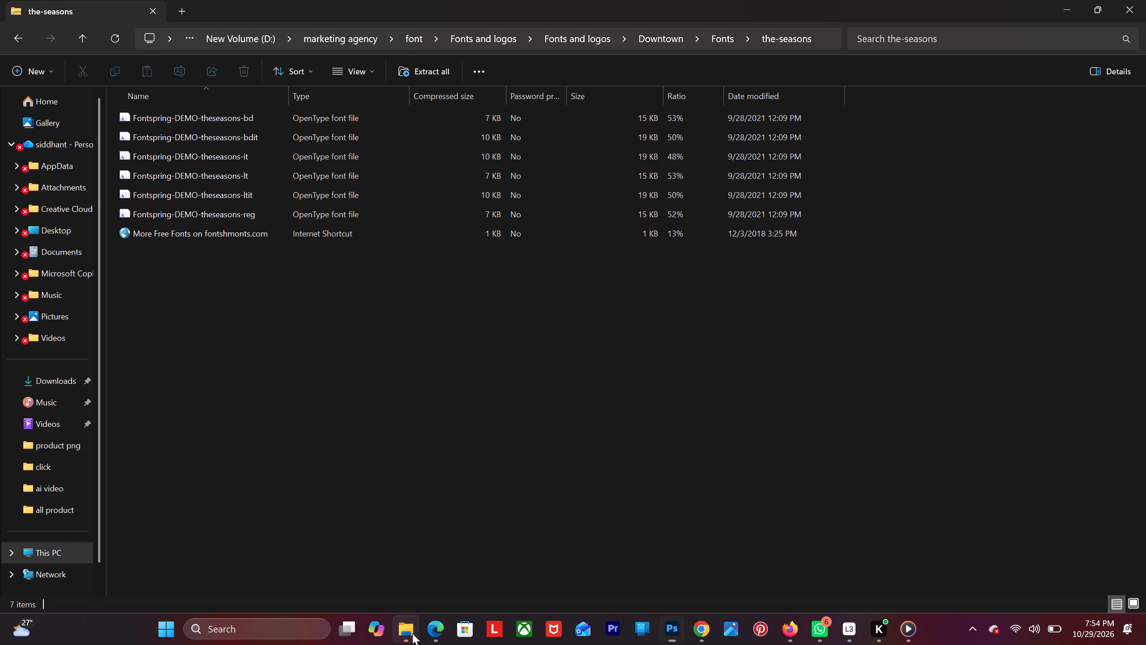
left_click(42, 97)
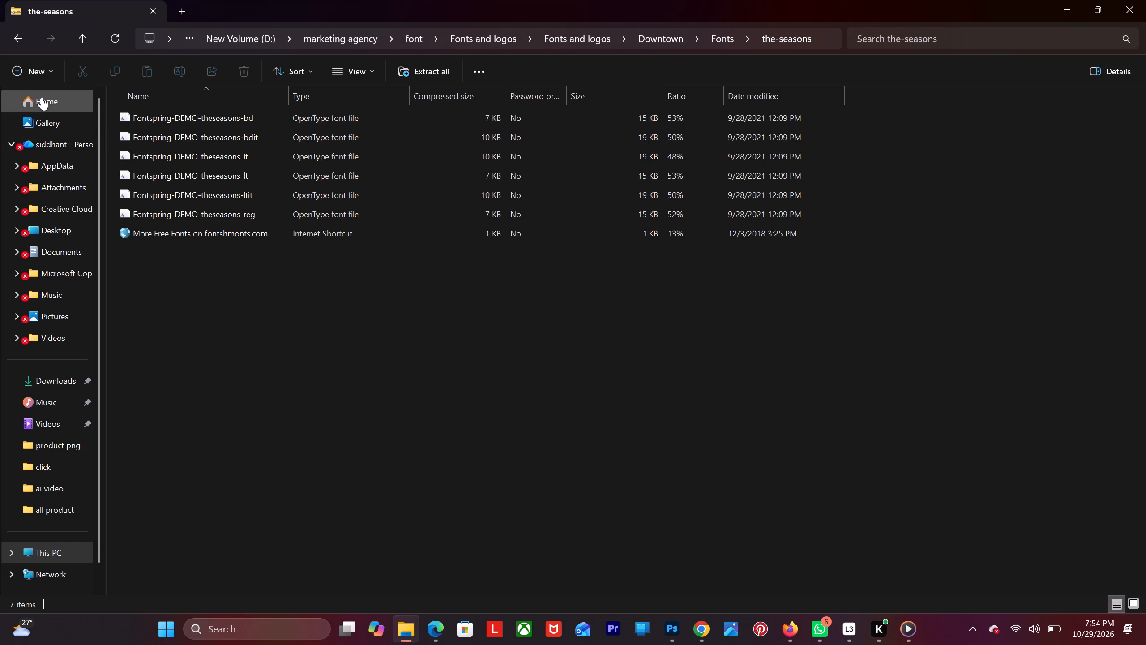
left_click(66, 379)
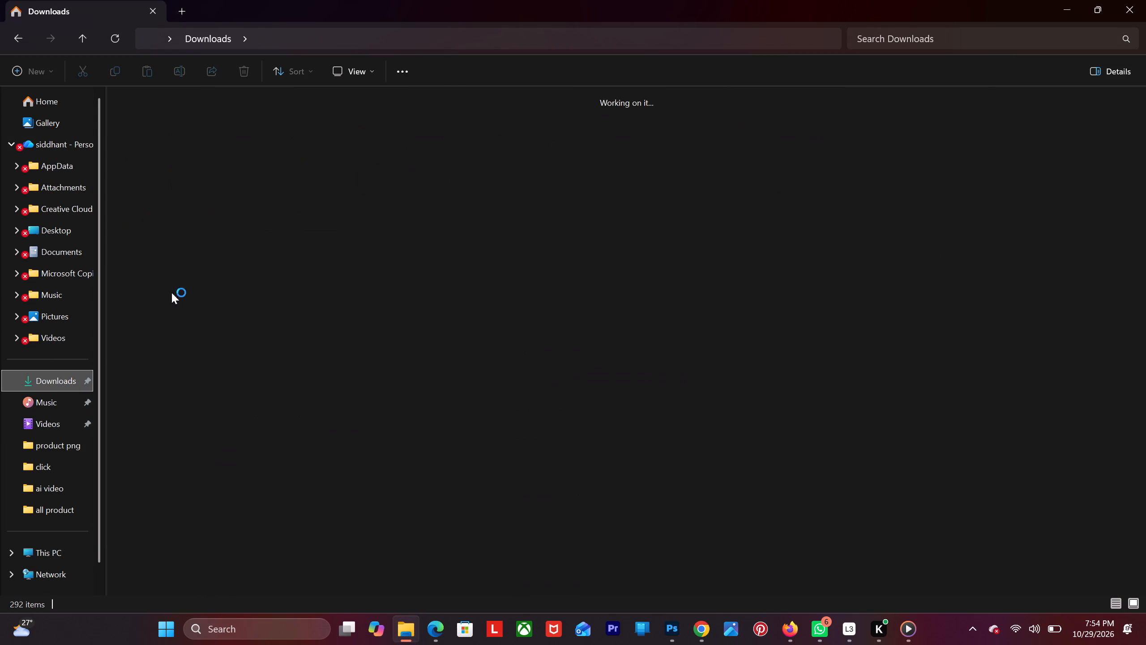
scroll(321, 480, "down", 7)
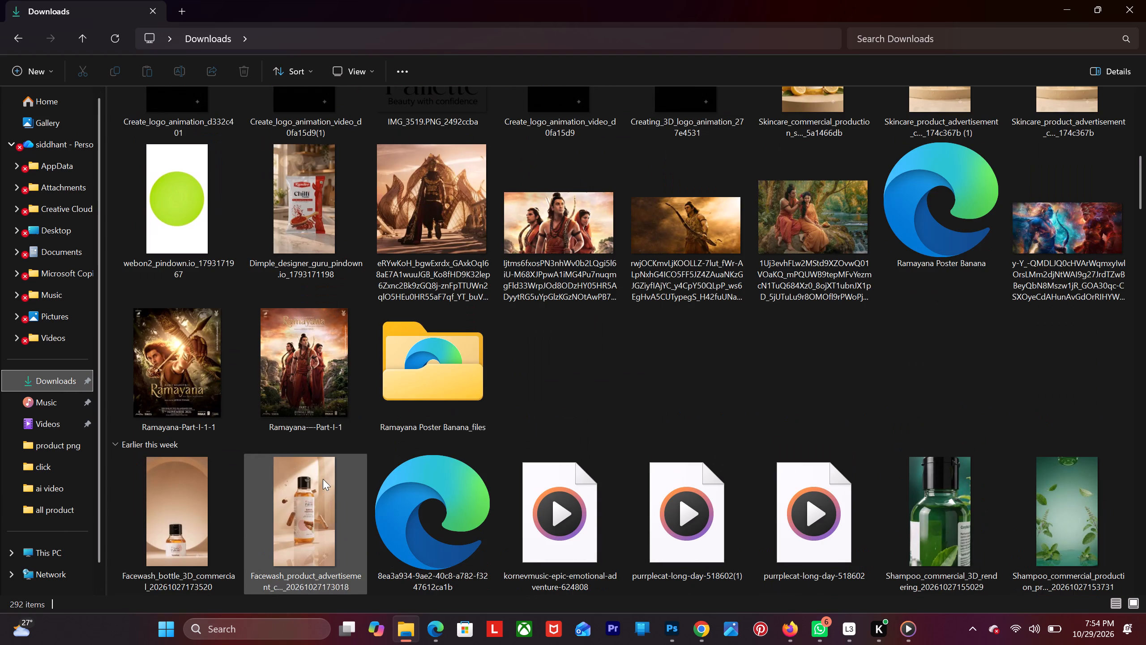
left_click(48, 513)
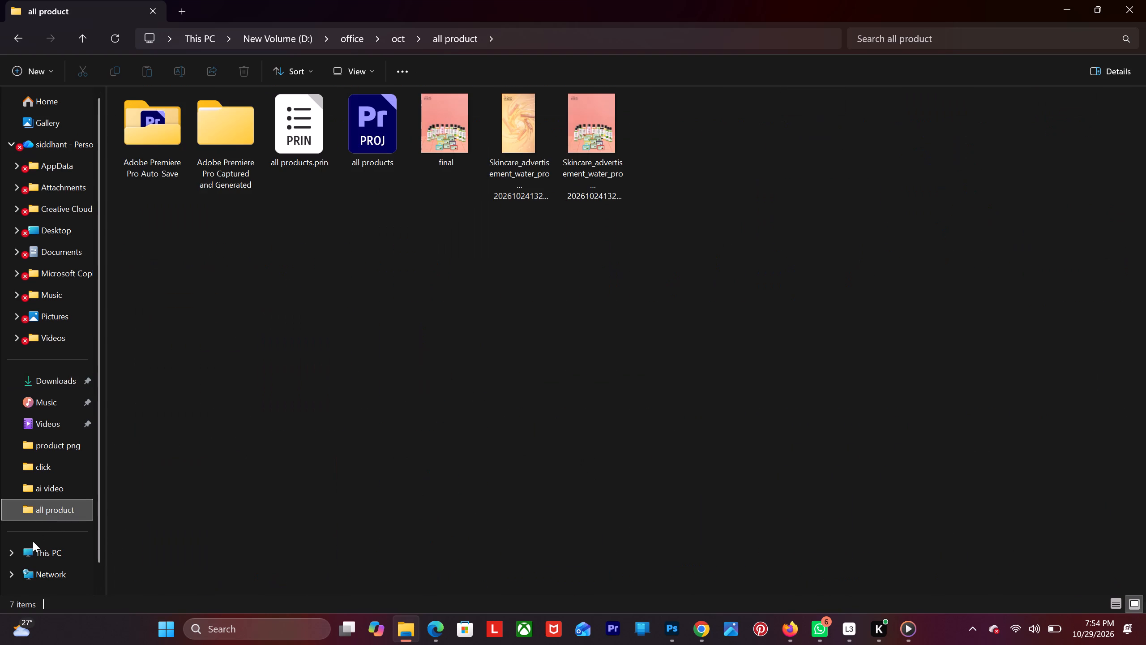
left_click(32, 544)
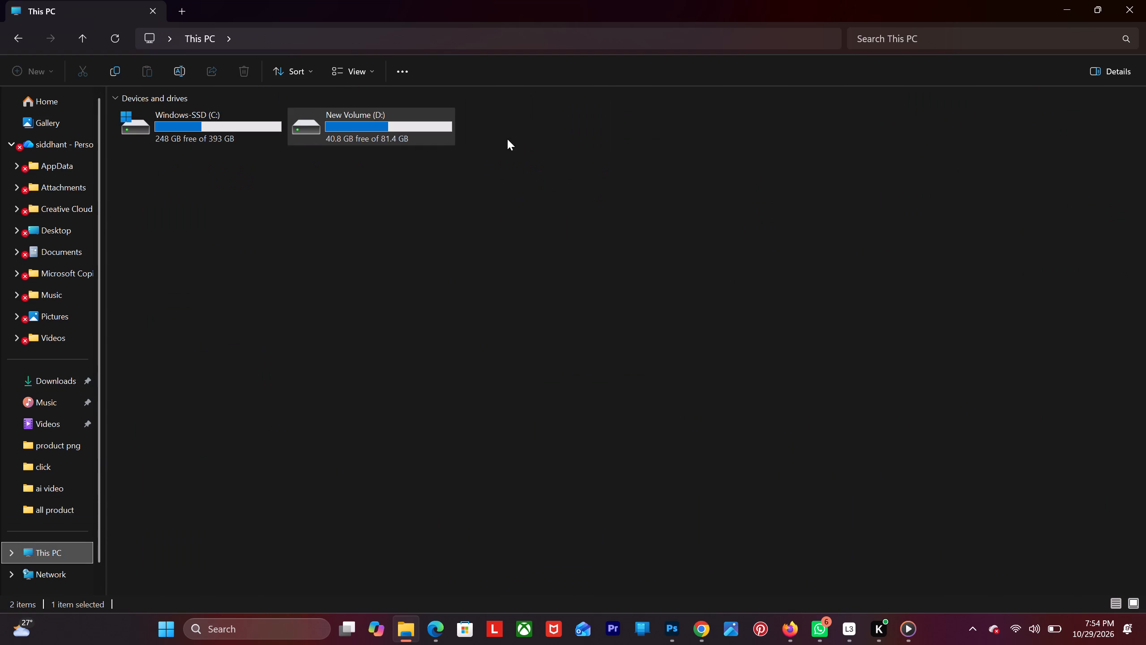
double_click(344, 112)
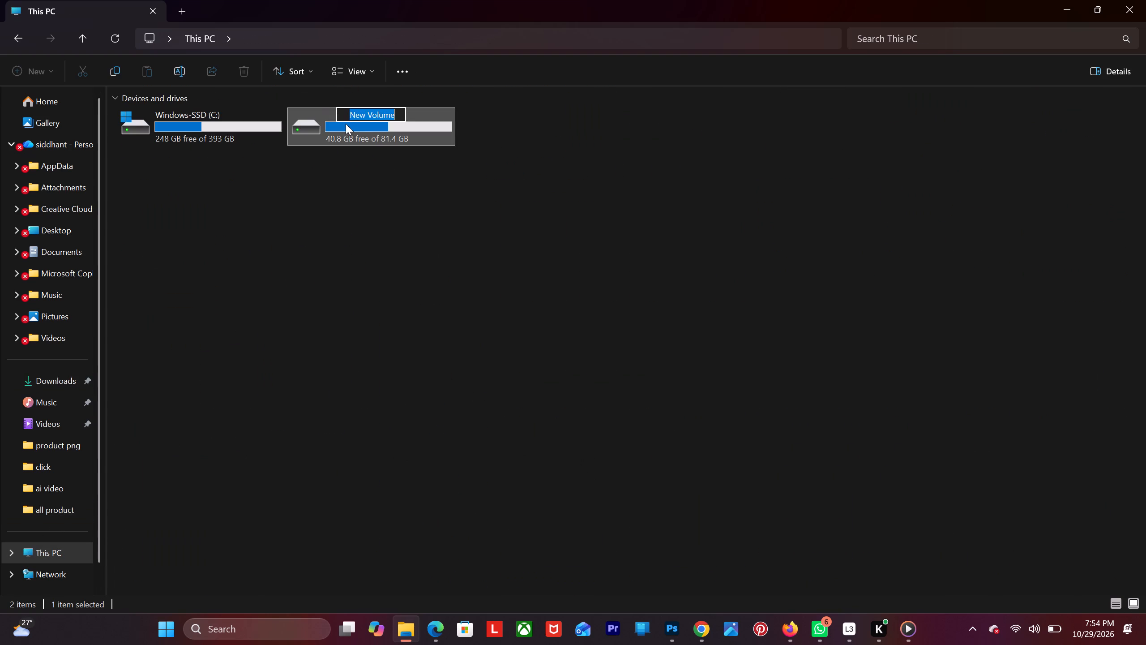
double_click(355, 126)
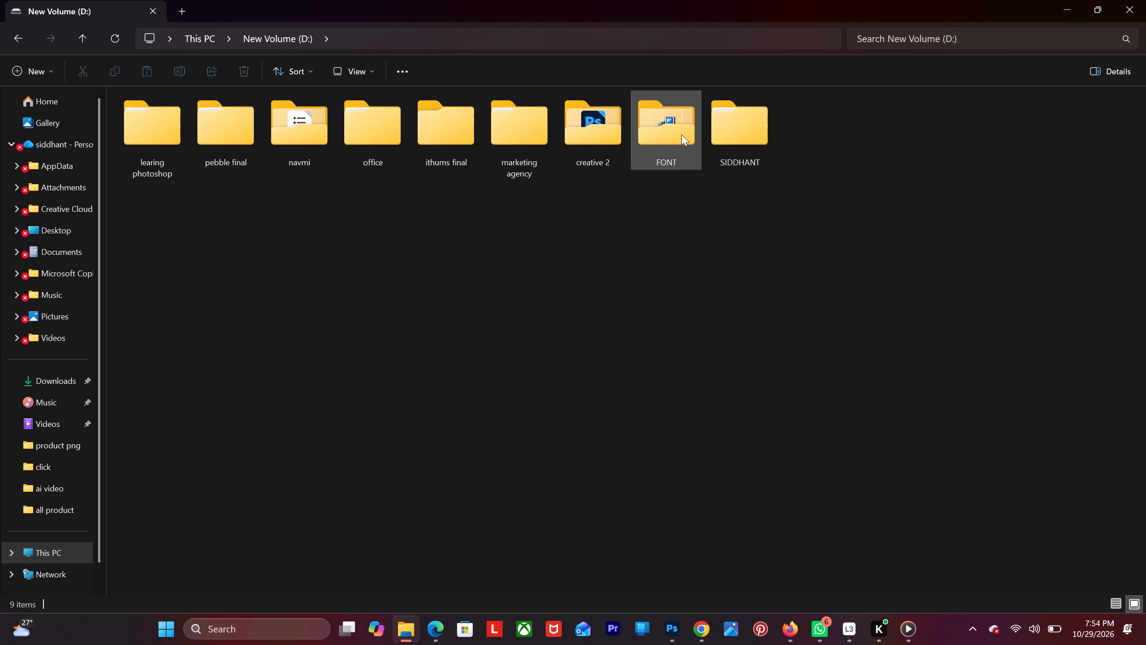
double_click(671, 138)
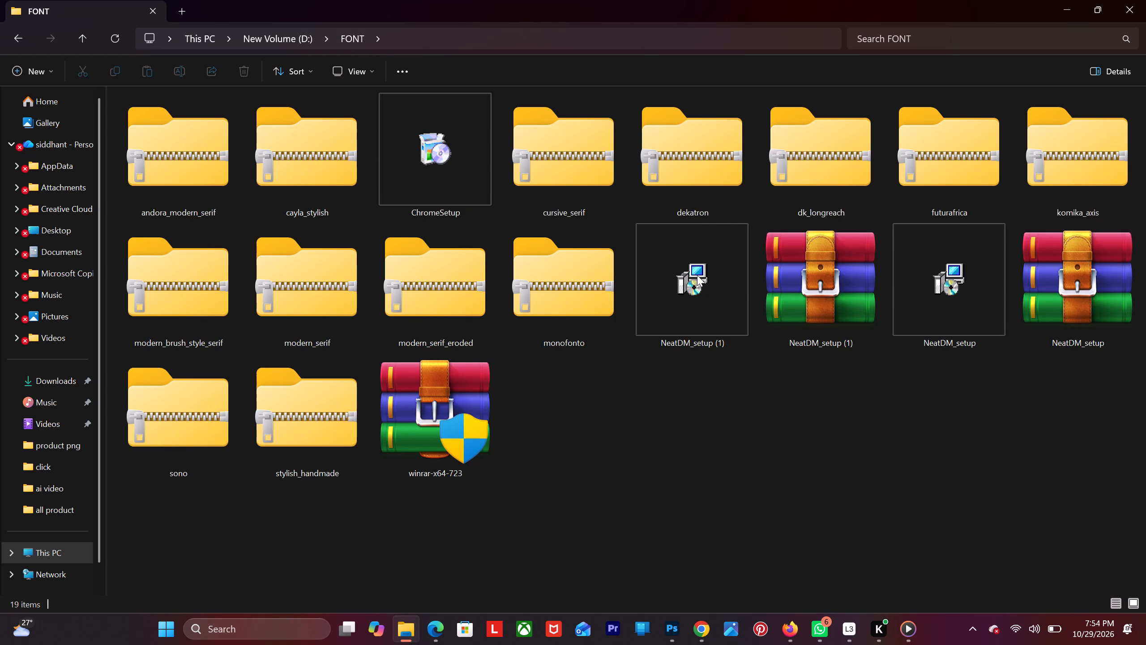
left_click(19, 42)
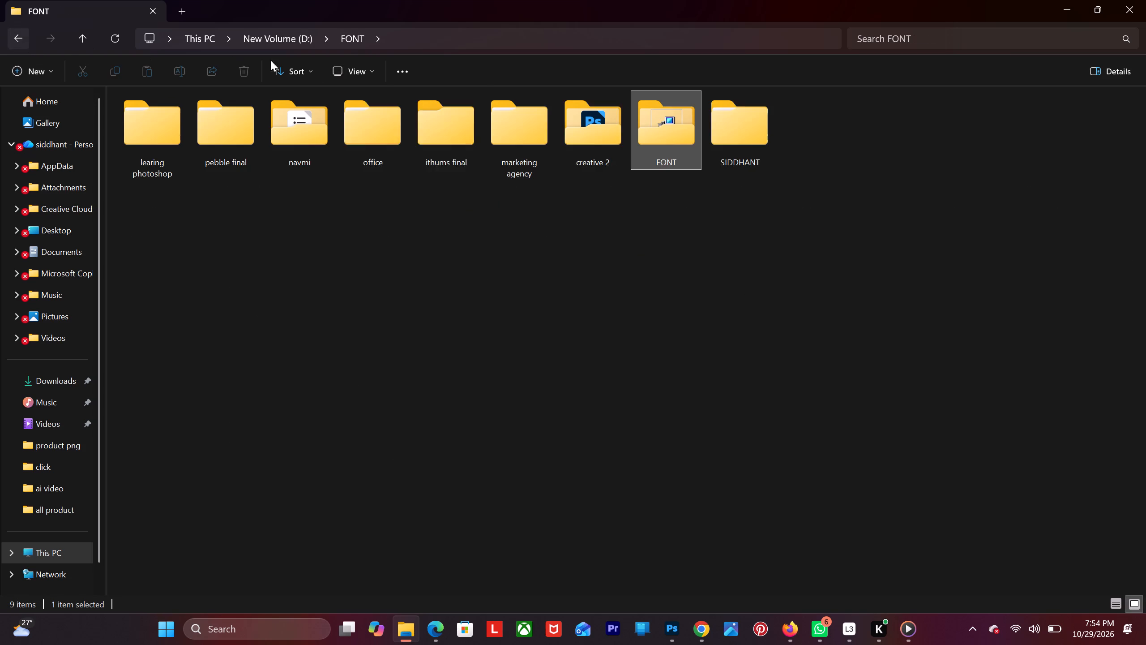
double_click(764, 127)
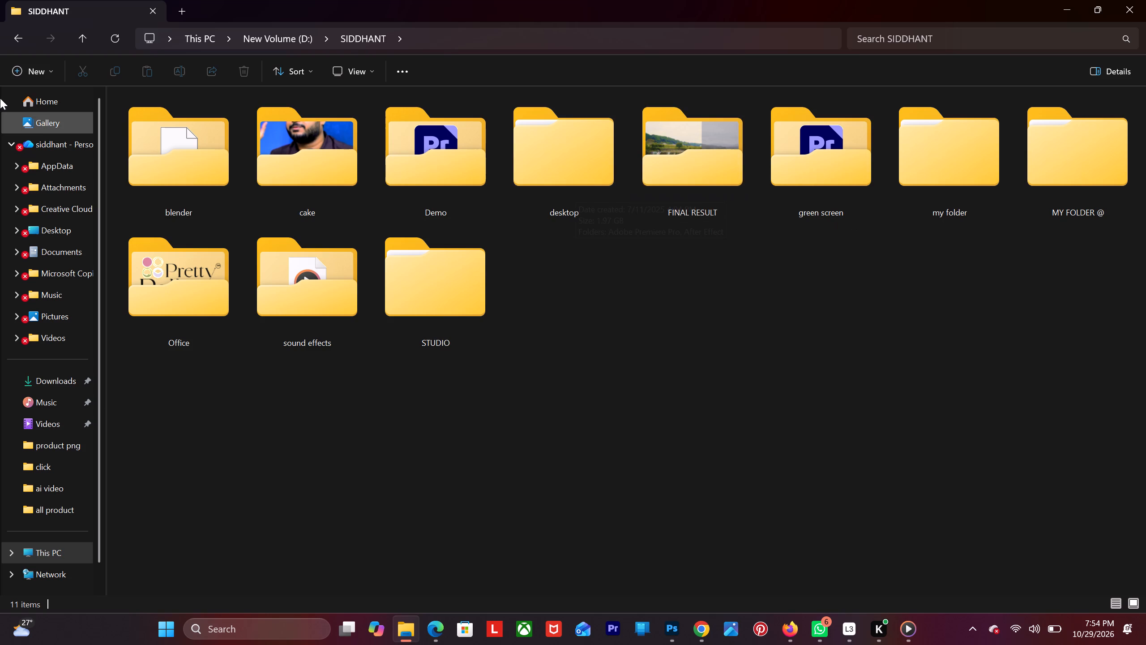
left_click(17, 39)
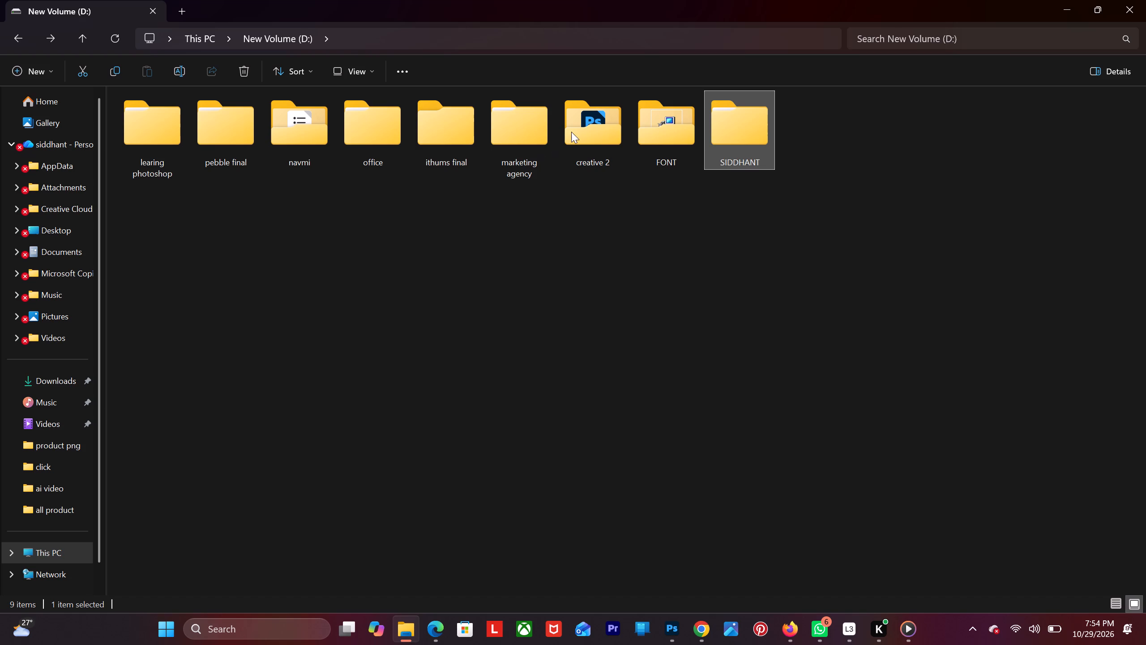
left_click(651, 133)
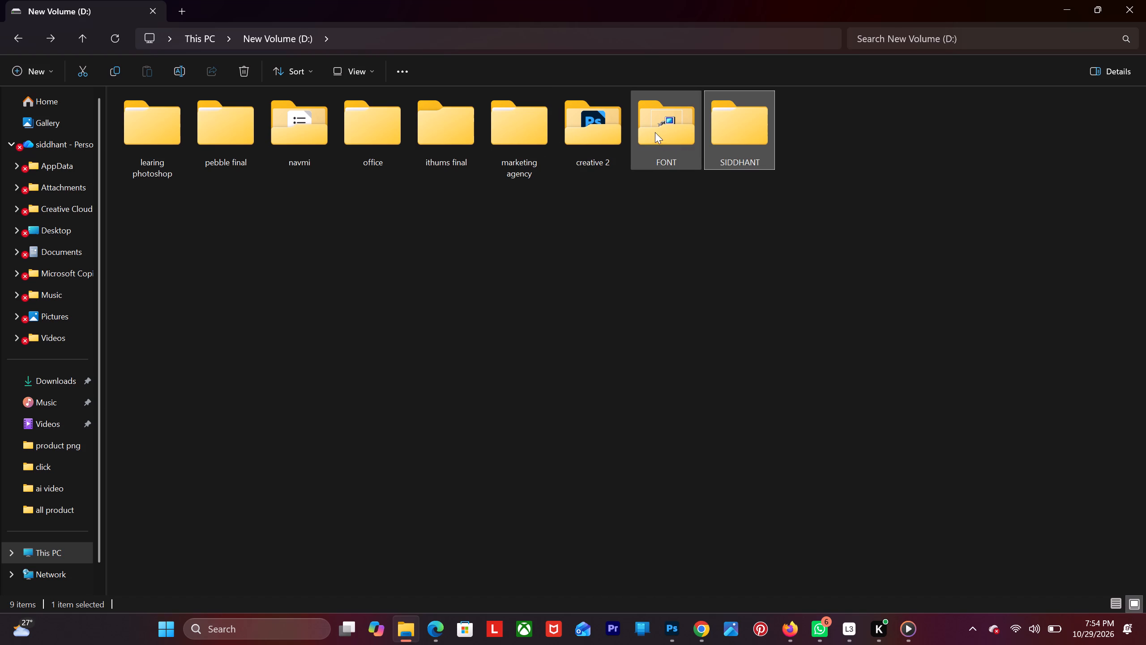
double_click(531, 141)
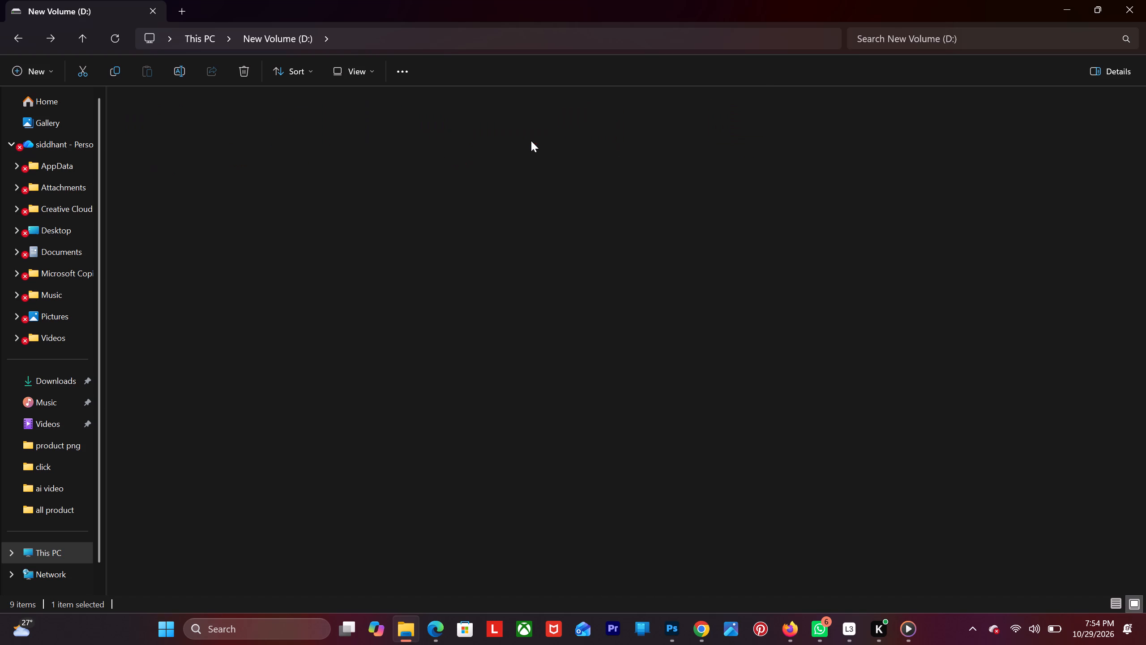
double_click(438, 163)
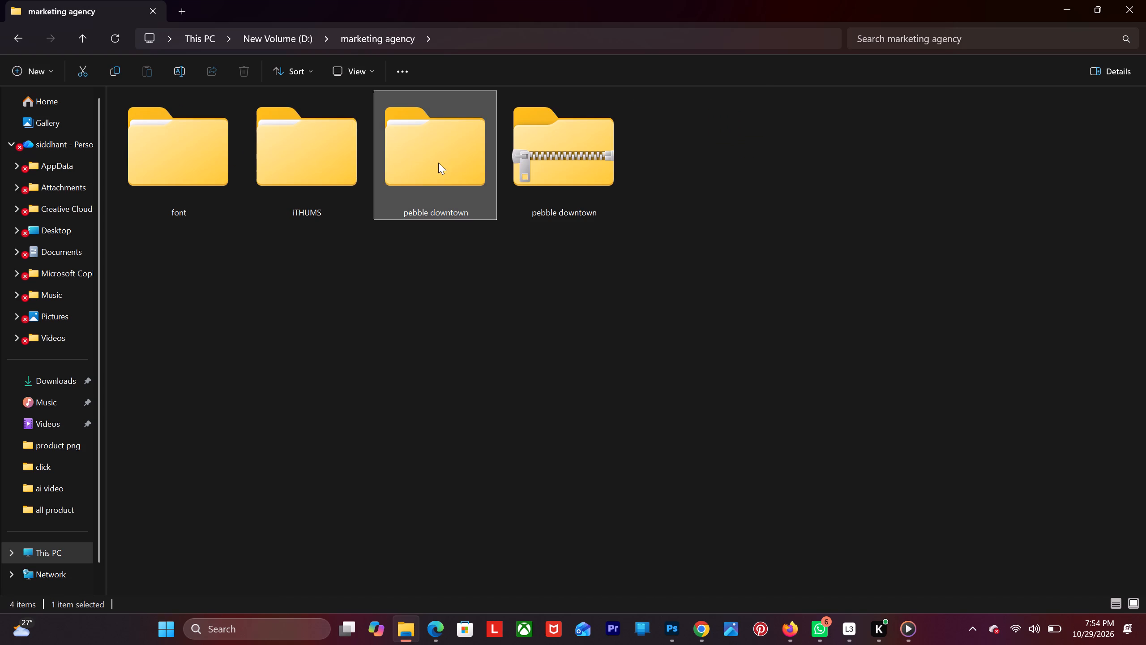
double_click(220, 152)
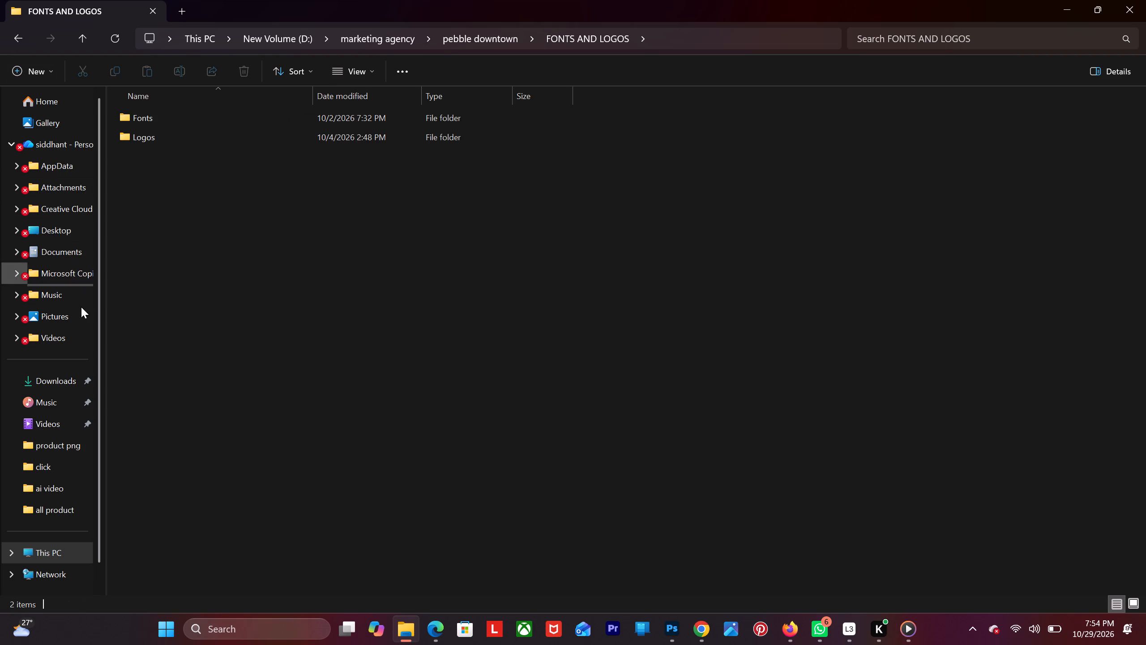
Place the "pebble logo" image from the Downloads folder into the Ramayana poster in Photoshop at 100% scale.
left_click(68, 375)
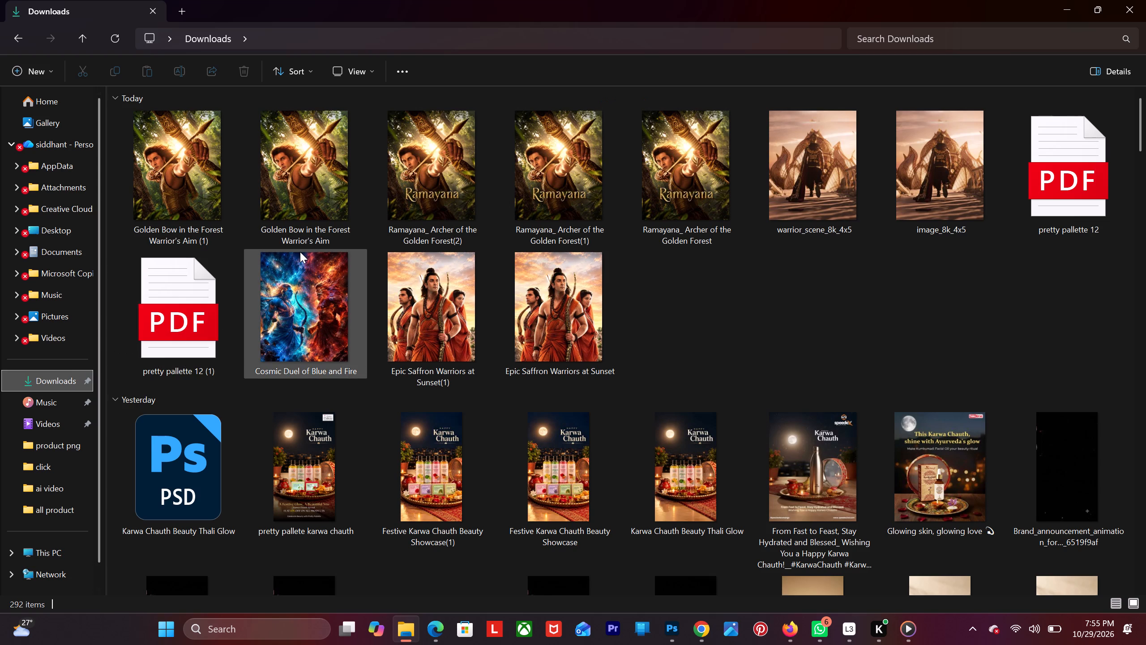
scroll(301, 252, "down", 5)
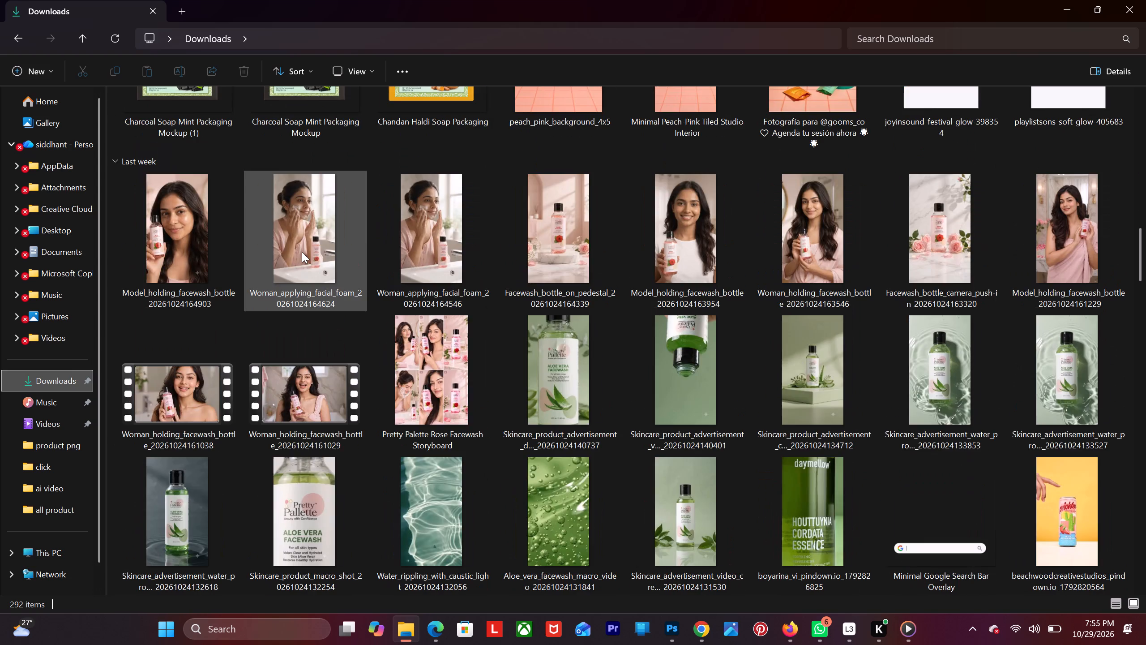
scroll(302, 252, "down", 2)
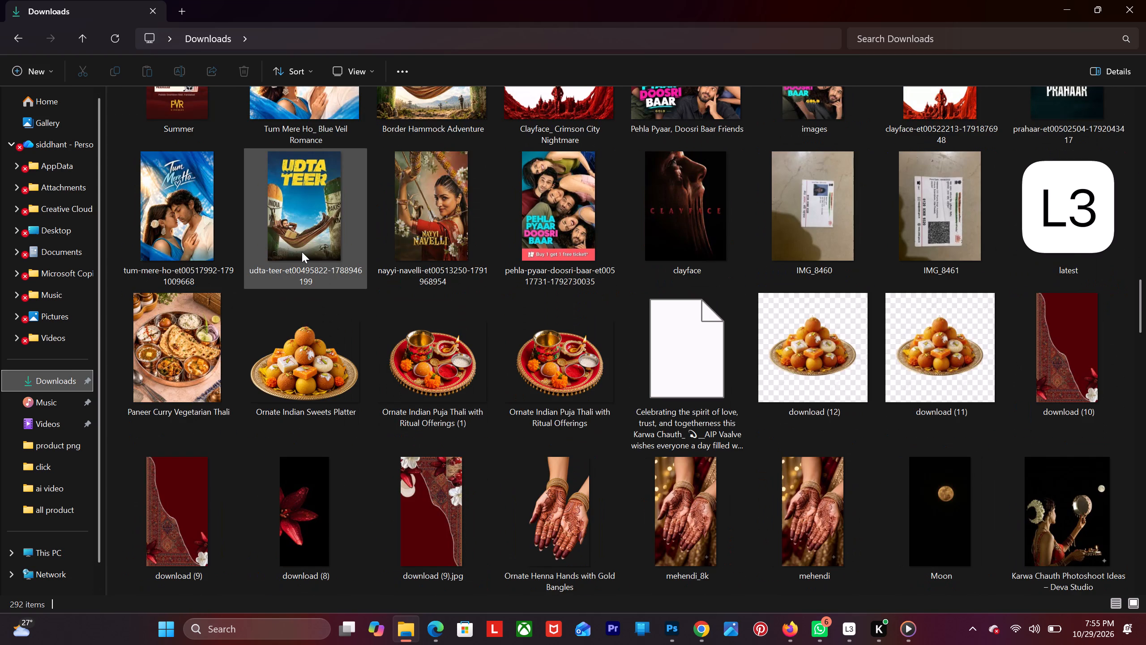
scroll(302, 252, "down", 2)
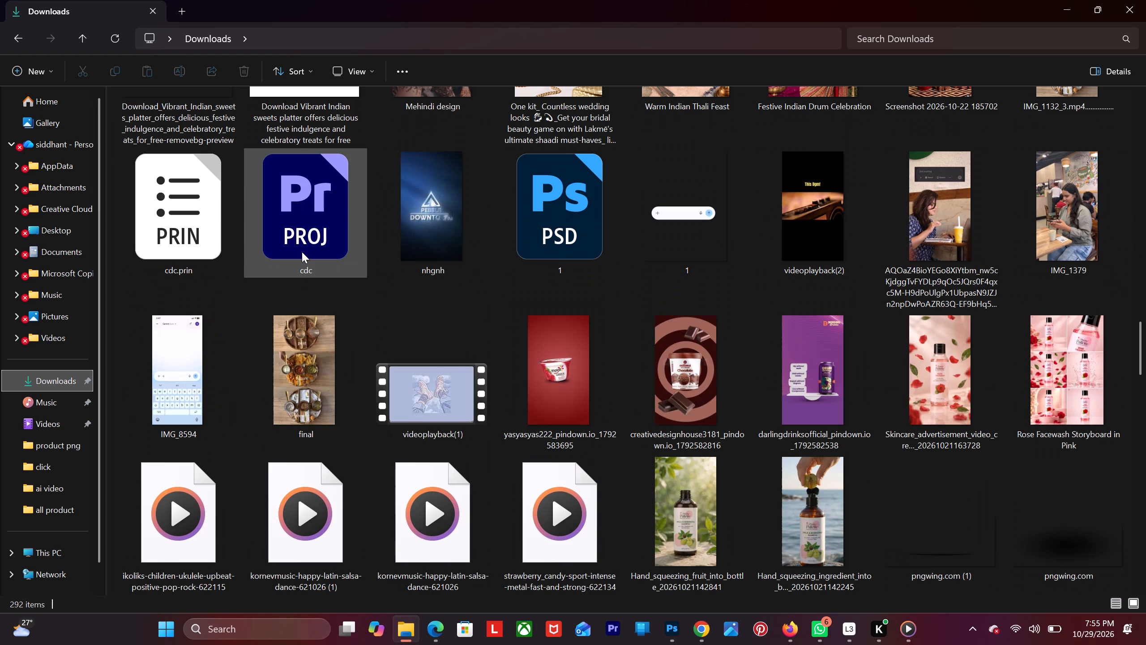
scroll(302, 252, "down", 1)
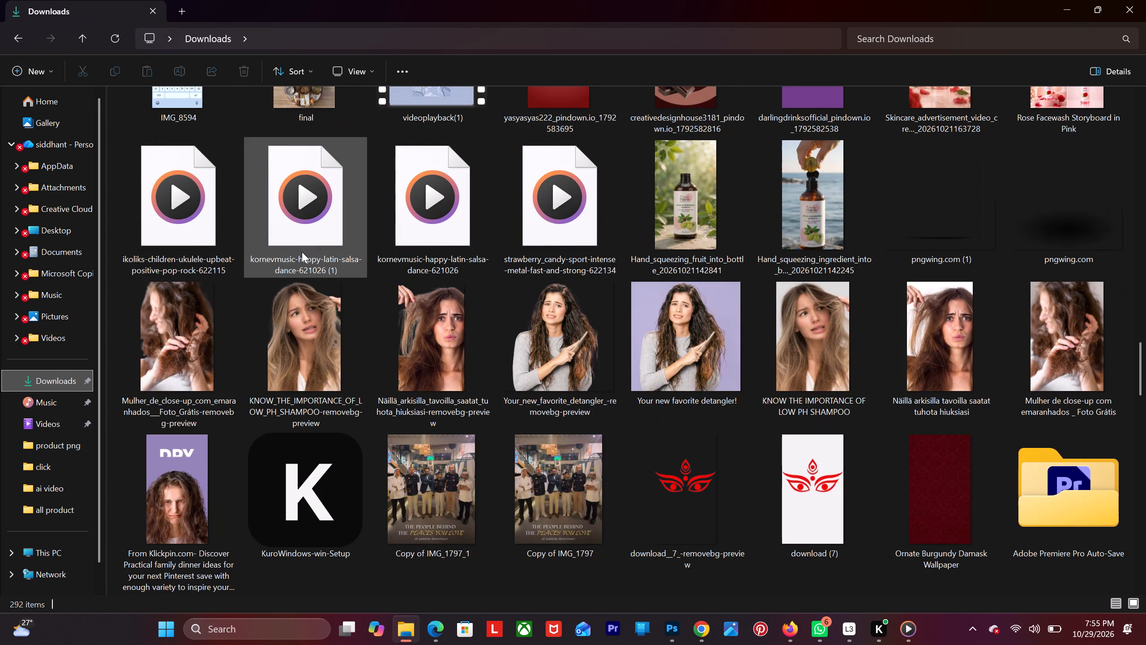
scroll(302, 252, "down", 2)
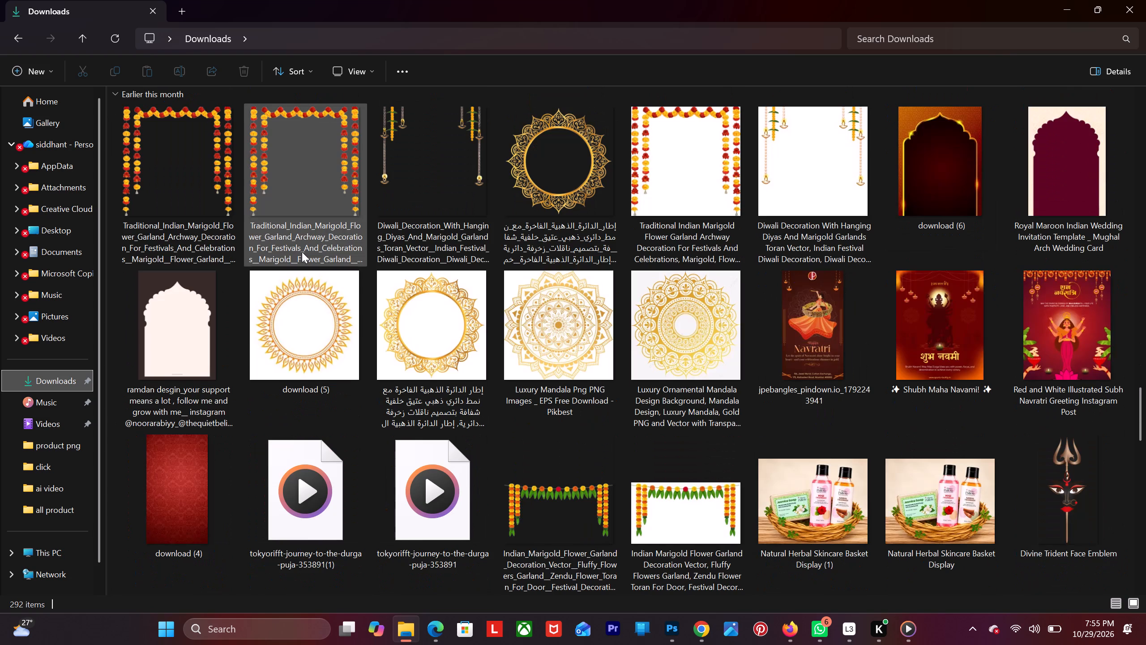
scroll(302, 252, "down", 2)
scroll(302, 252, "up", 1)
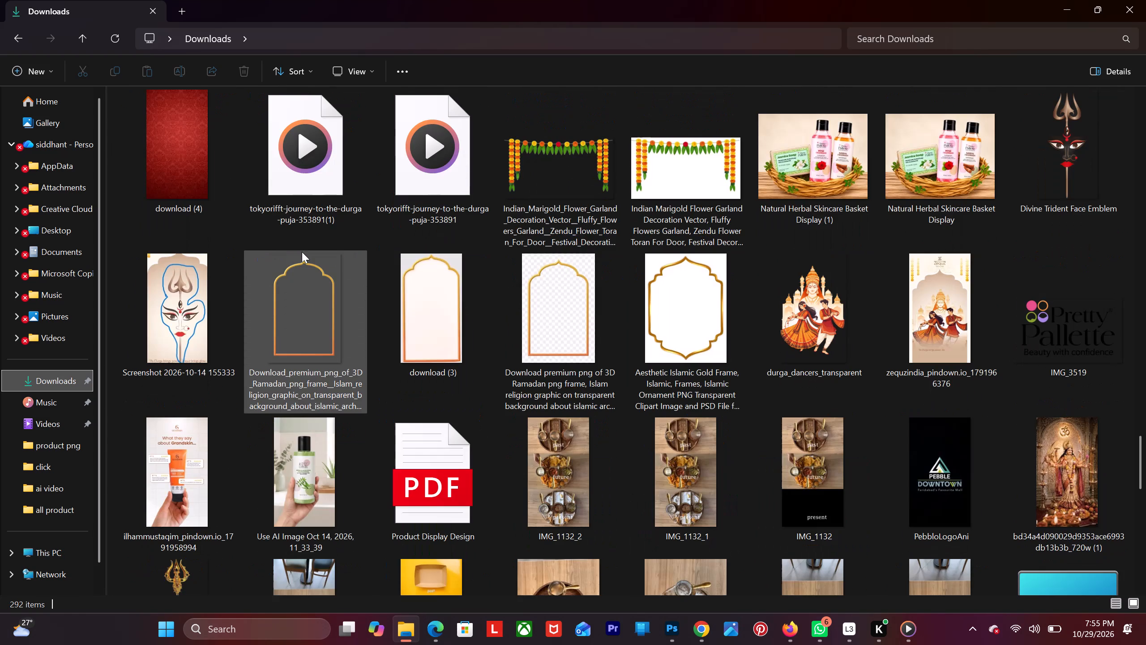
scroll(302, 252, "down", 2)
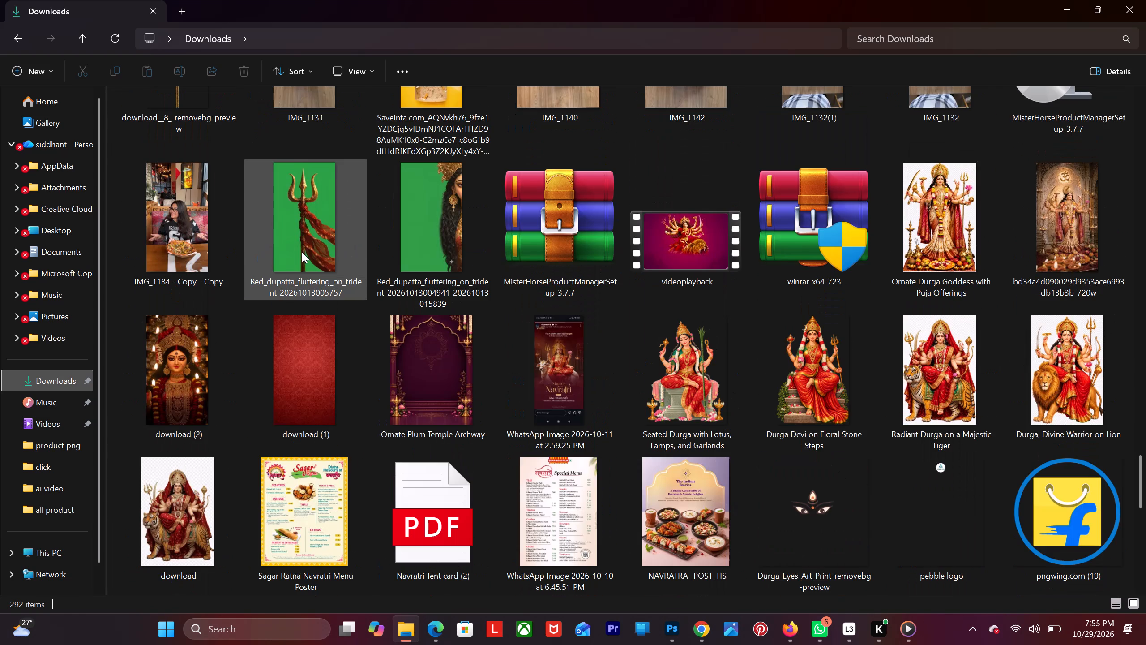
left_click_drag(932, 509, 654, 638)
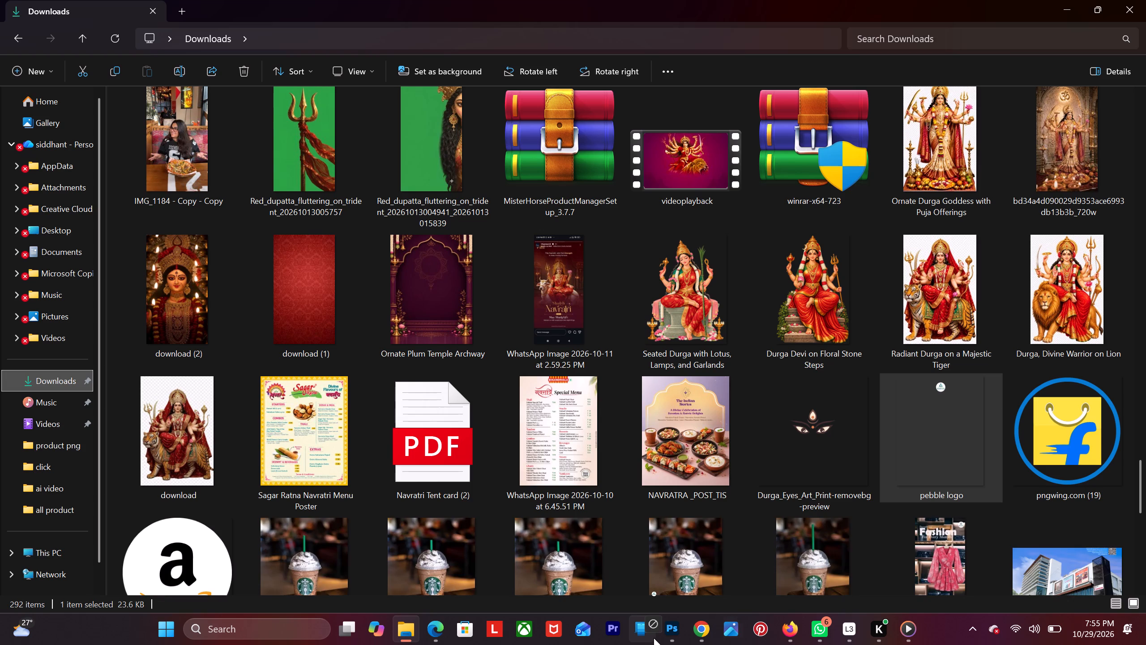
left_click_drag(654, 638, 268, 250)
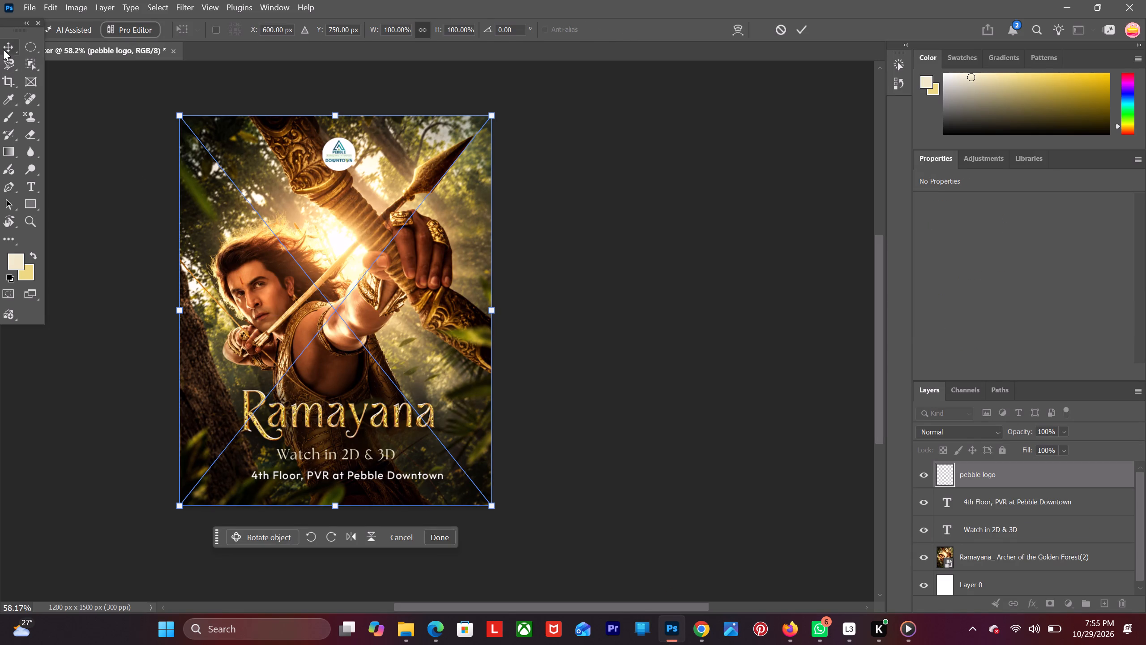
left_click(4, 48)
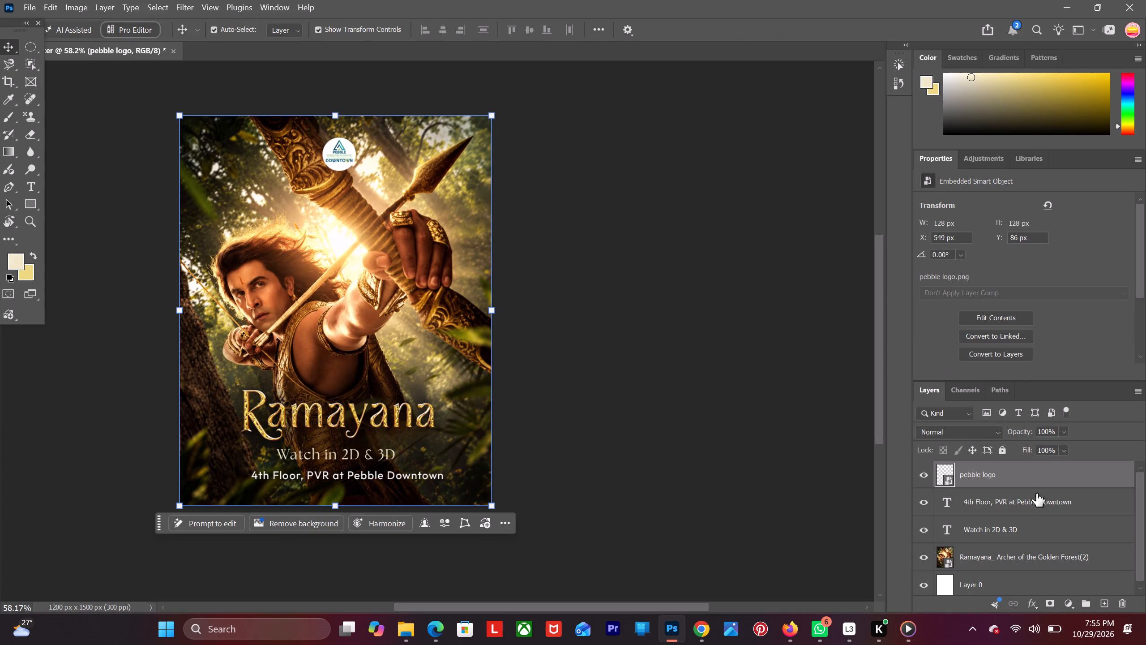
Convert the "pebble logo" layer to a new smart object.
left_click(1021, 473)
right_click(1021, 473)
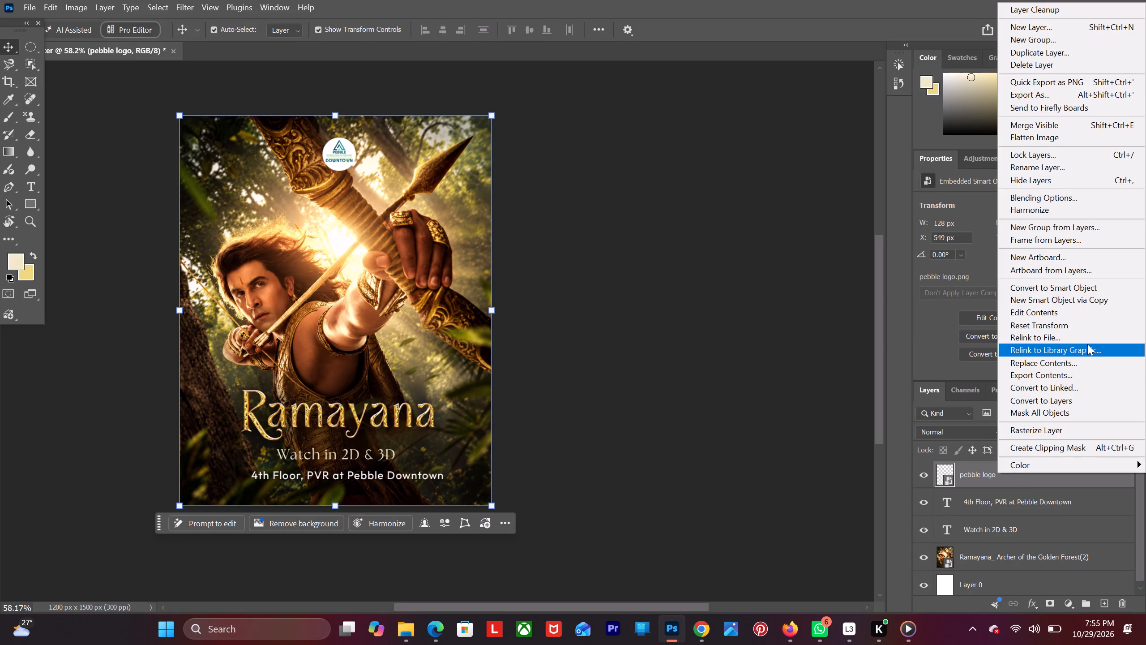
left_click(1082, 284)
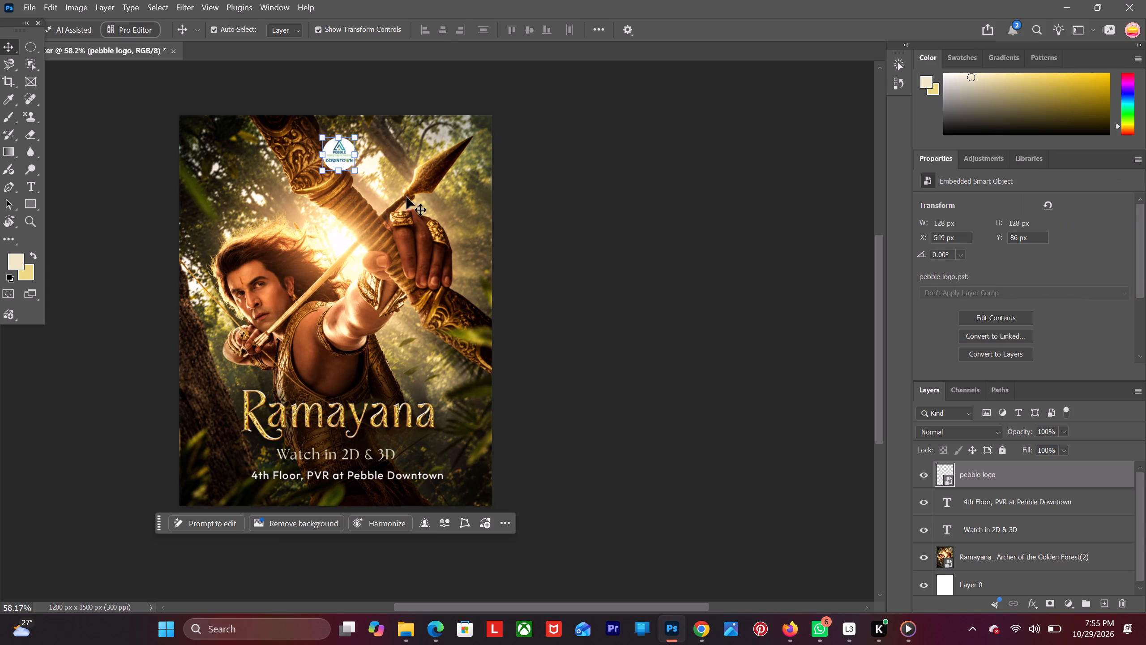
Examine the Pebble Downtown logo up close and its placement within the whole poster.
left_click(0, 43)
left_click(24, 89)
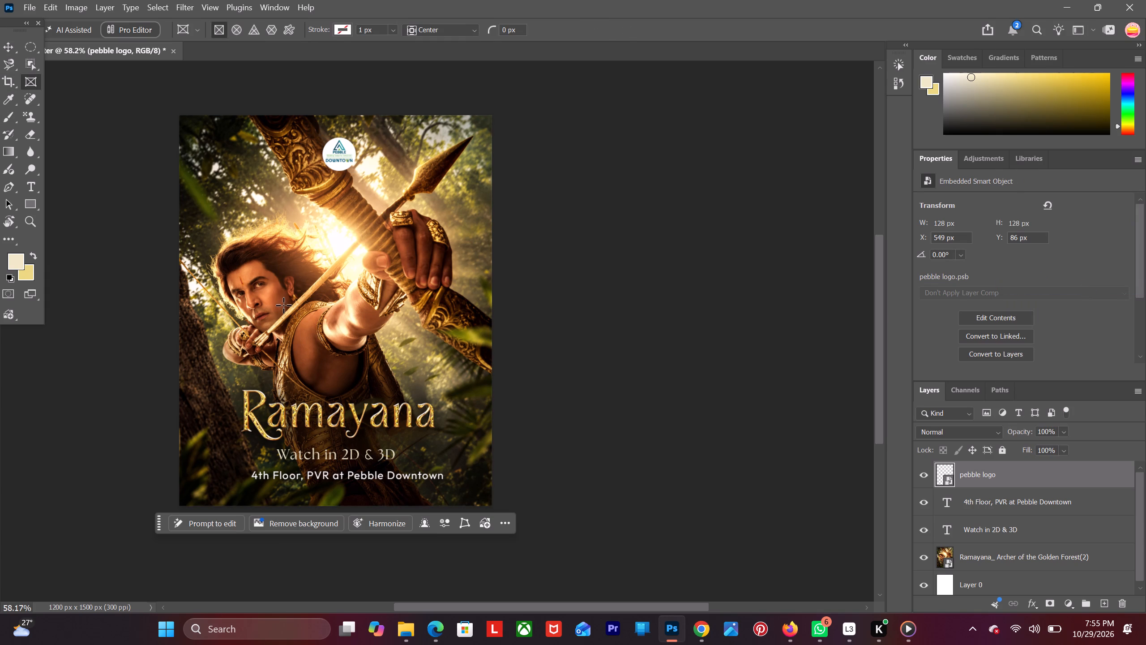
scroll(212, 294, "up", 7, "alt")
scroll(212, 295, "up", 11)
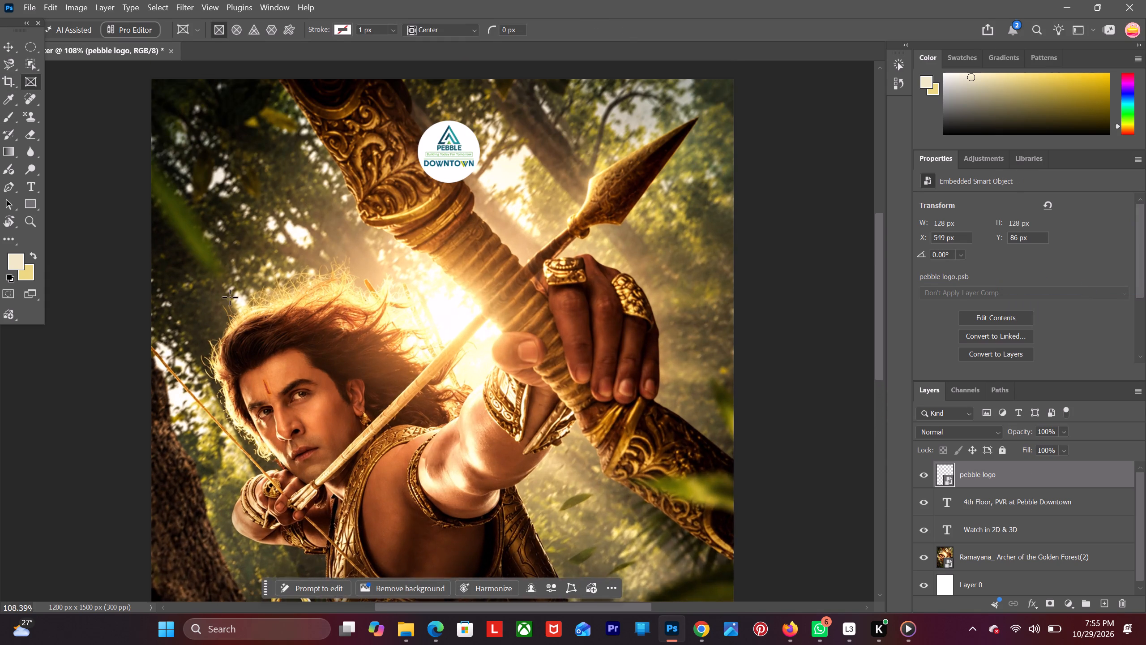
scroll(230, 297, "up", 5)
scroll(422, 241, "up", 12, "alt")
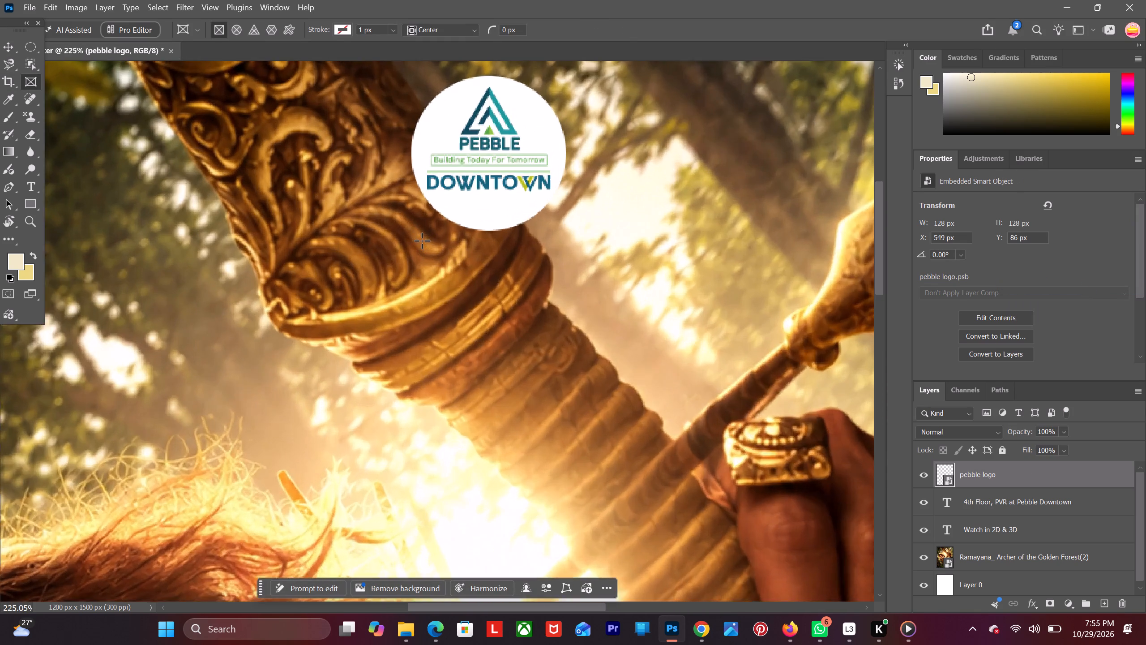
scroll(437, 227, "down", 17, "alt")
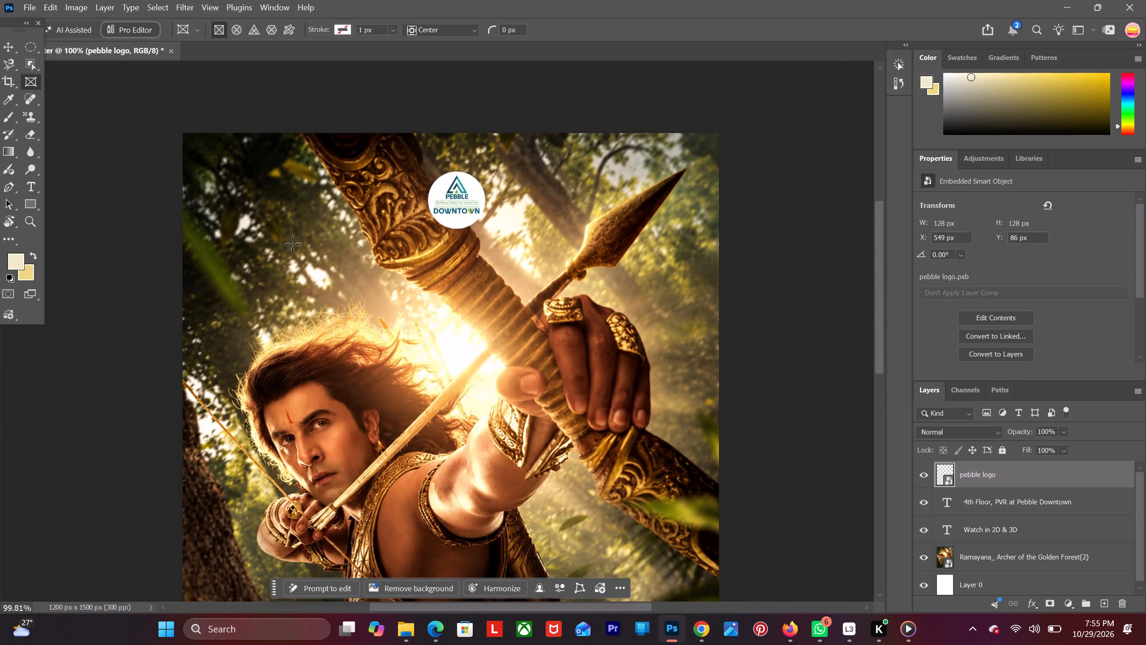
left_click(9, 39)
left_click(137, 157)
scroll(109, 177, "down", 8)
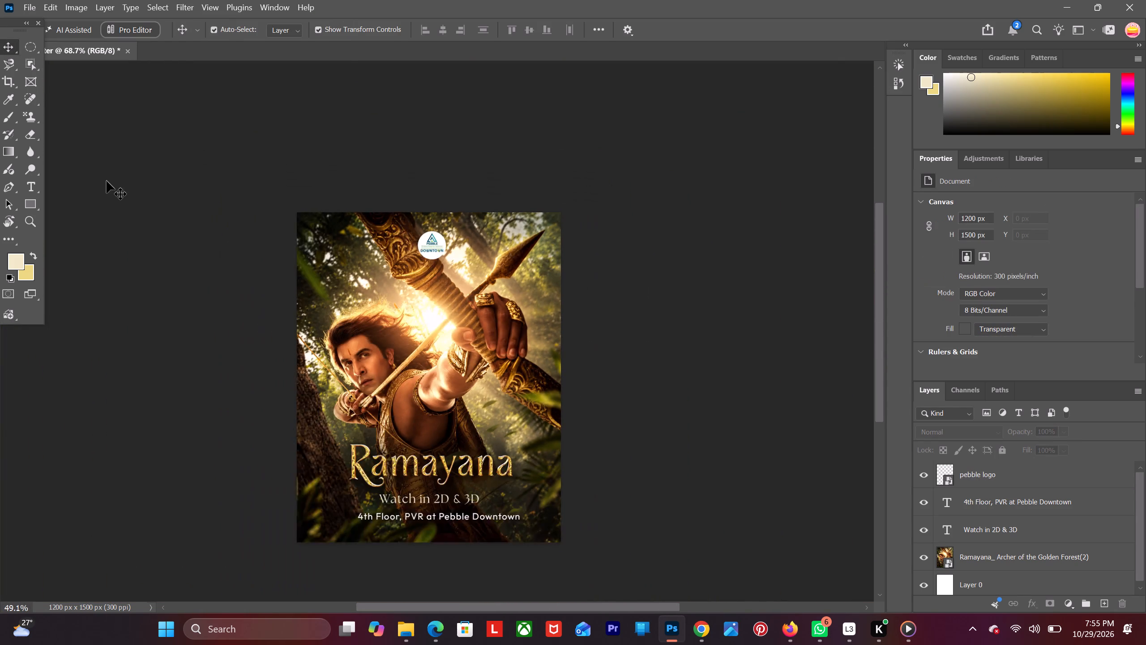
scroll(107, 181, "down", 9)
scroll(233, 313, "up", 3, "alt")
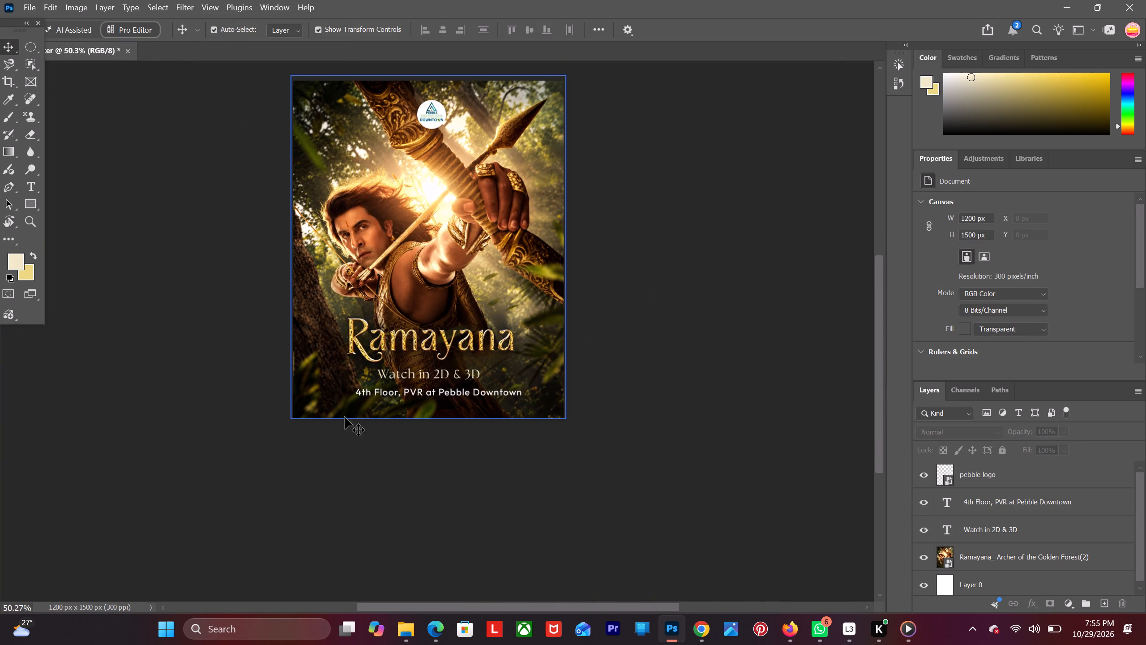
Move the "4th Floor, PVR at Pebble Downtown" line slightly down, closer to the poster's bottom edge.
left_click_drag(421, 393, 421, 407)
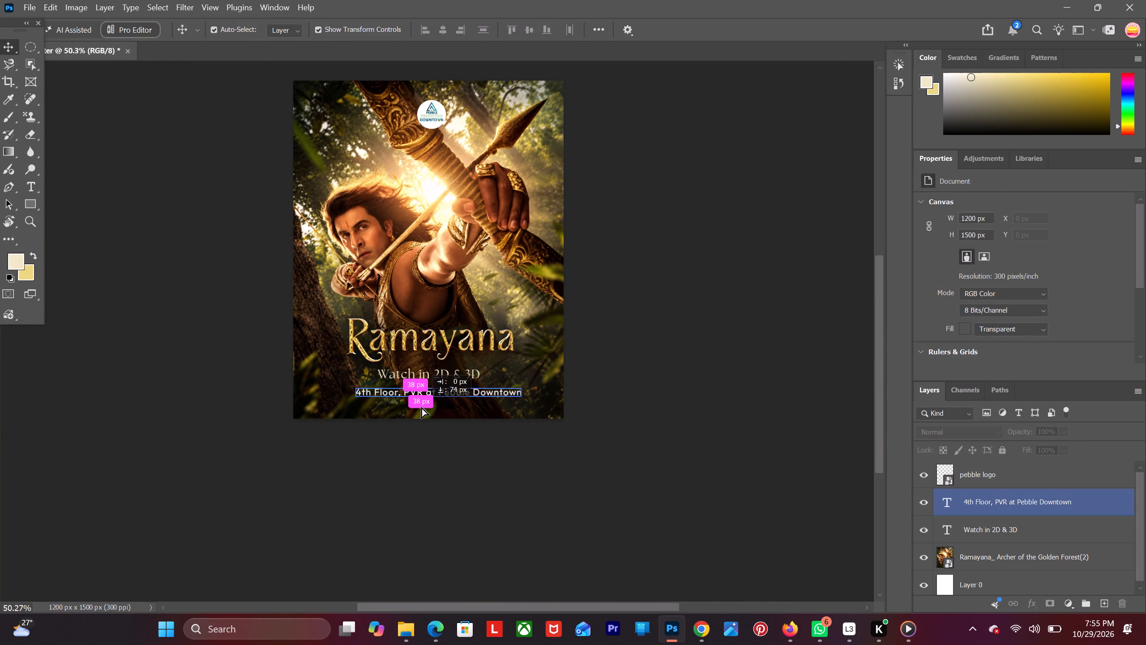
left_click_drag(421, 407, 421, 401)
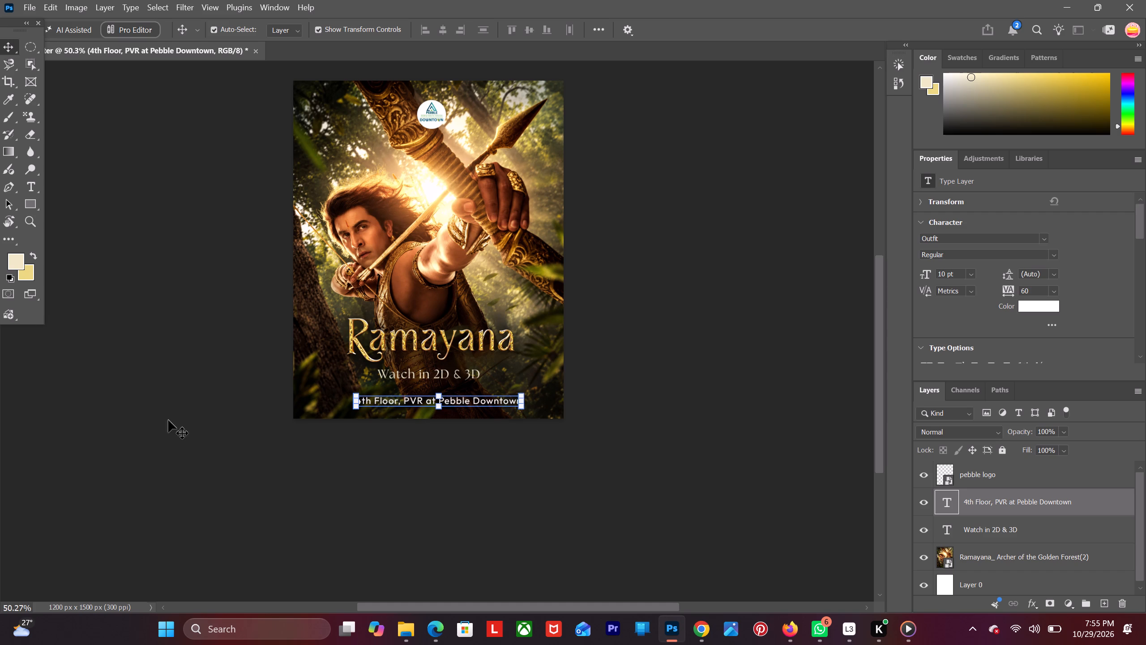
left_click(192, 391)
Nudge the "Watch in 2D & 3D" tagline up slightly and set its font size to 14 pt.
left_click(445, 374)
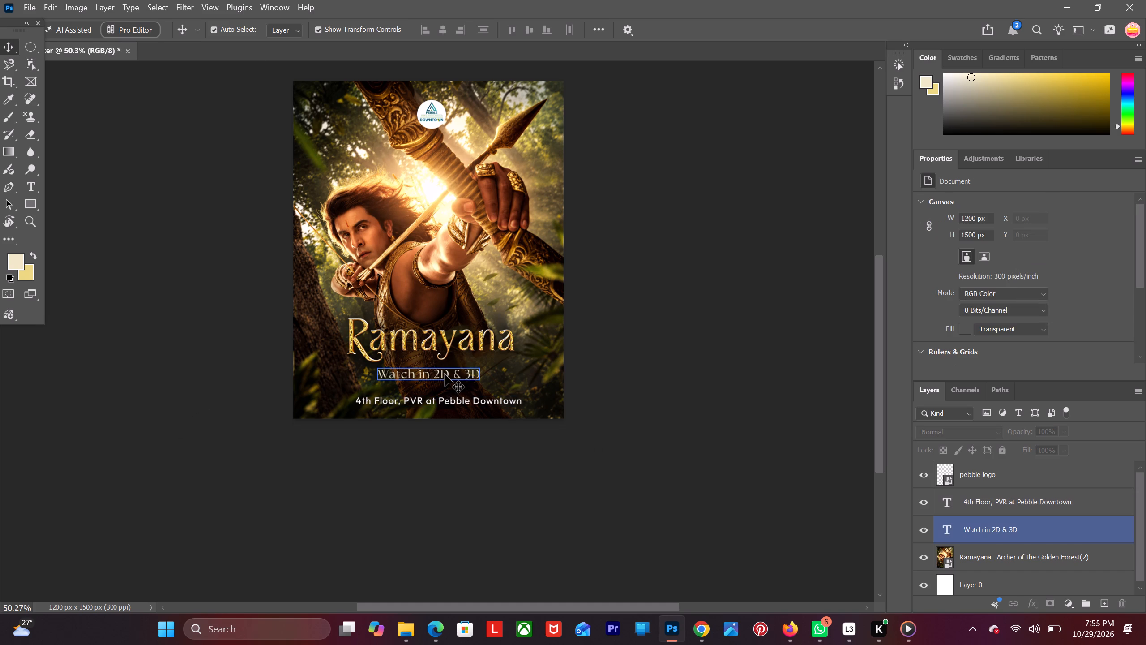
key("Up")
key("Up")
key("Up")
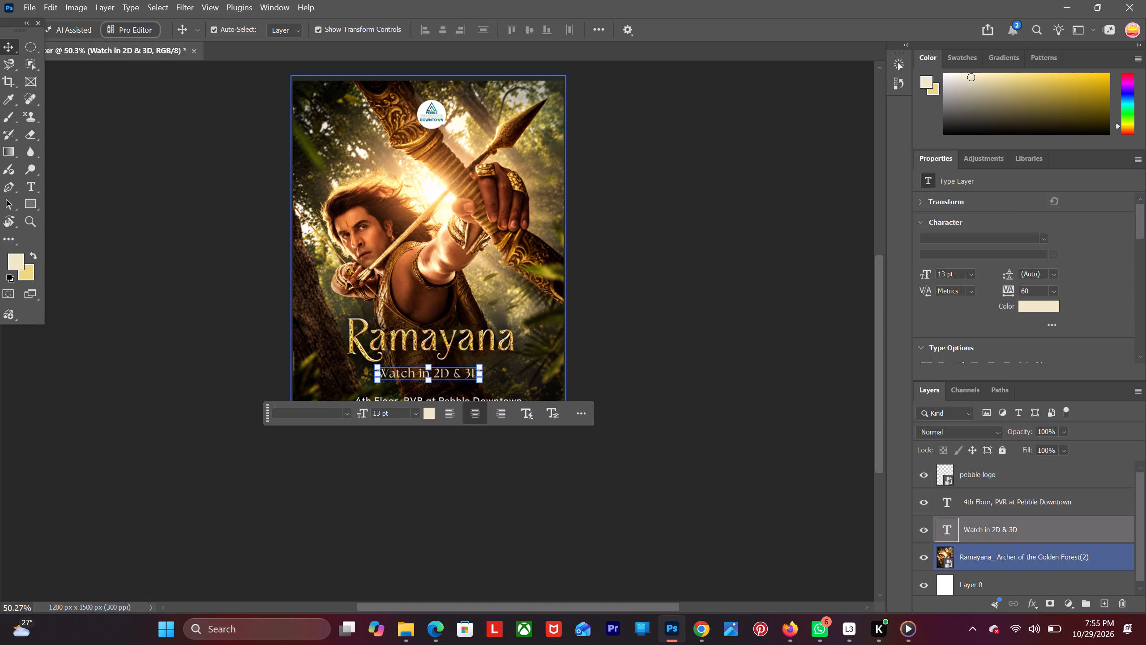
left_click_drag(400, 413, 329, 413)
type("14")
key("Return")
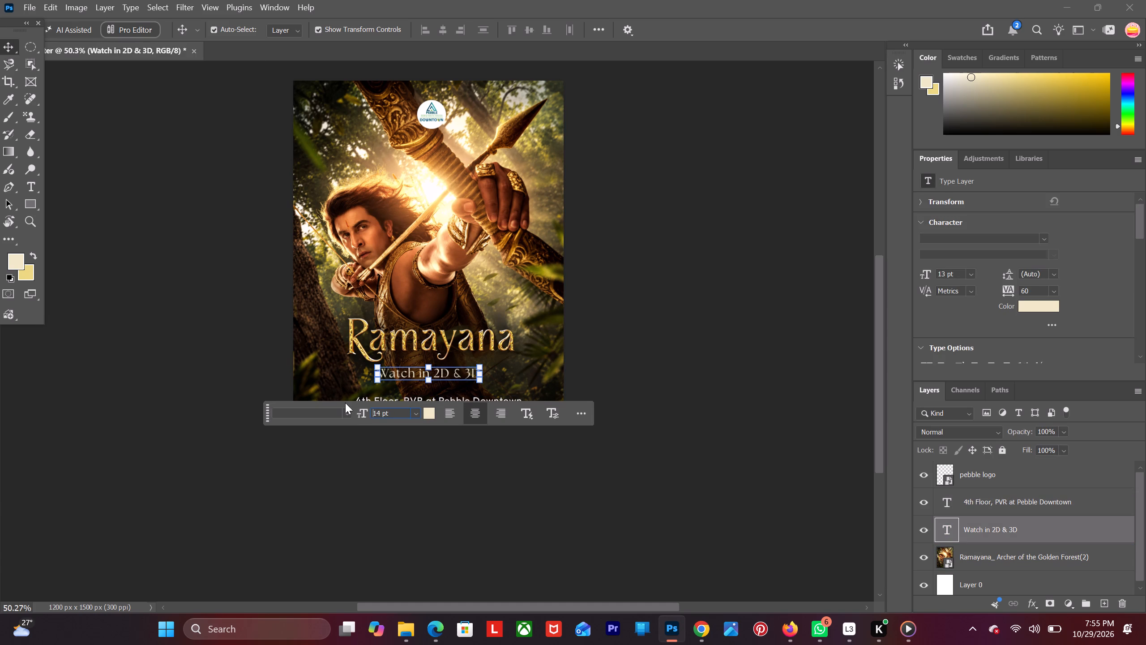
left_click(201, 385)
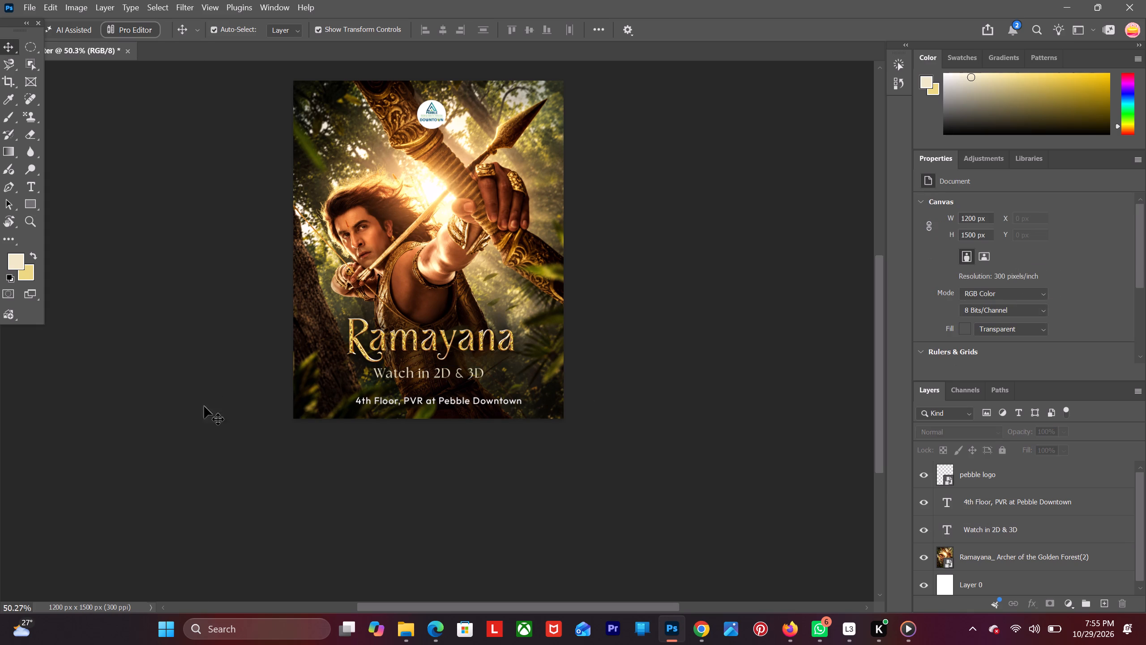
Examine the whole poster's layout and its background image layer.
scroll(179, 400, "down", 5)
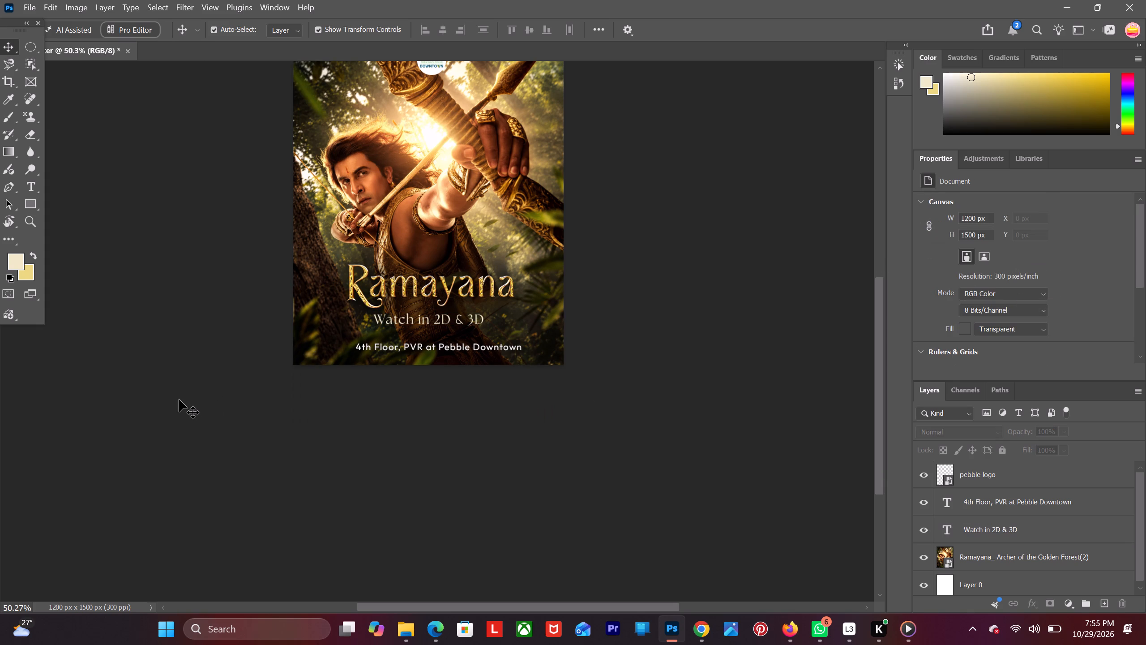
scroll(179, 400, "down", 1)
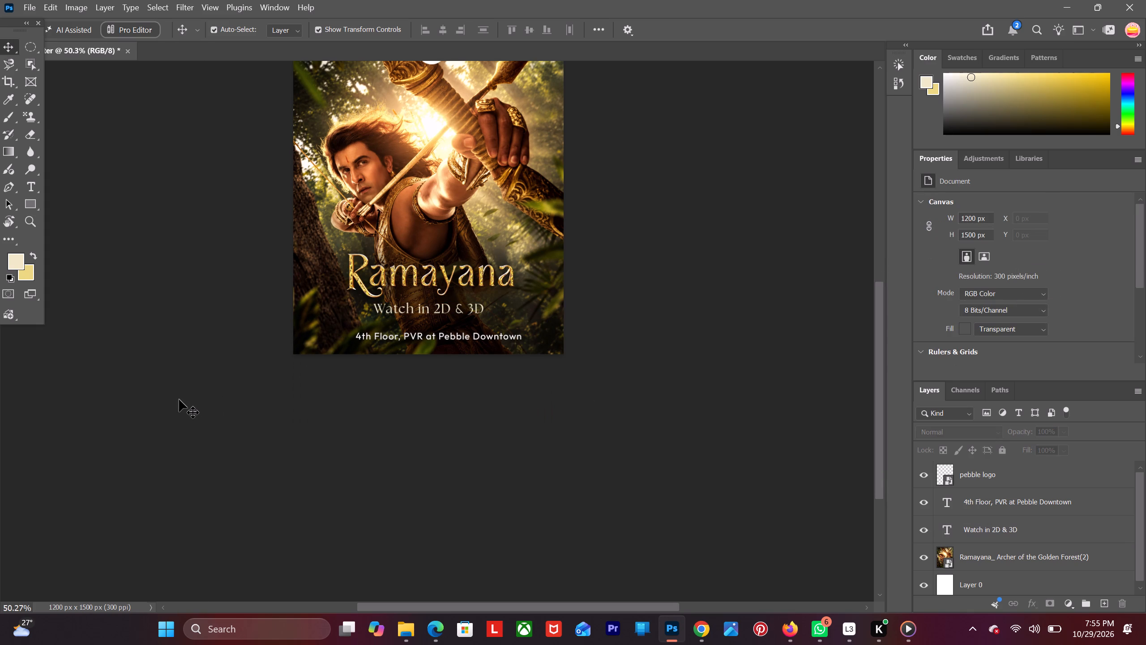
left_click(5, 35)
left_click(128, 171)
scroll(135, 253, "down", 5)
scroll(137, 257, "up", 2)
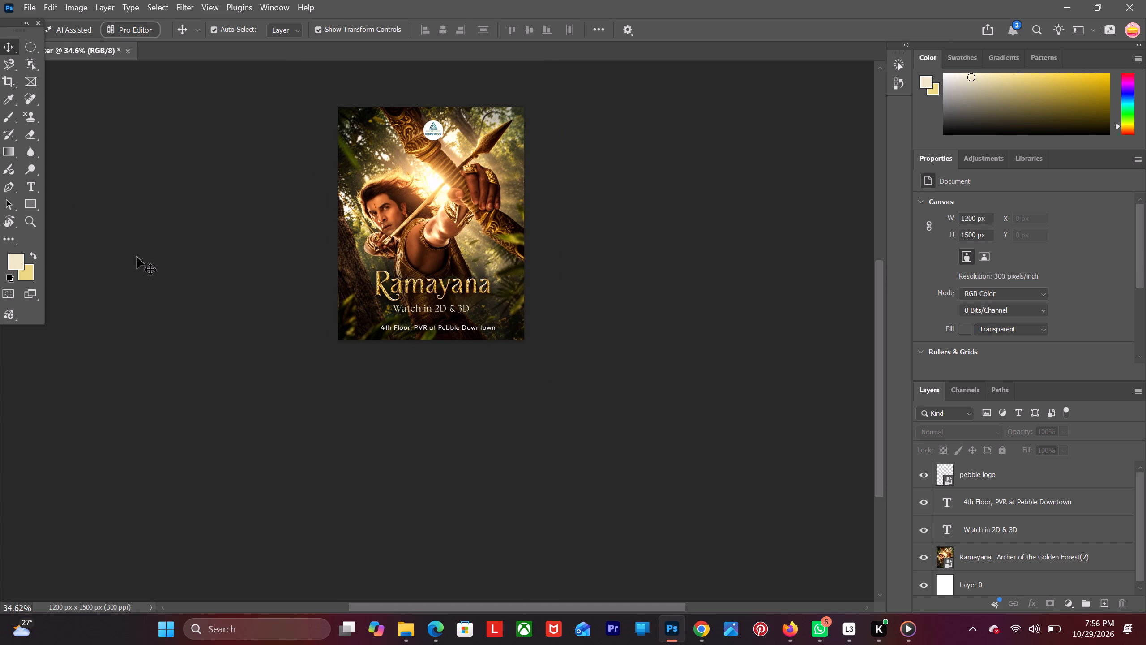
scroll(137, 257, "up", 5)
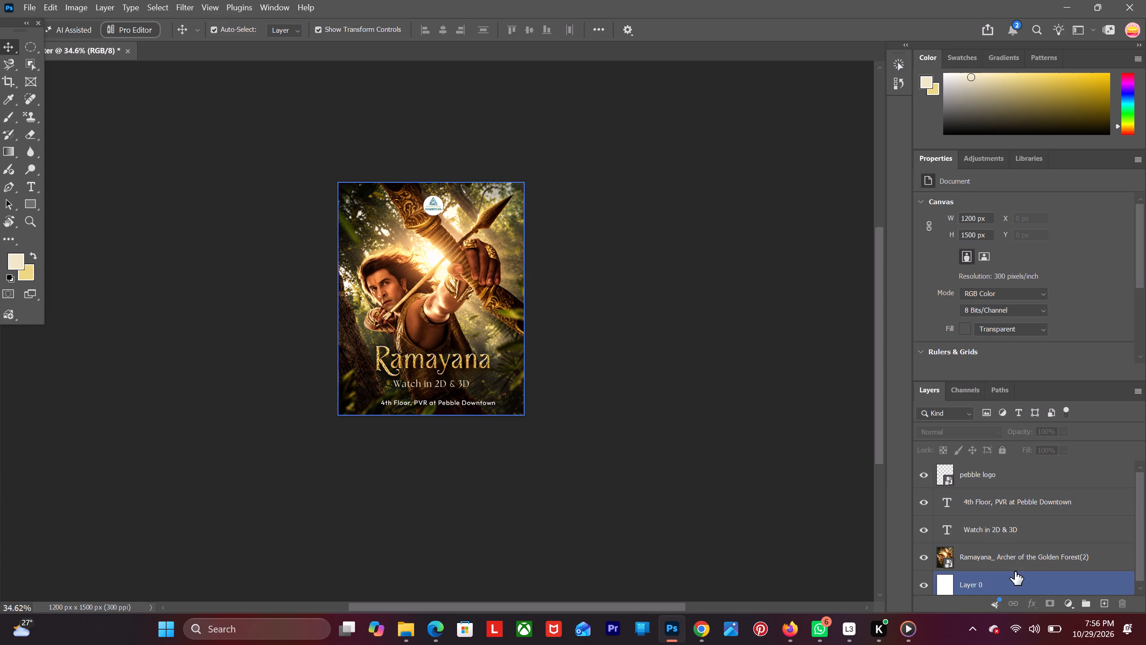
scroll(998, 540, "down", 5)
left_click(998, 550)
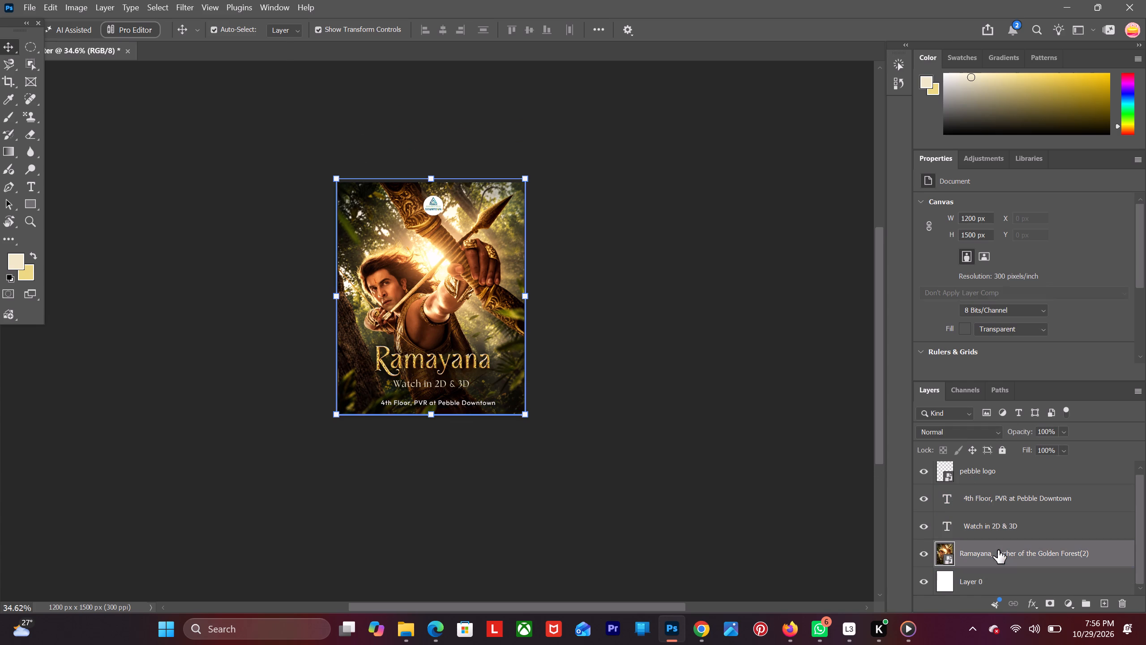
left_click(727, 510)
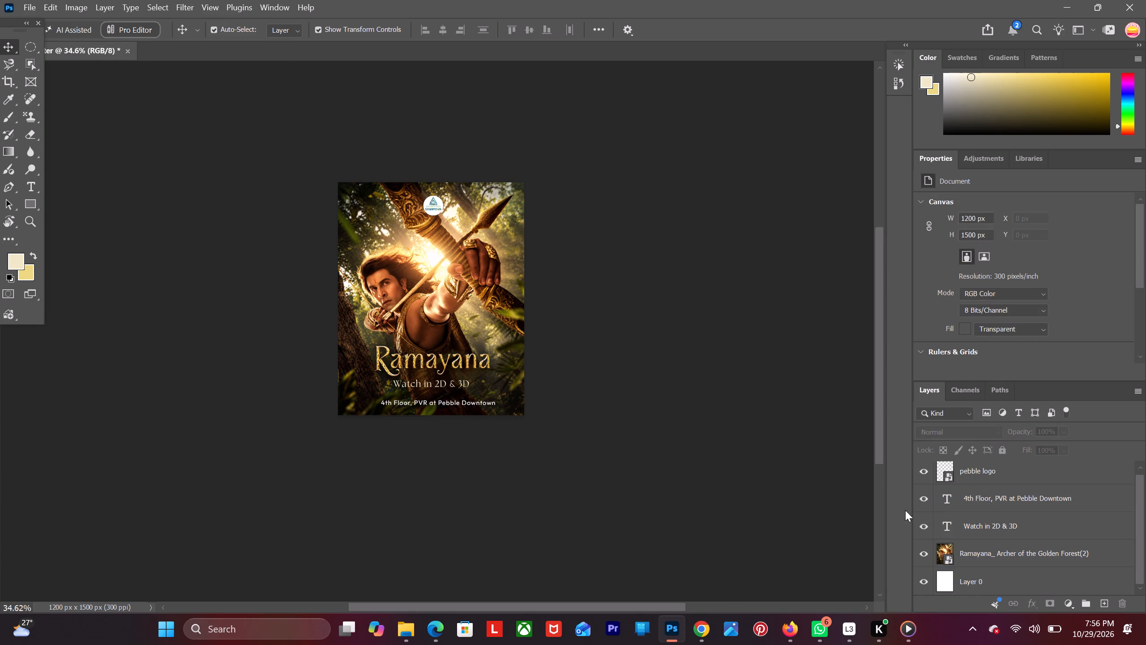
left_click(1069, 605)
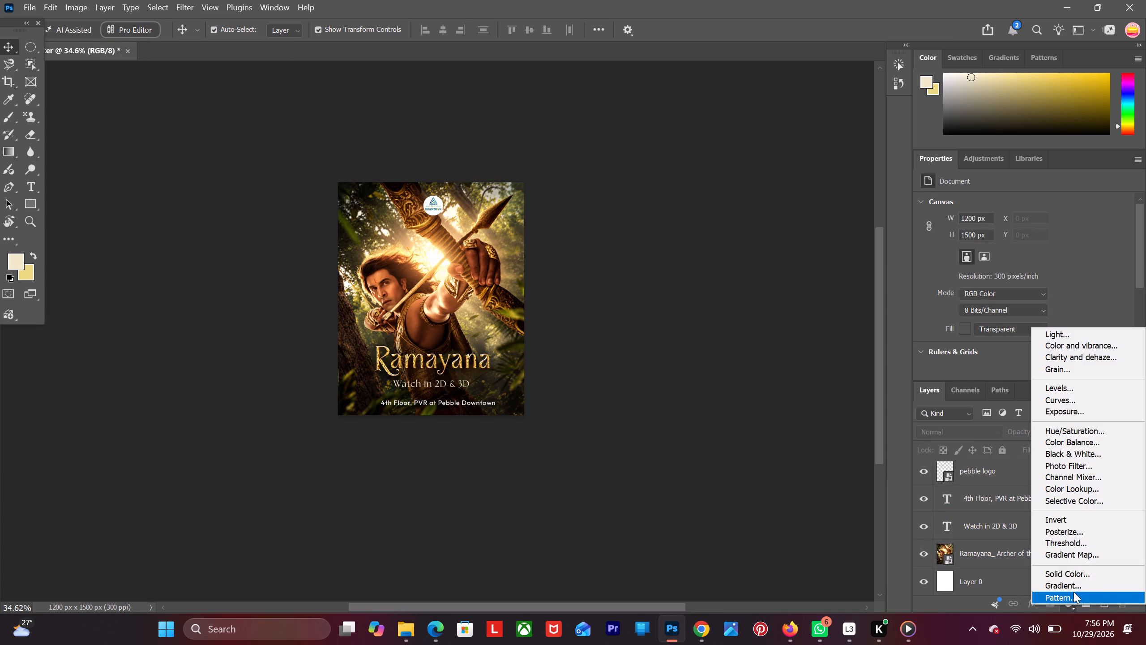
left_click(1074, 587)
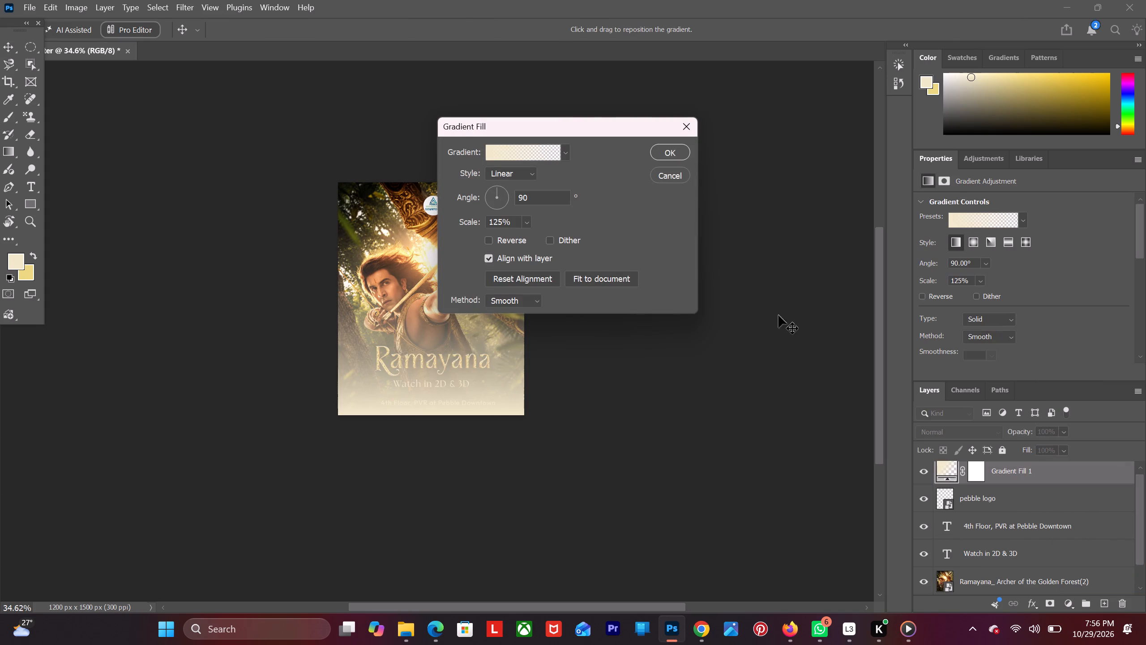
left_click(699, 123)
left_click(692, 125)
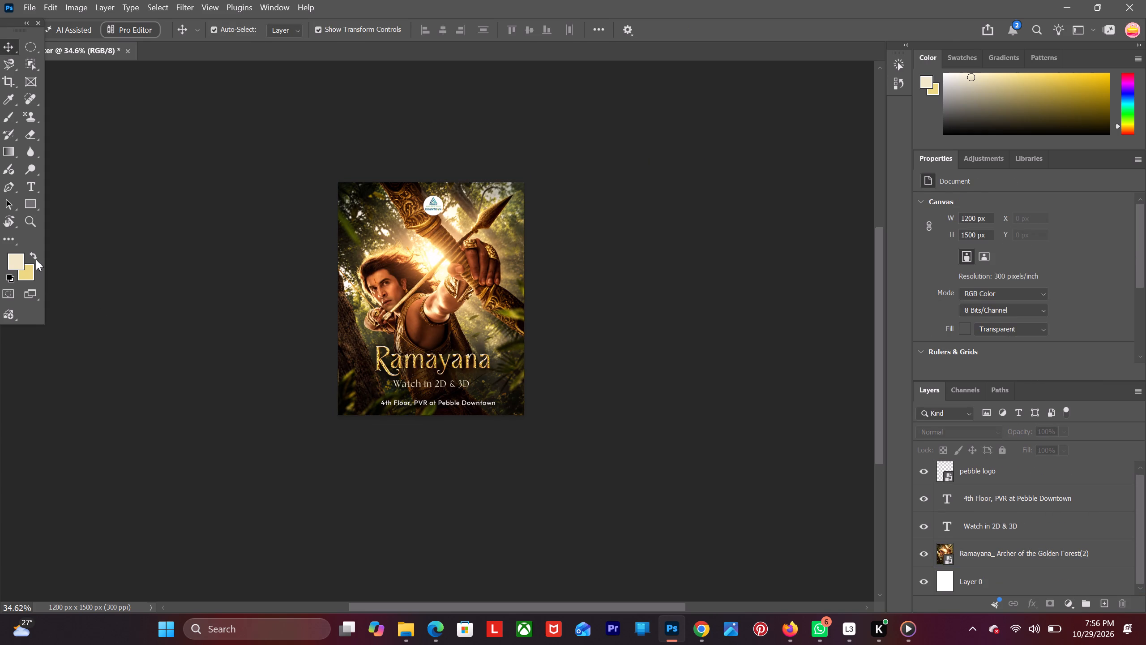
Swap the foreground and background colours, and set the foreground colour to black (000000).
left_click(36, 259)
left_click(12, 257)
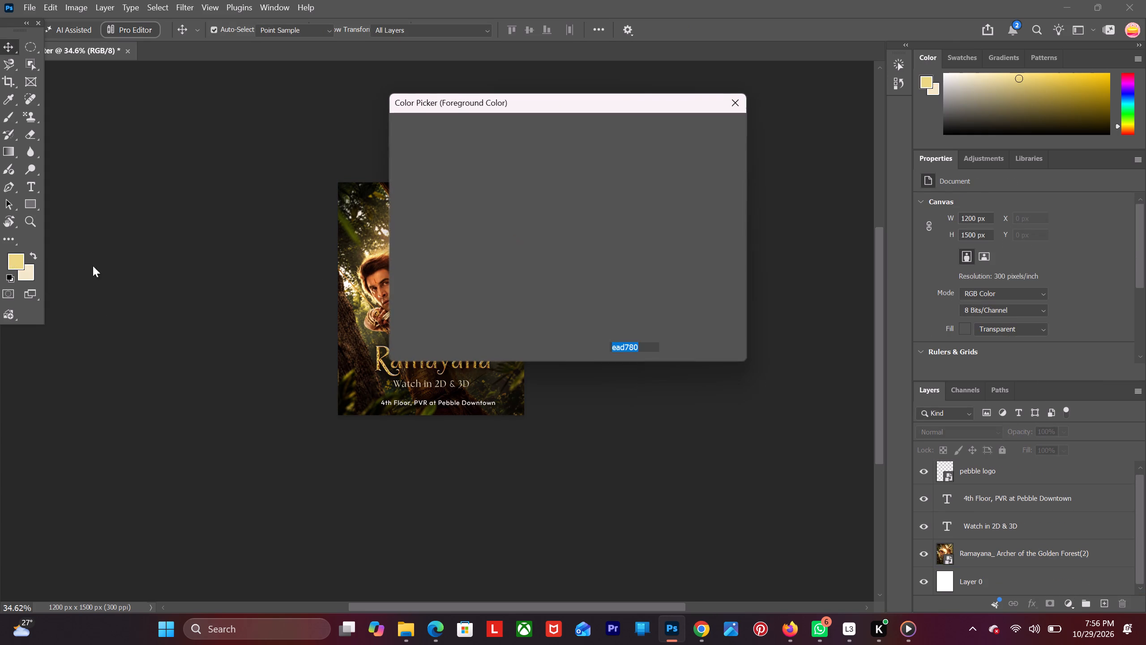
left_click_drag(443, 292, 650, 342)
left_click(730, 117)
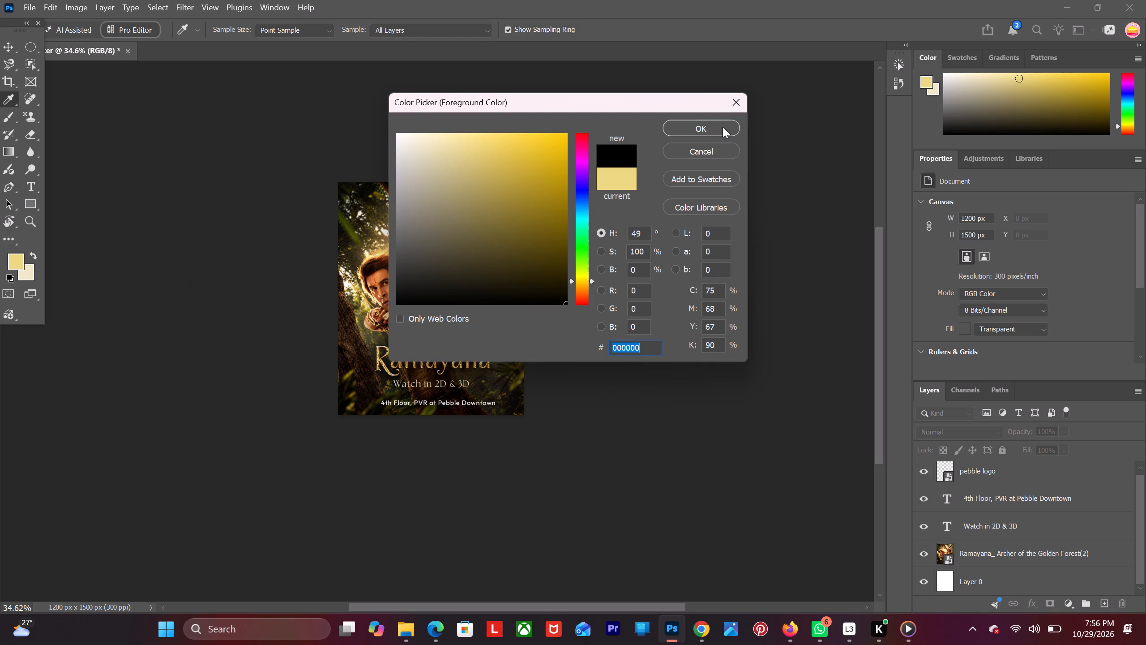
left_click(722, 131)
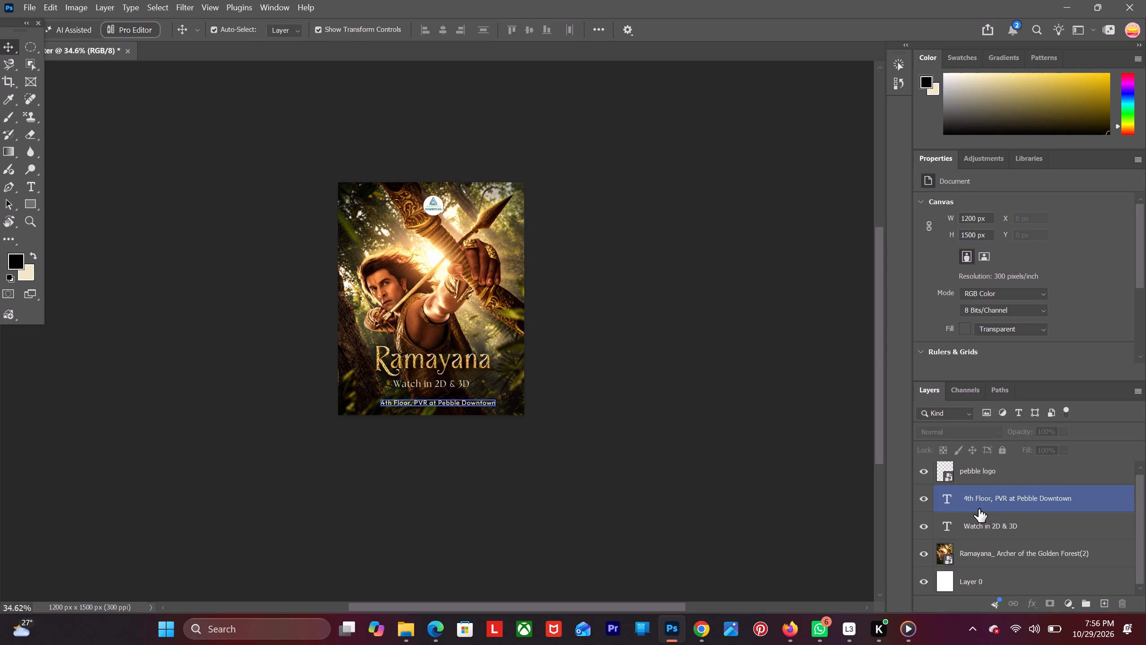
Convert the "pebble logo" layer to a smart object.
left_click(988, 475)
right_click(988, 475)
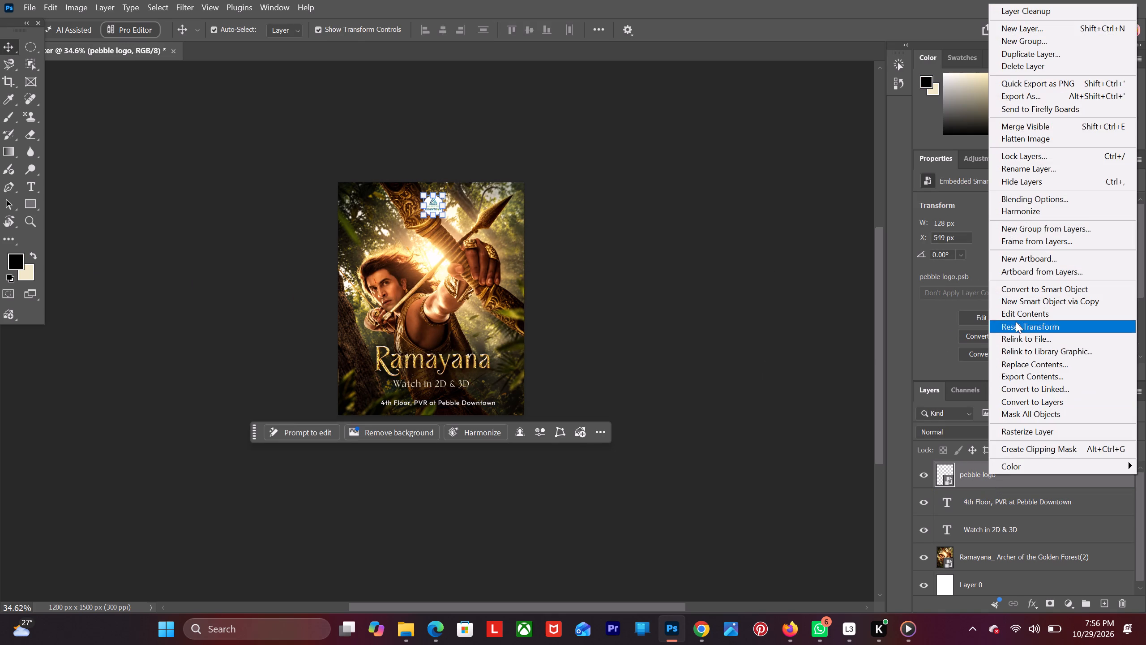
left_click(1026, 288)
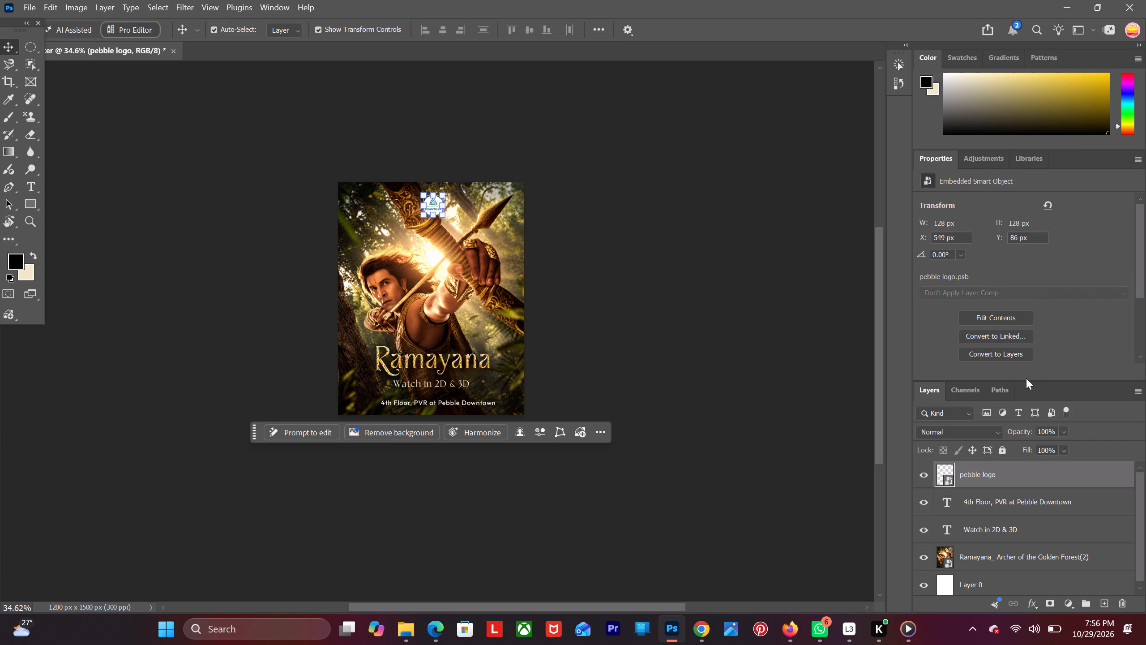
Add a linear black-to-transparent Gradient Fill layer above the logo, with the end colour stop at 48% and the 0% opacity stop at 56%.
left_click(1076, 603)
left_click(1073, 581)
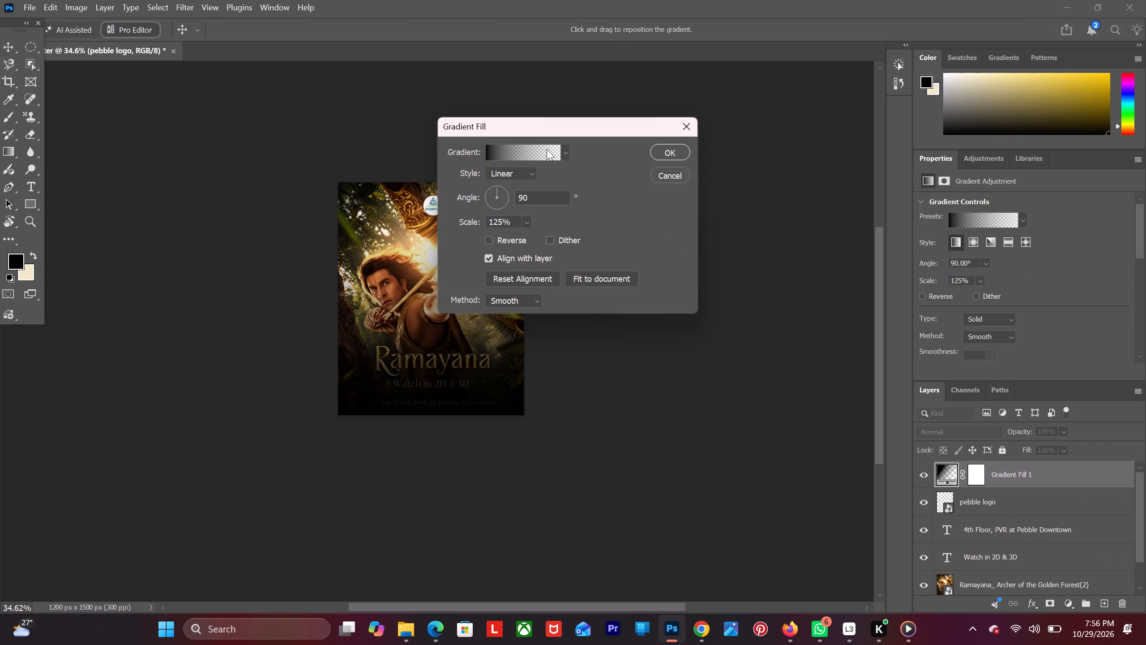
left_click(547, 149)
left_click_drag(700, 321, 698, 321)
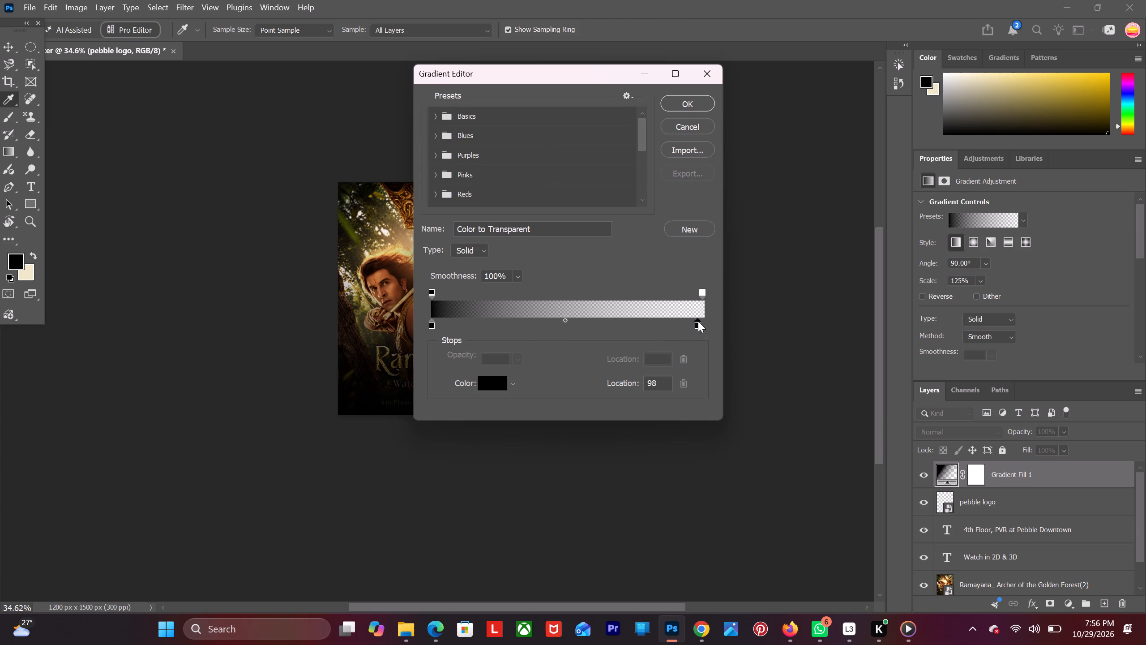
left_click_drag(698, 321, 559, 335)
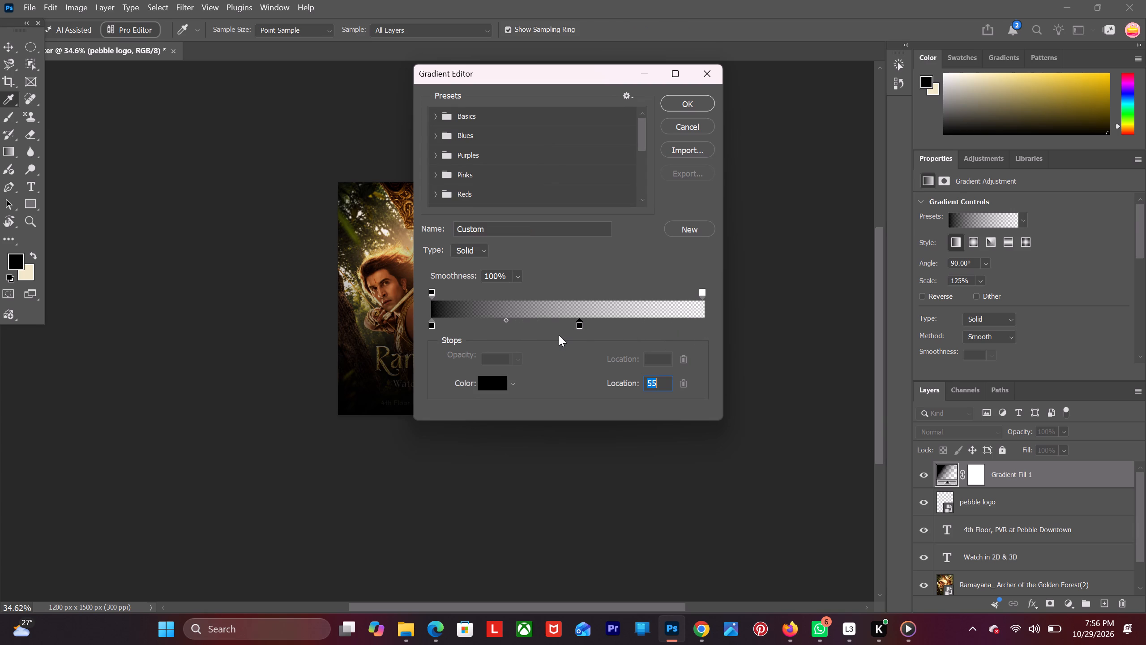
left_click_drag(700, 291, 594, 308)
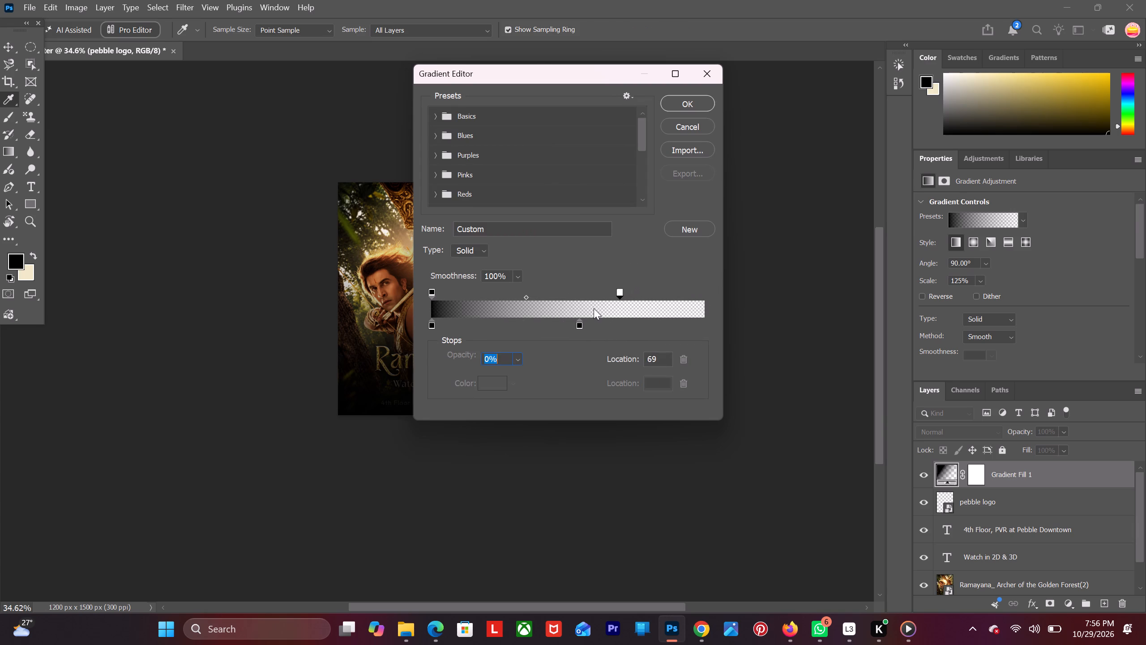
left_click_drag(594, 308, 581, 301)
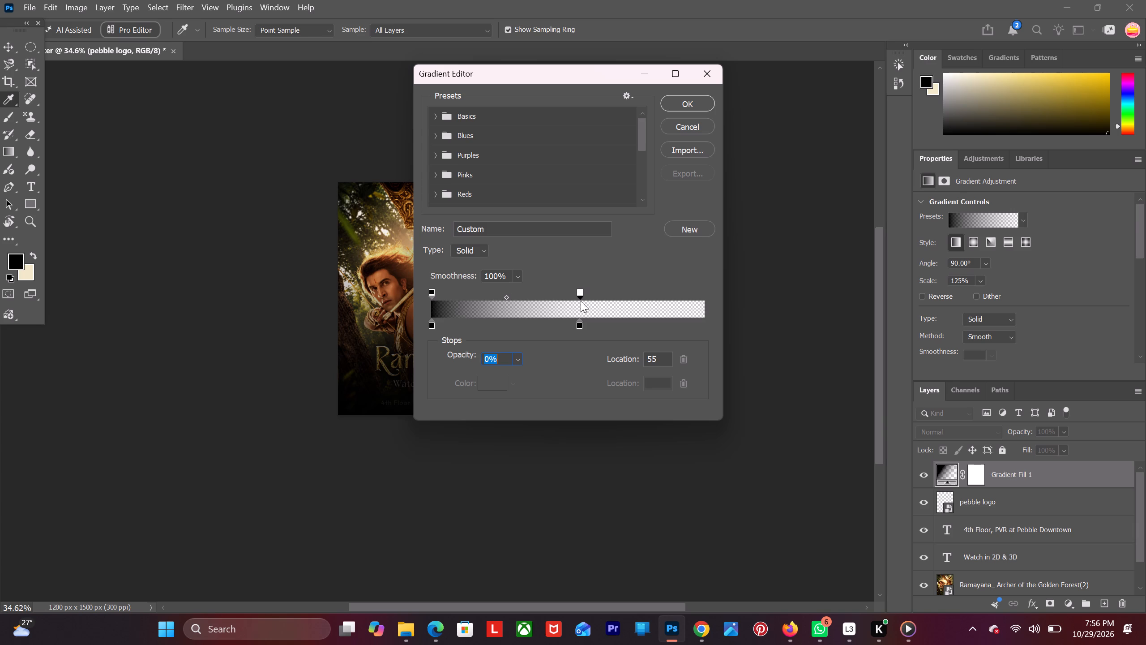
left_click_drag(581, 301, 594, 304)
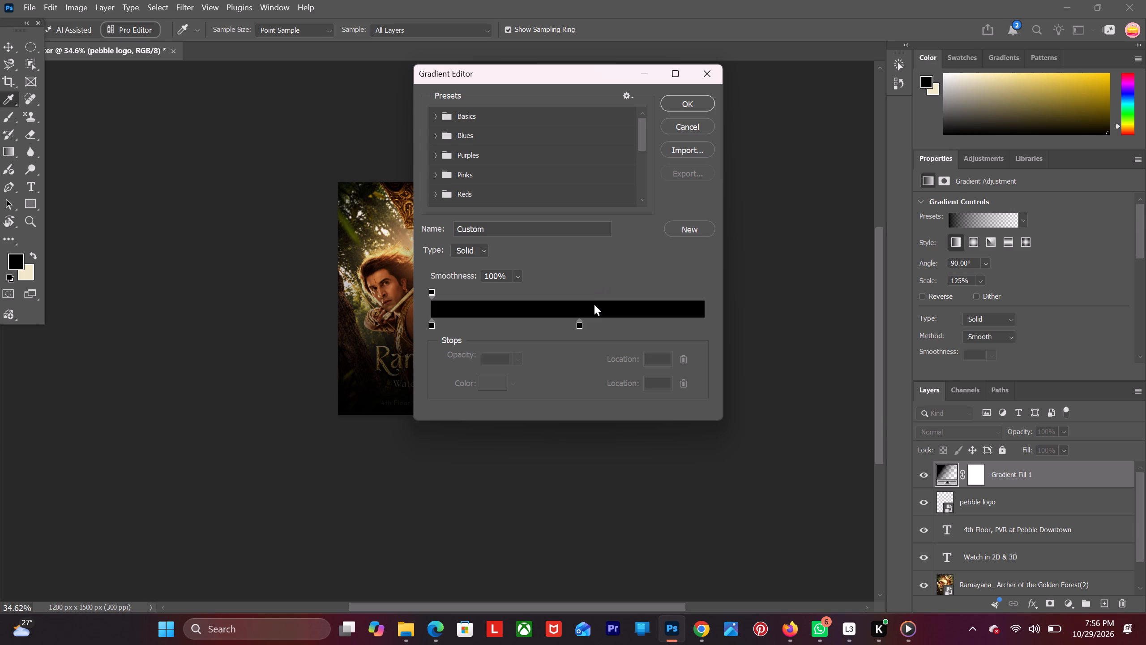
left_click_drag(594, 304, 582, 295)
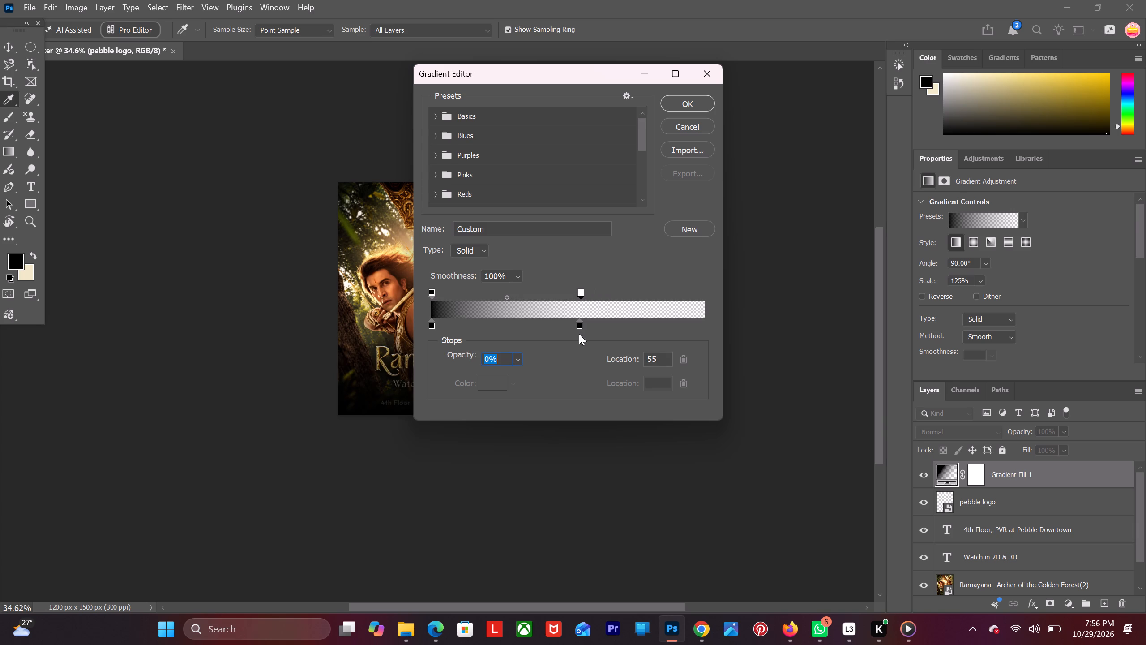
left_click_drag(576, 326, 564, 328)
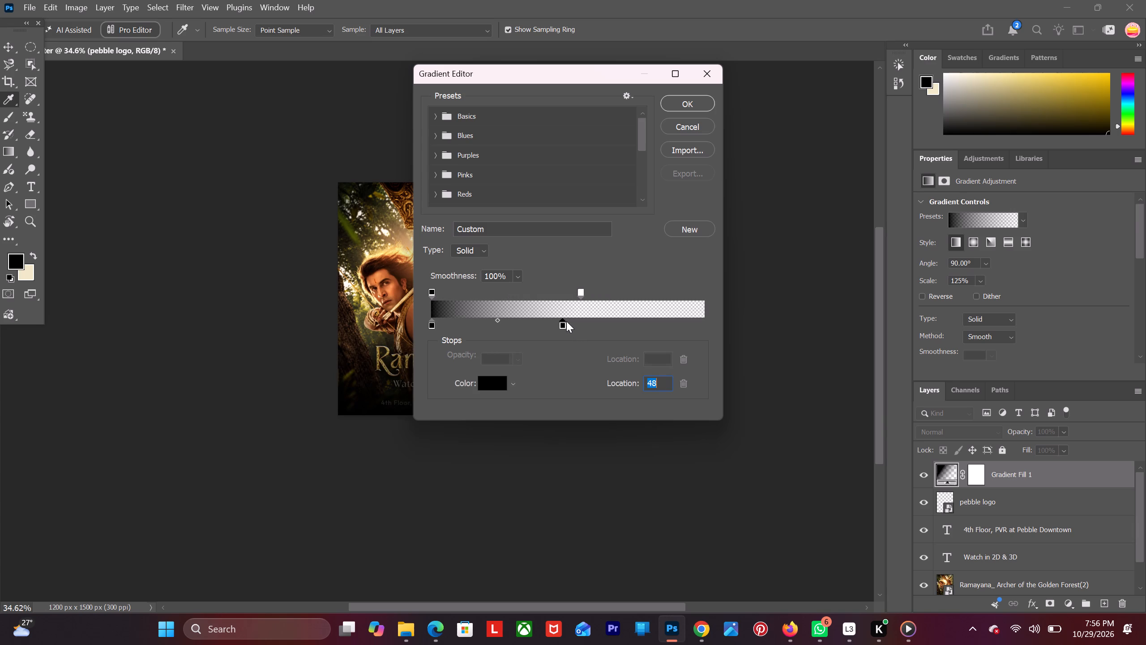
left_click_drag(581, 292, 604, 288)
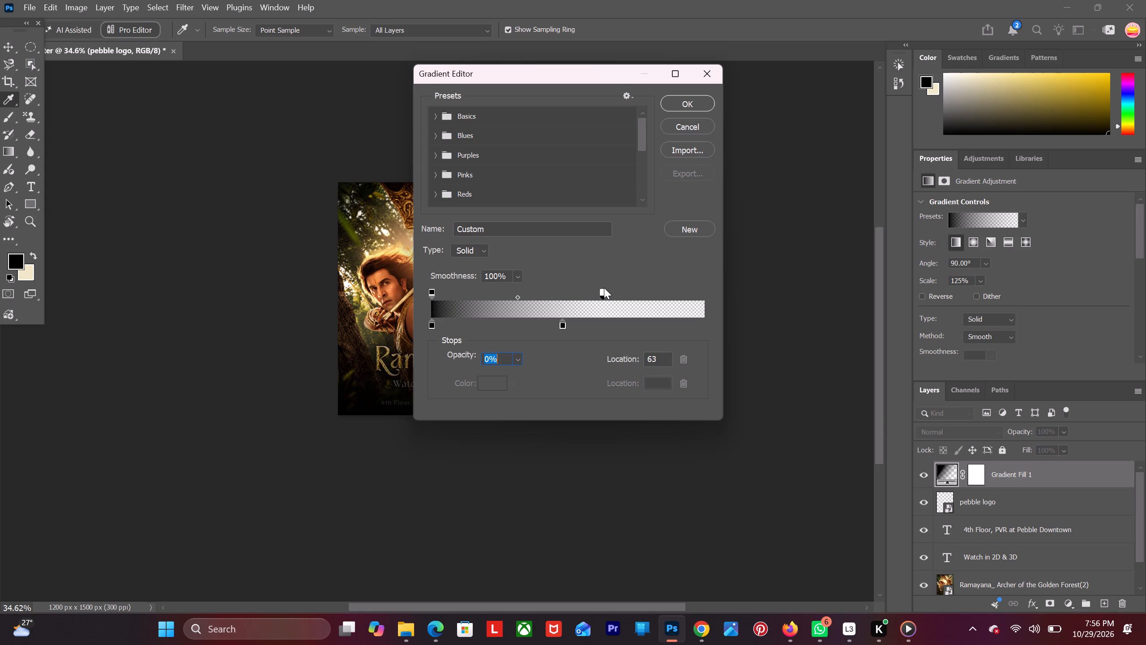
left_click_drag(604, 288, 584, 297)
left_click(676, 102)
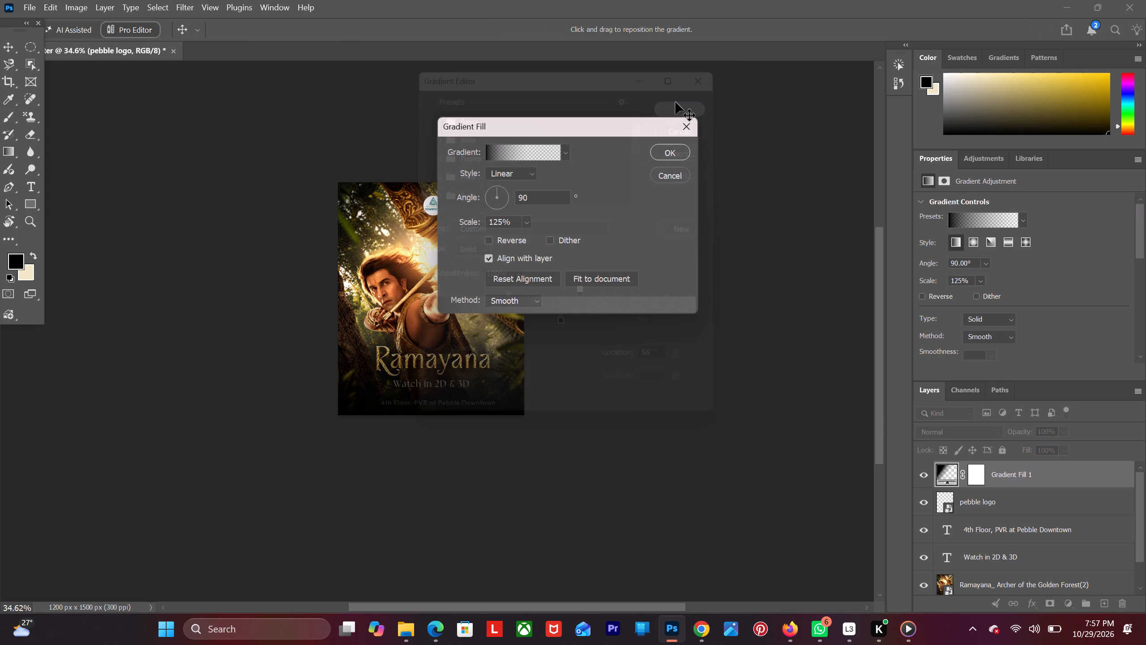
left_click(682, 155)
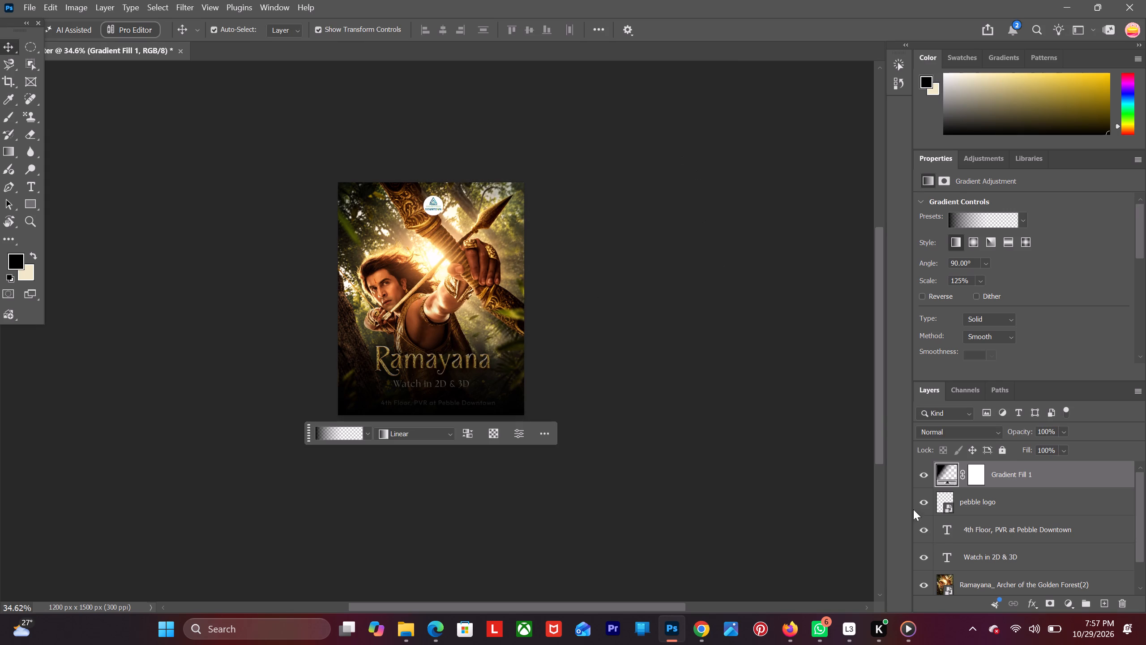
Toggle the Gradient Fill layer's visibility to compare the poster with and without the dark gradient.
left_click(1018, 474)
left_click(923, 473)
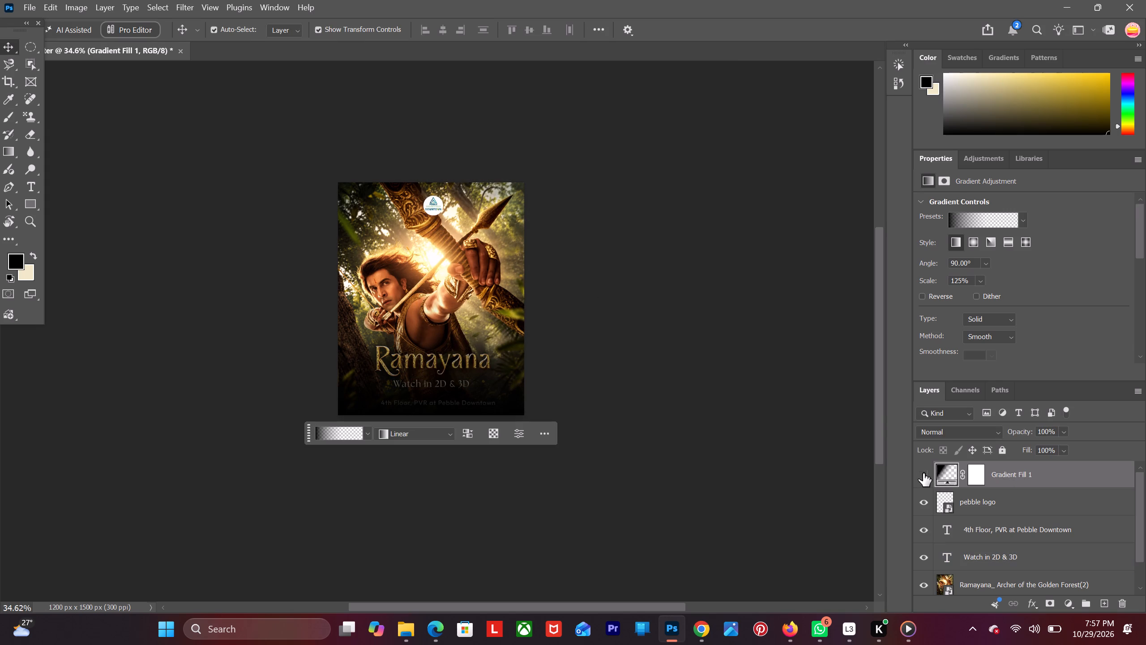
left_click(923, 473)
left_click(923, 473)
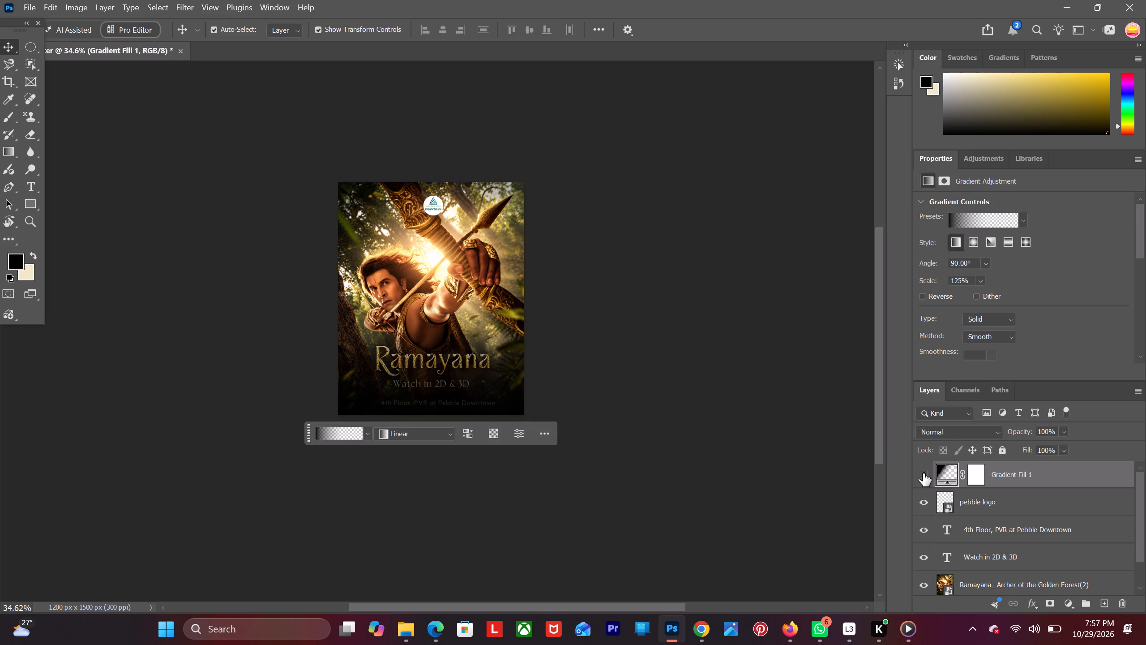
left_click(923, 473)
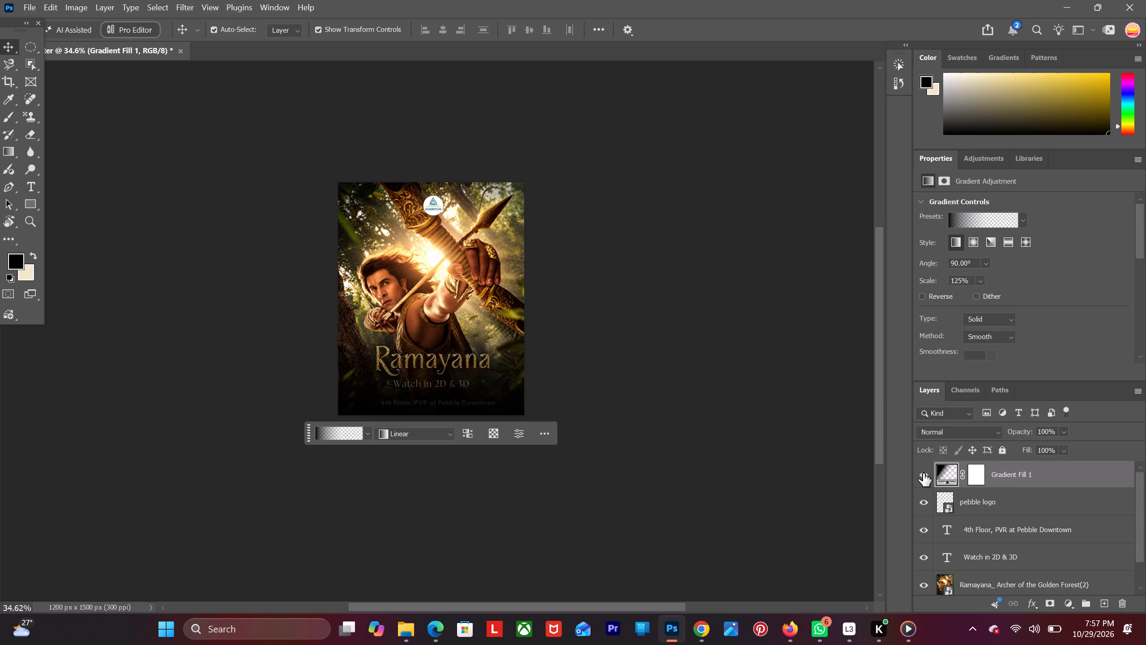
Hide and reshow the Gradient Fill layer to compare the poster with and without the dark gradient.
left_click(923, 473)
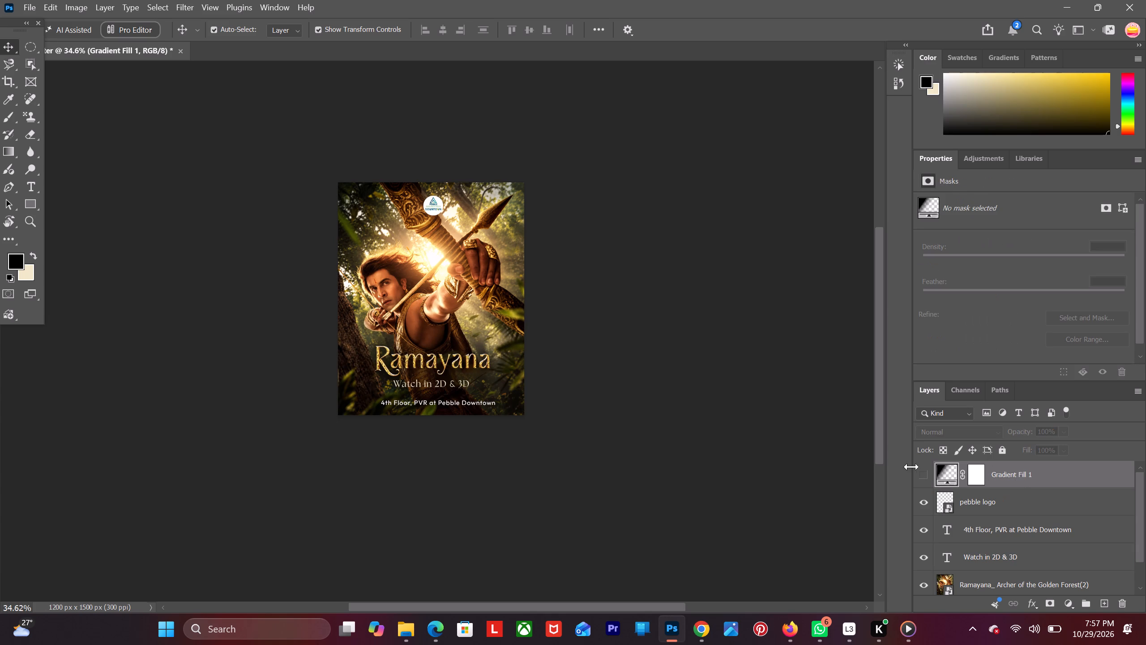
left_click(924, 477)
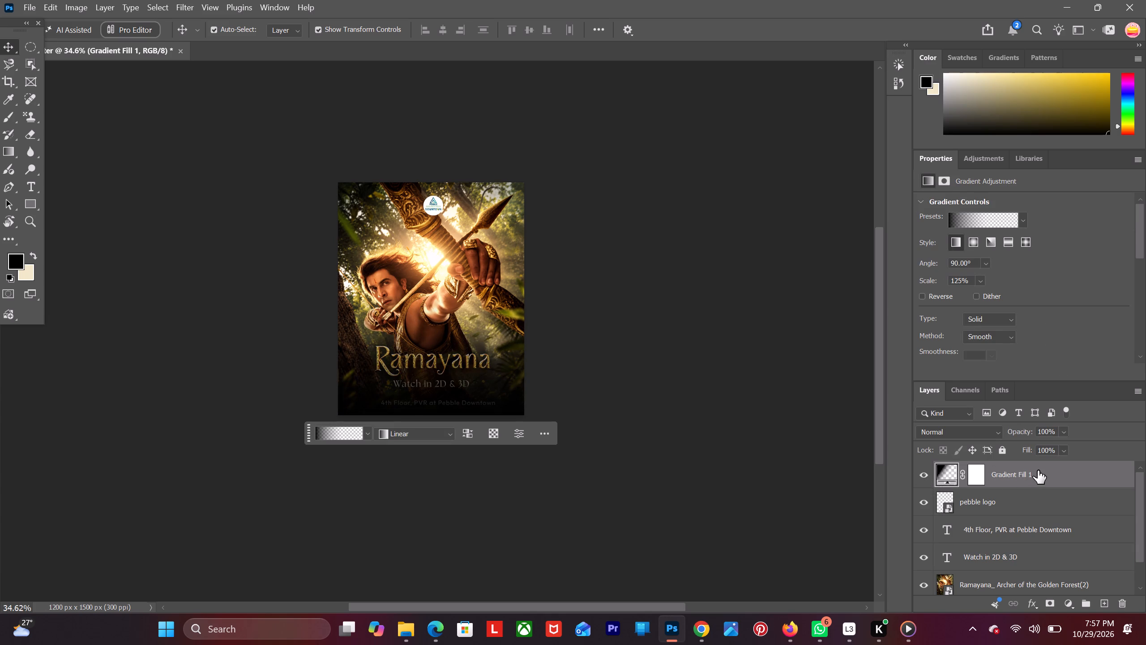
Move the Gradient Fill layer below the "Watch in 2D & 3D" text layer, directly above the Ramayana artwork.
left_click_drag(1048, 465, 1052, 554)
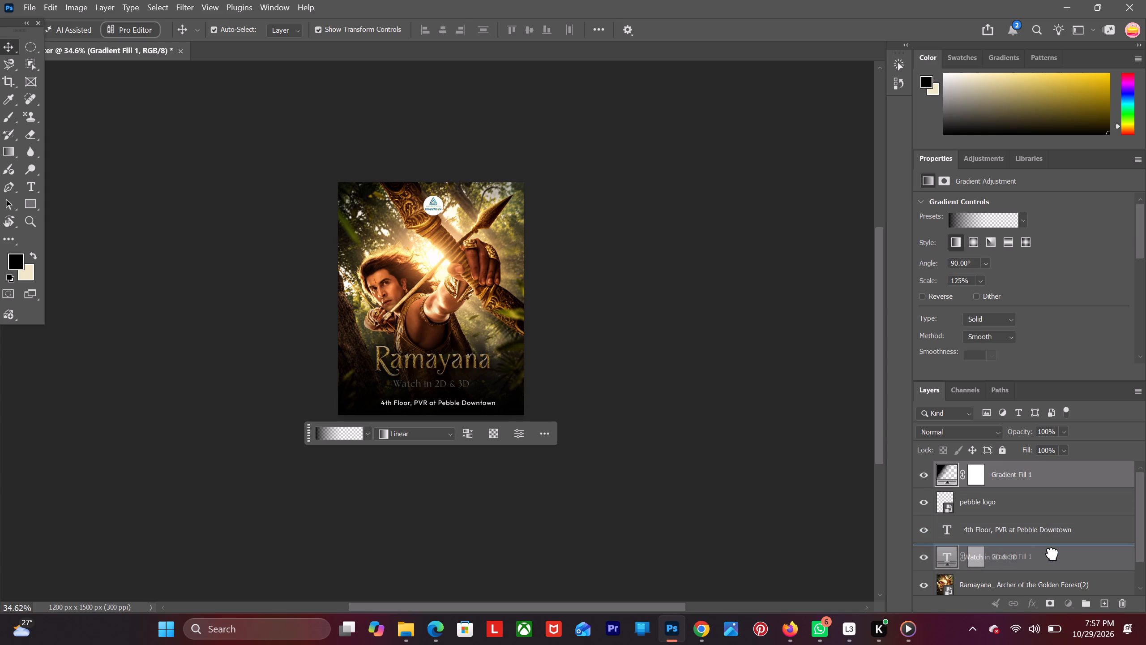
left_click_drag(1052, 554, 1054, 560)
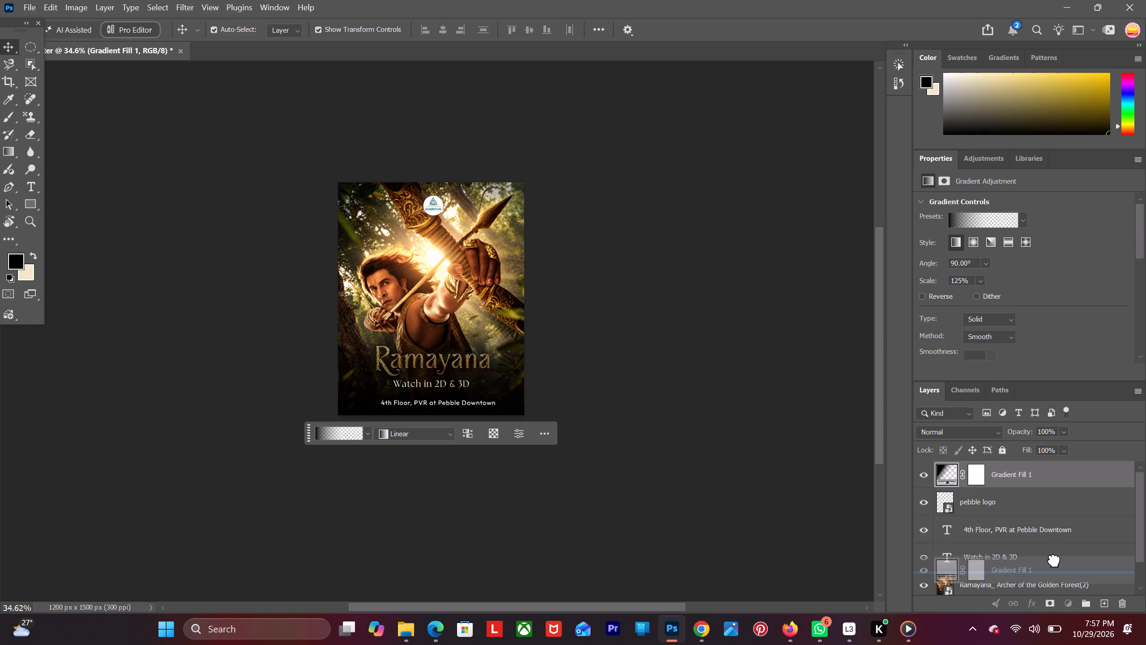
left_click_drag(1054, 560, 1055, 564)
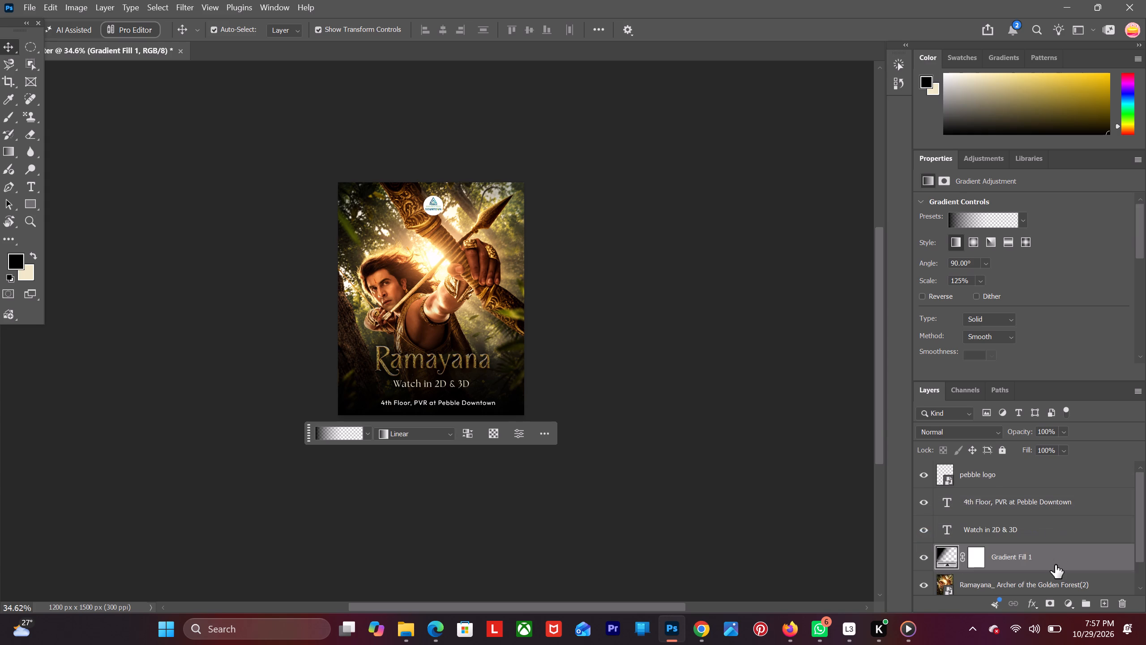
Select the "Ramayana_ Archer of the Golden Forest(2)" artwork layer and switch to the Downloads folder in File Explorer.
scroll(1055, 565, "down", 6)
left_click(680, 473)
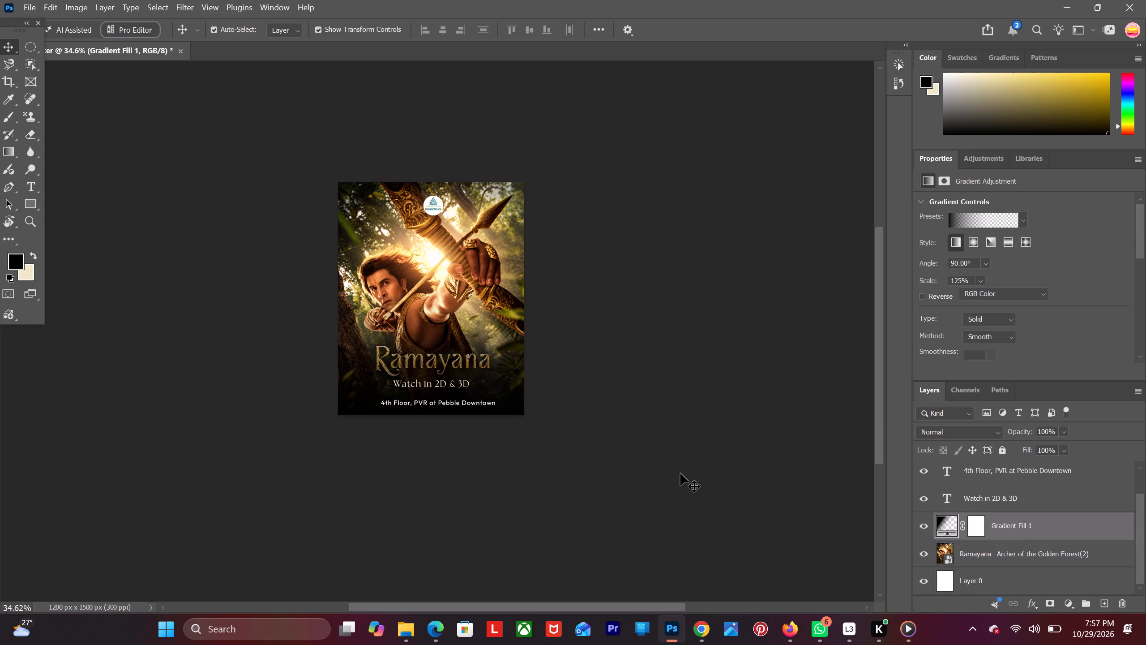
left_click(1025, 528)
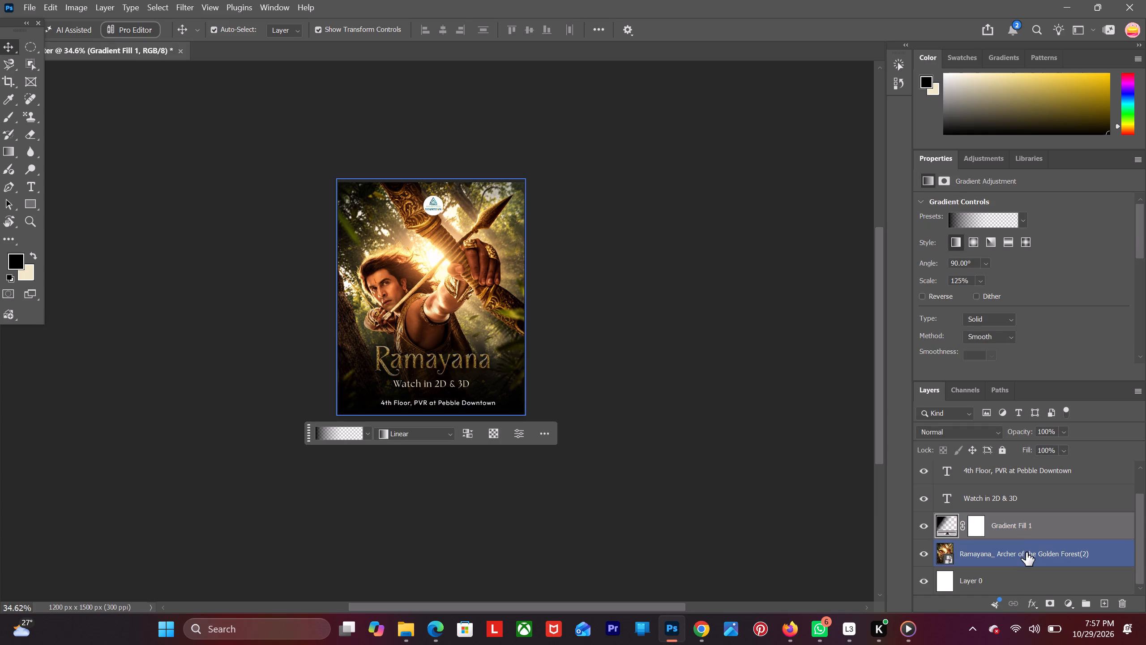
left_click(1026, 552)
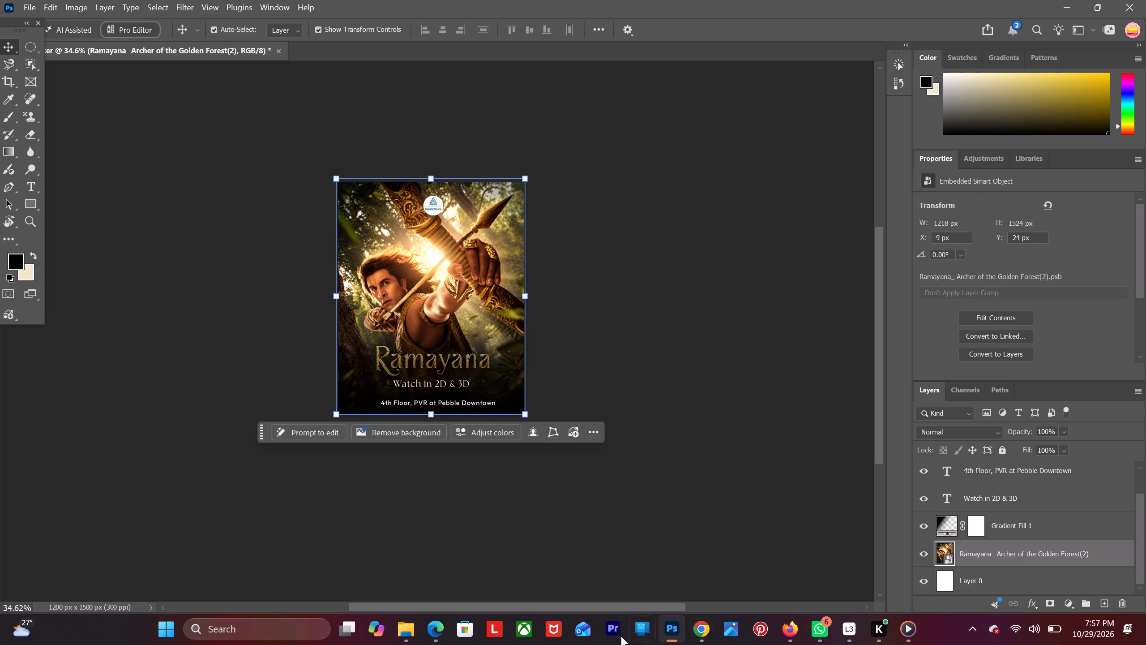
left_click(413, 640)
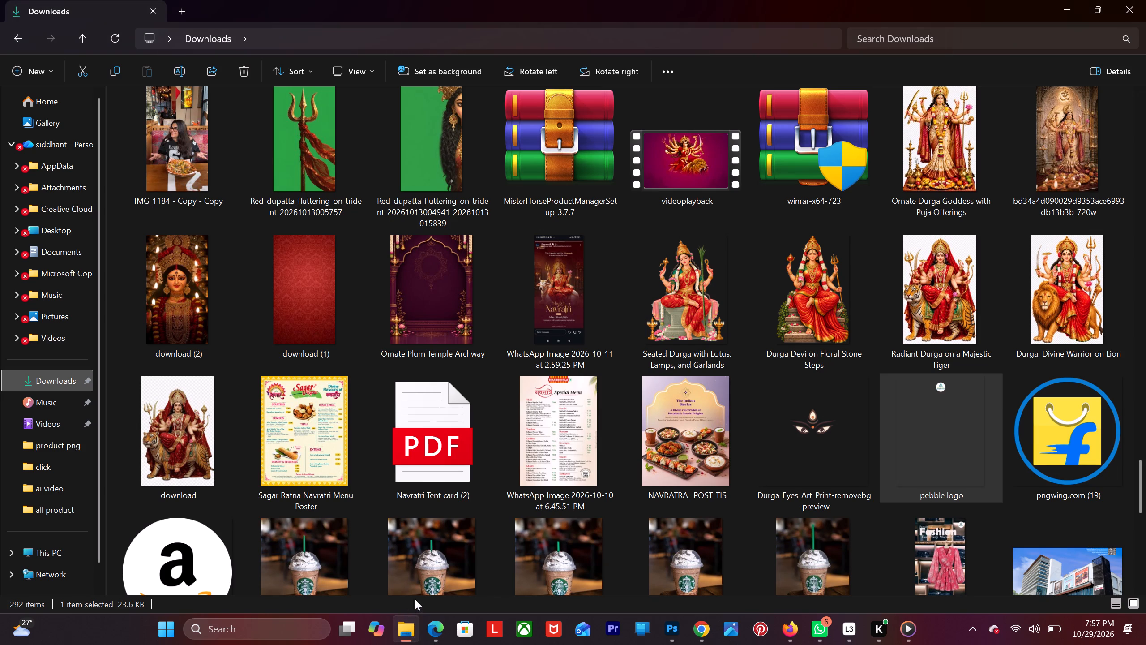
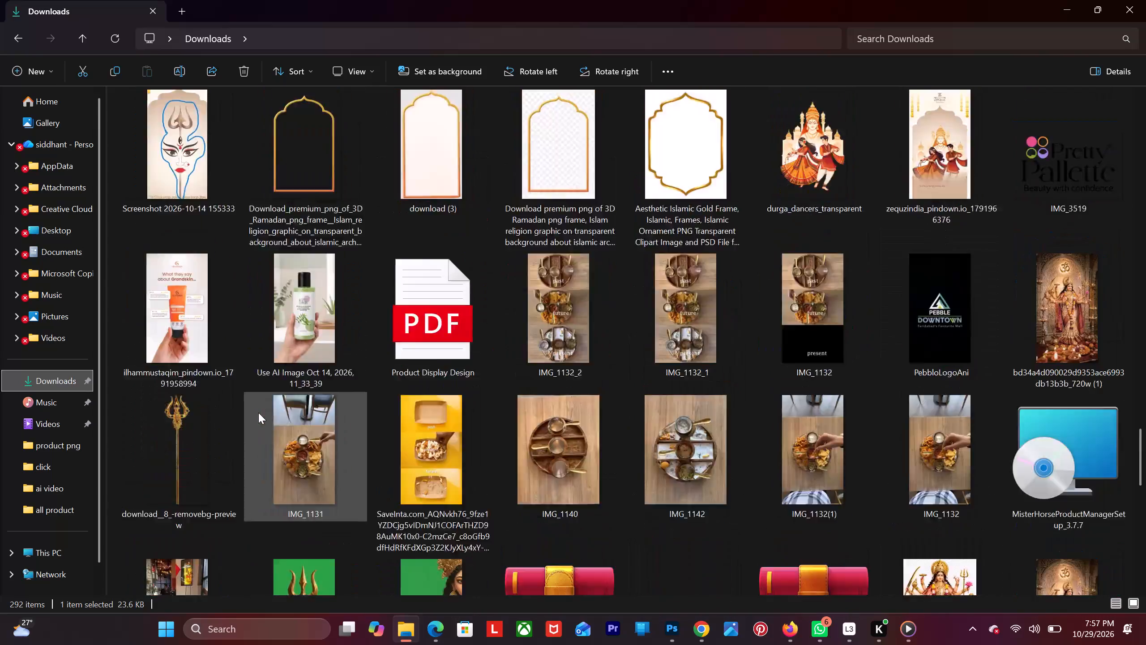
Find and view the two official Ramayana reference posters, "Ramayana---Part-I-1" and "Ramayana-Part-I-1-1", in the Downloads folder.
scroll(258, 413, "up", 12)
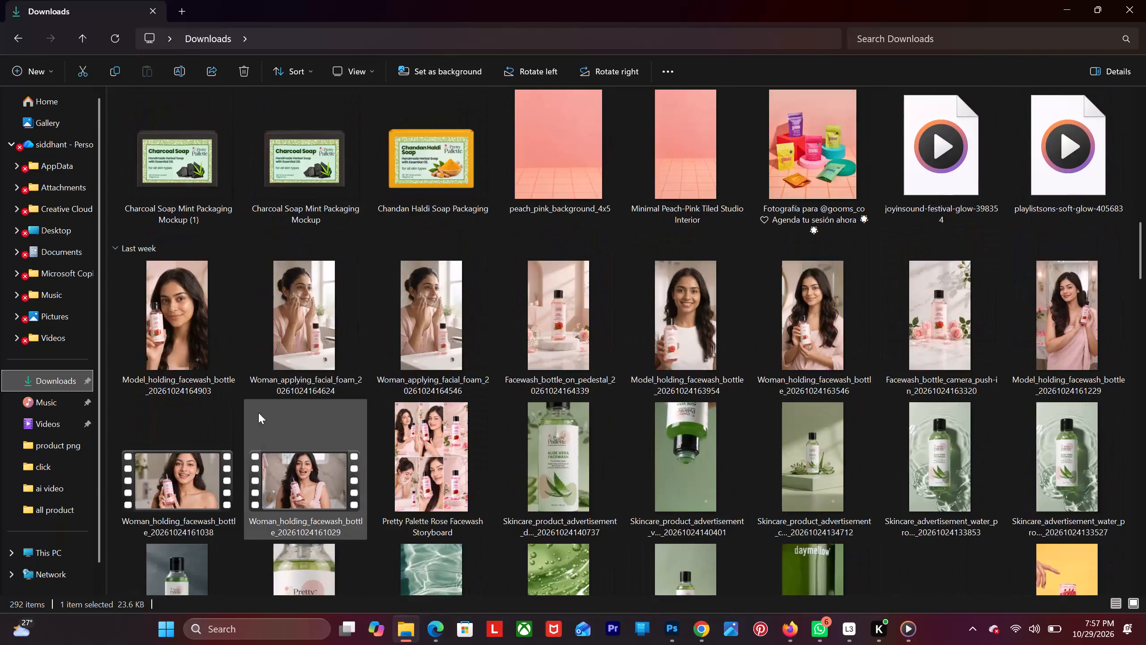
scroll(258, 413, "up", 10)
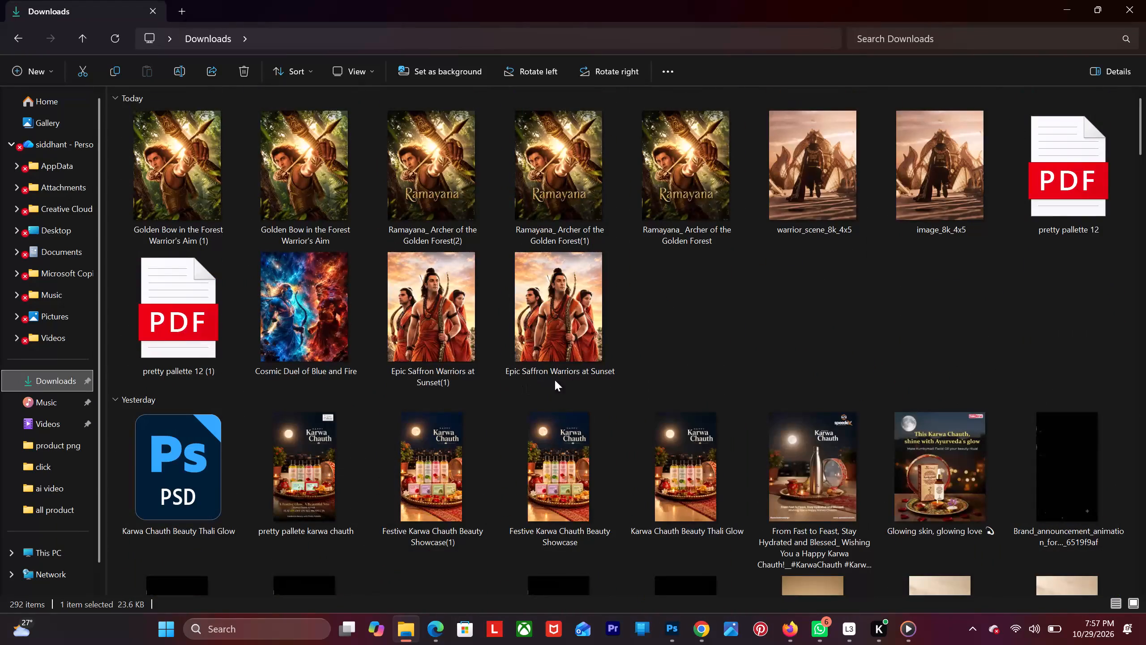
scroll(560, 415, "down", 2)
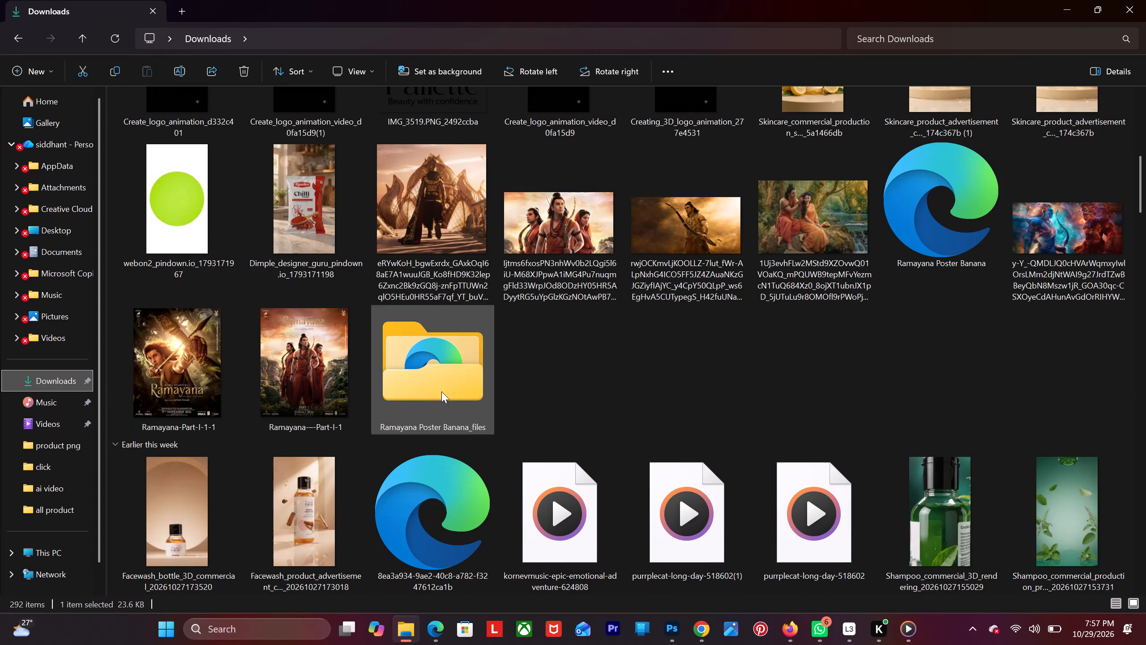
double_click(335, 372)
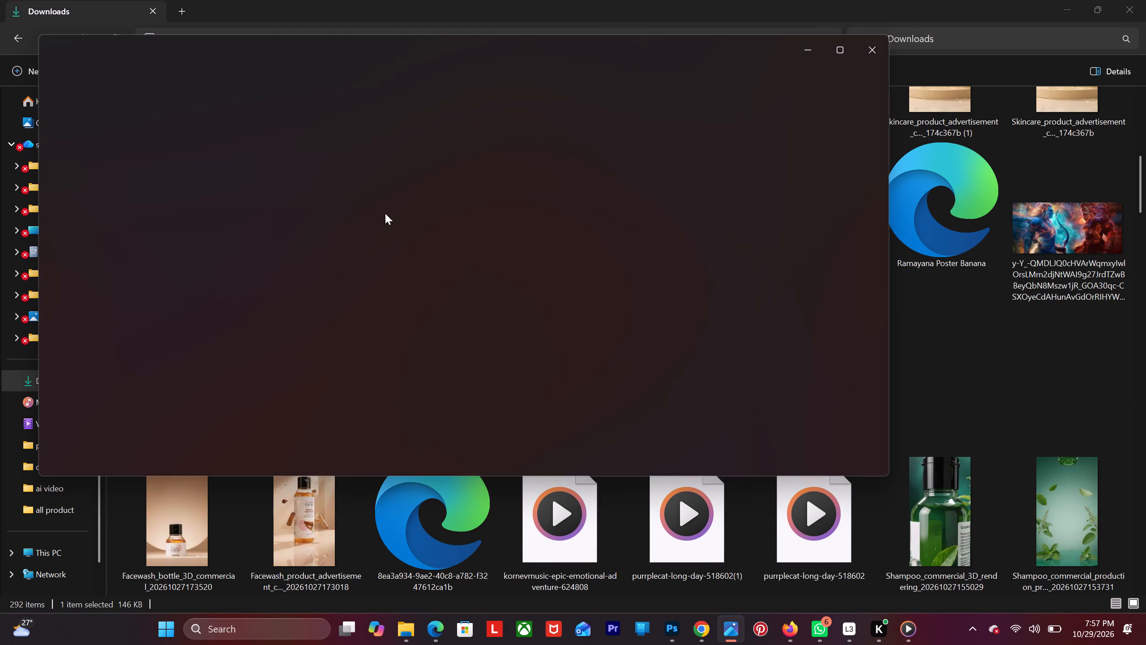
scroll(462, 132, "up", 6)
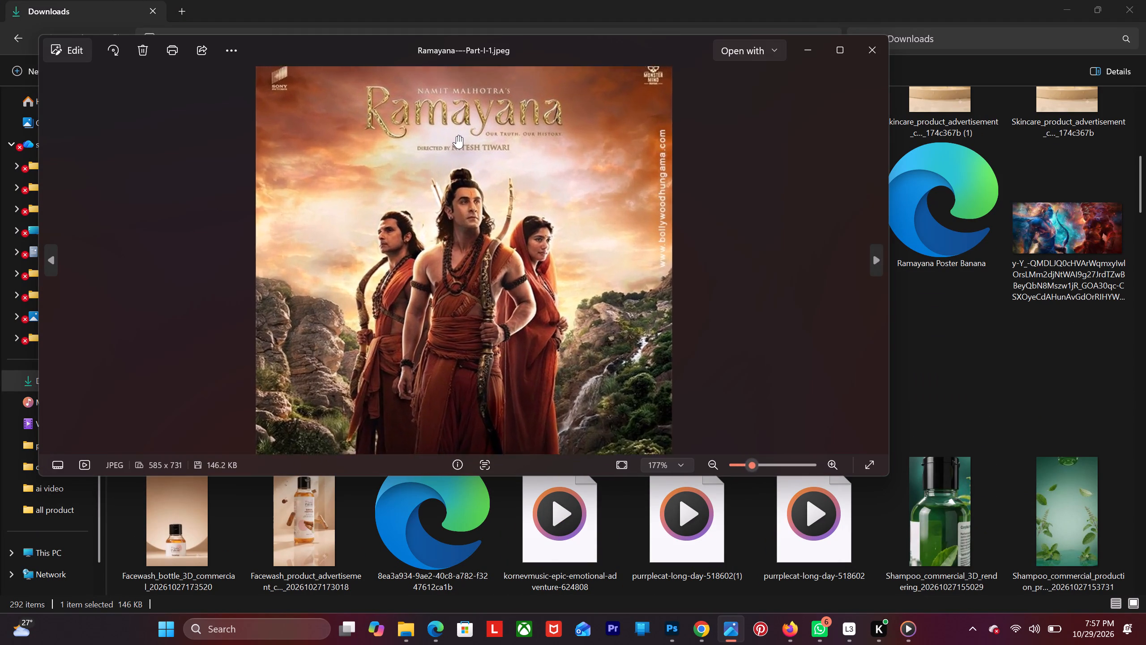
left_click_drag(457, 156, 462, 191)
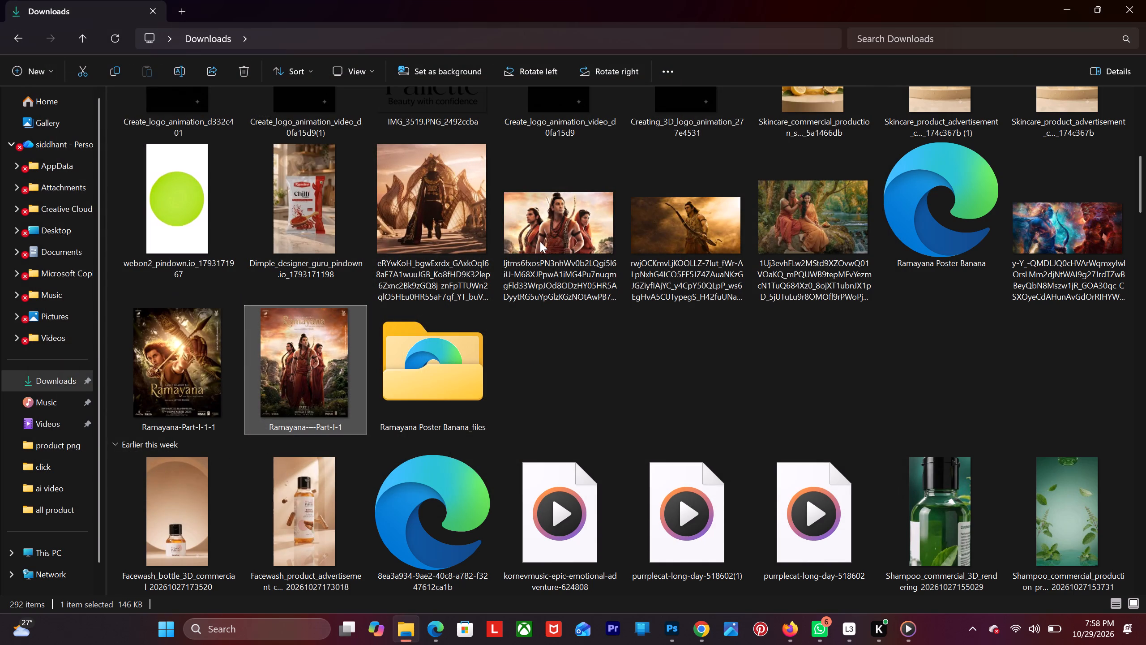
double_click(158, 364)
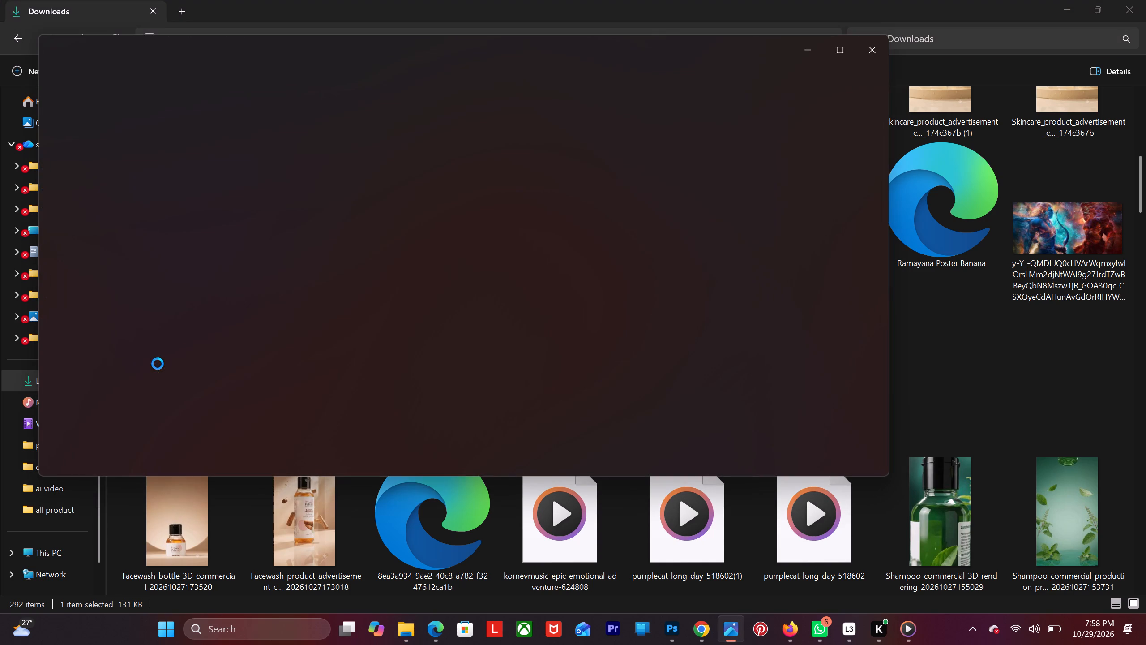
left_click(888, 50)
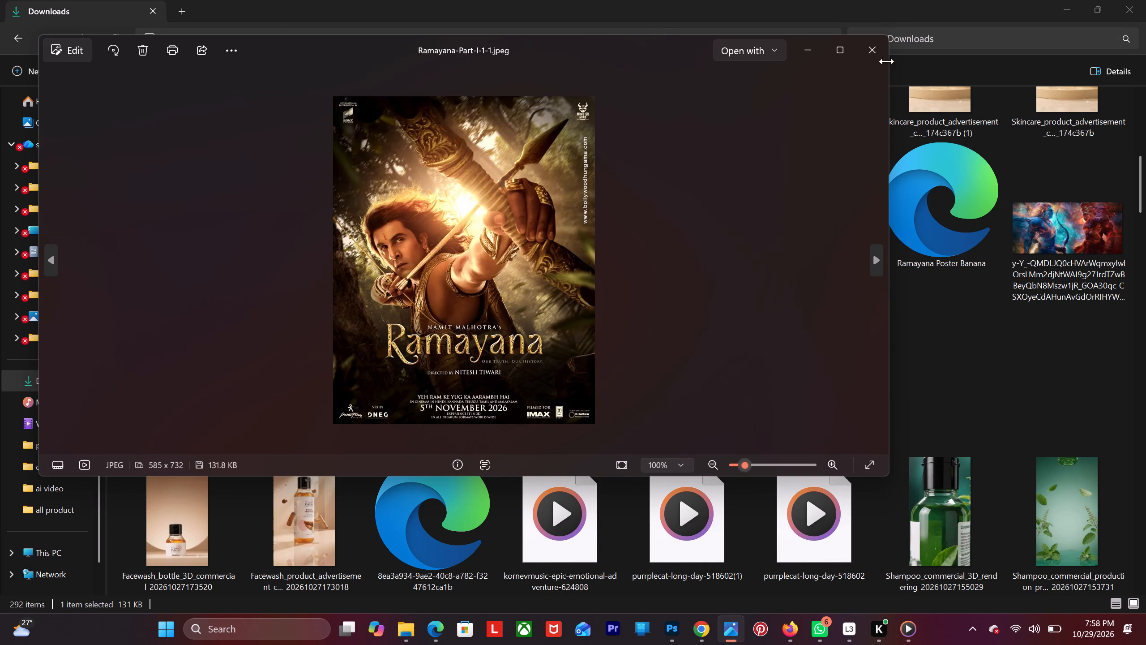
left_click(876, 54)
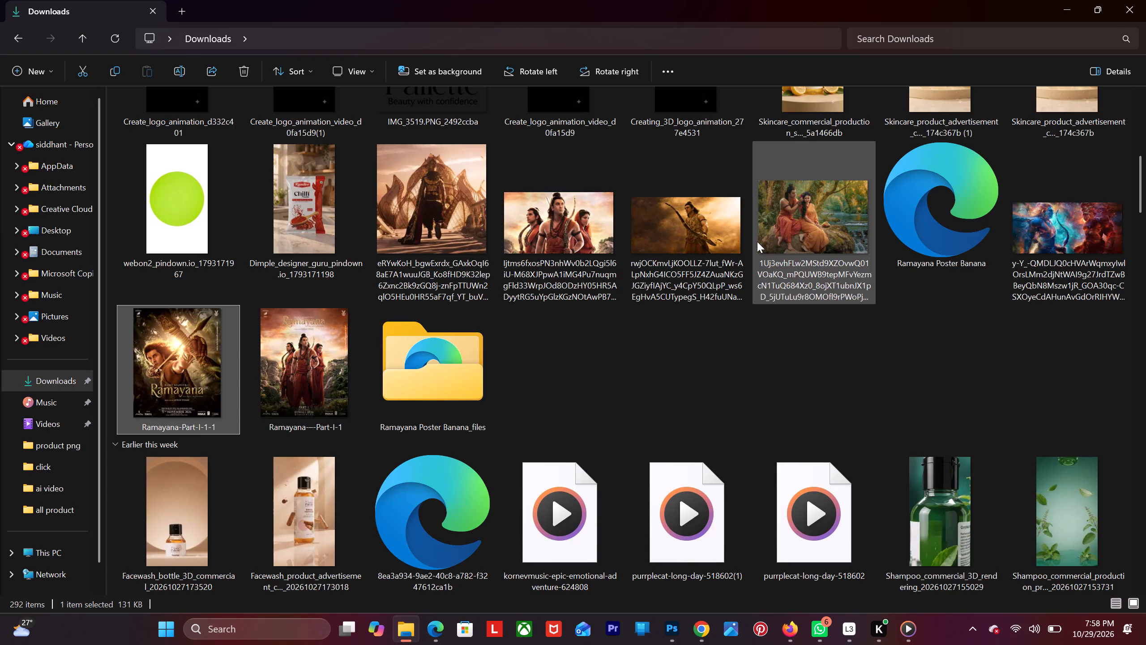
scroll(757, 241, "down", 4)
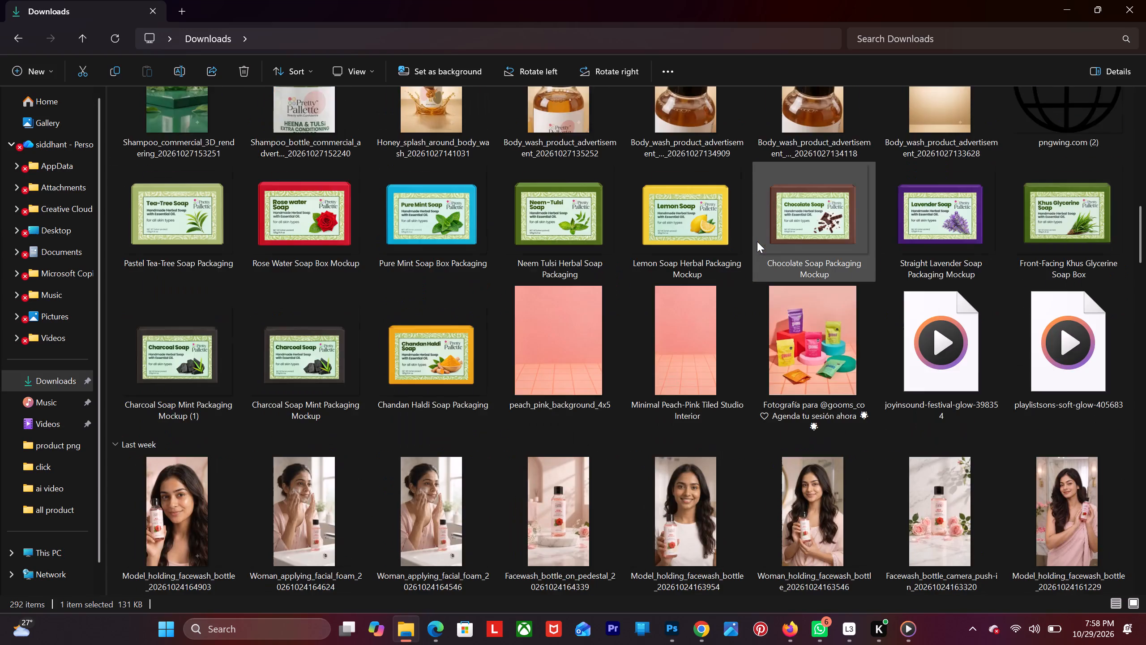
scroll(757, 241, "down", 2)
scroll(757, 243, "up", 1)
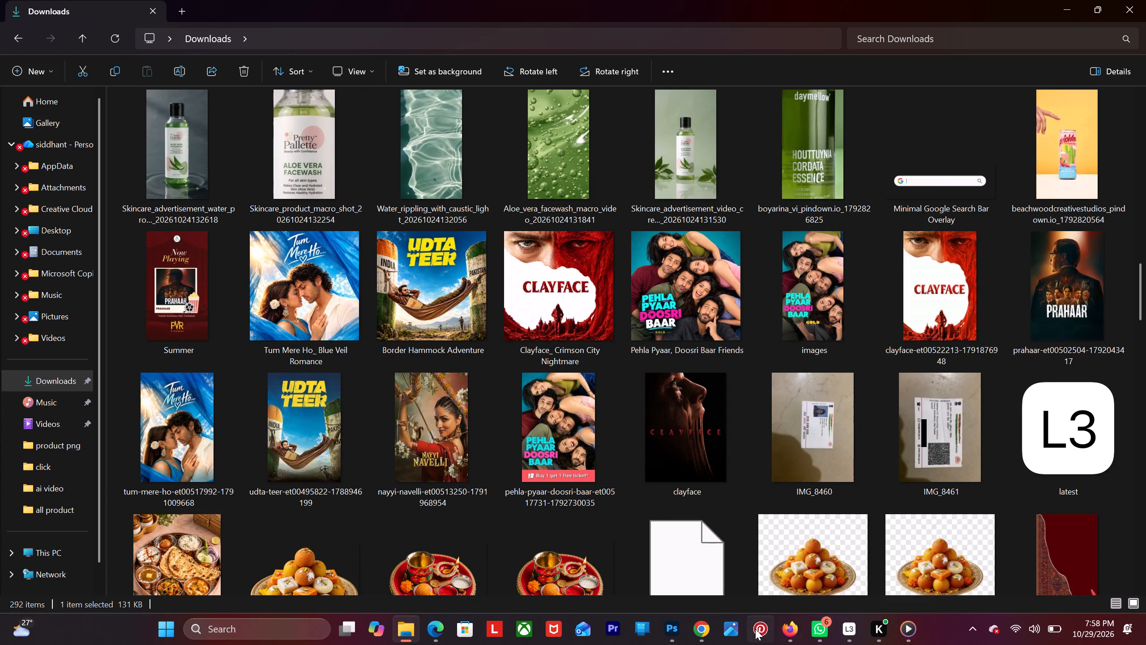
Switch back to Photoshop and move the Pebble Downtown logo slightly up, to about Y 32 px near the poster's top edge.
left_click(677, 633)
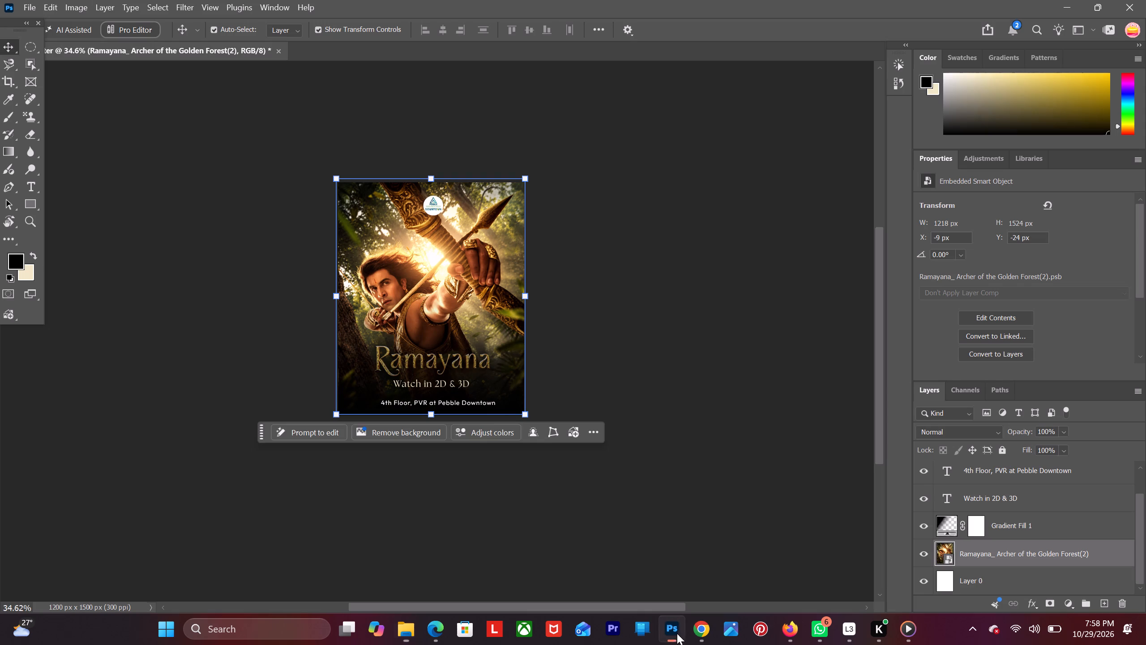
left_click(701, 644)
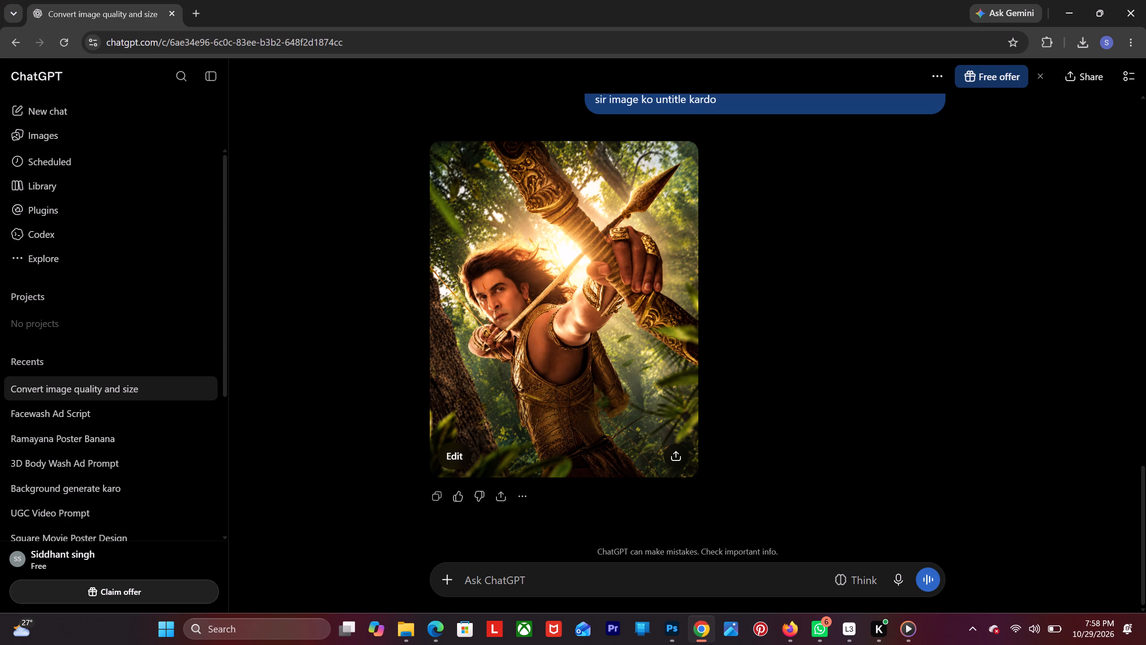
left_click(669, 644)
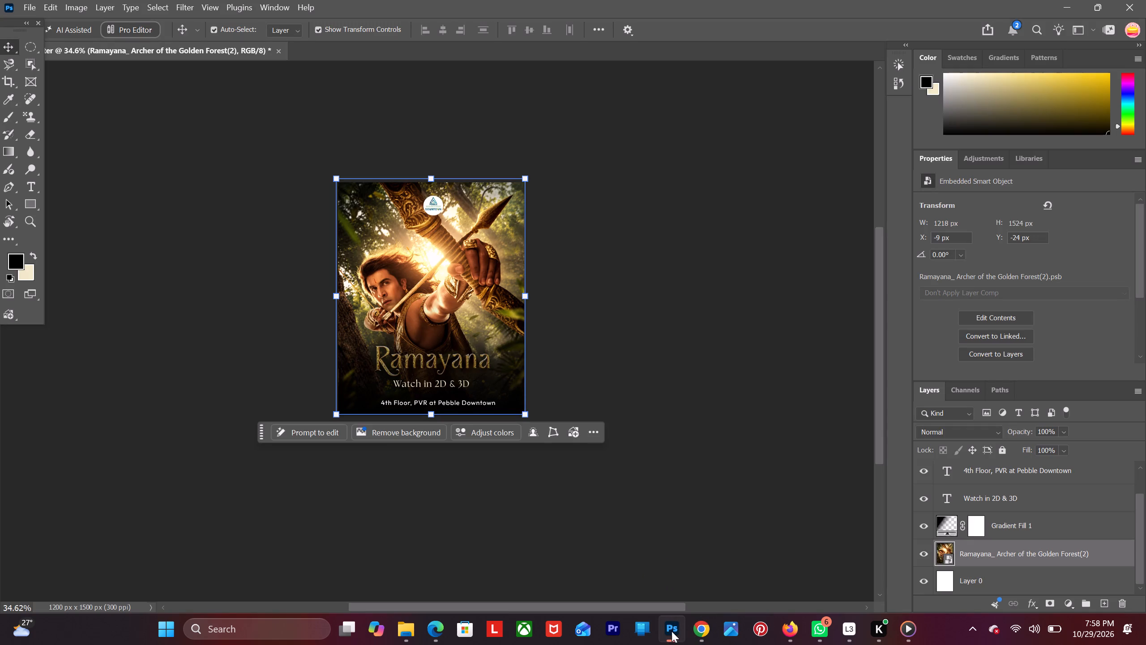
left_click(61, 119)
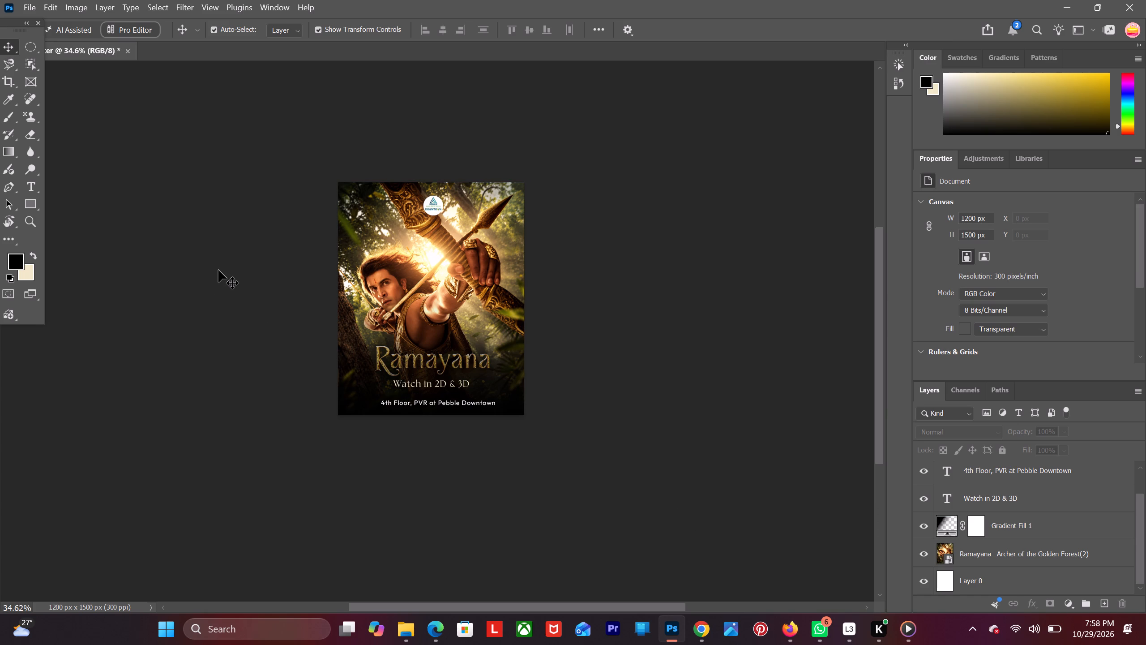
scroll(247, 266, "up", 7, "alt")
scroll(247, 266, "up", 10)
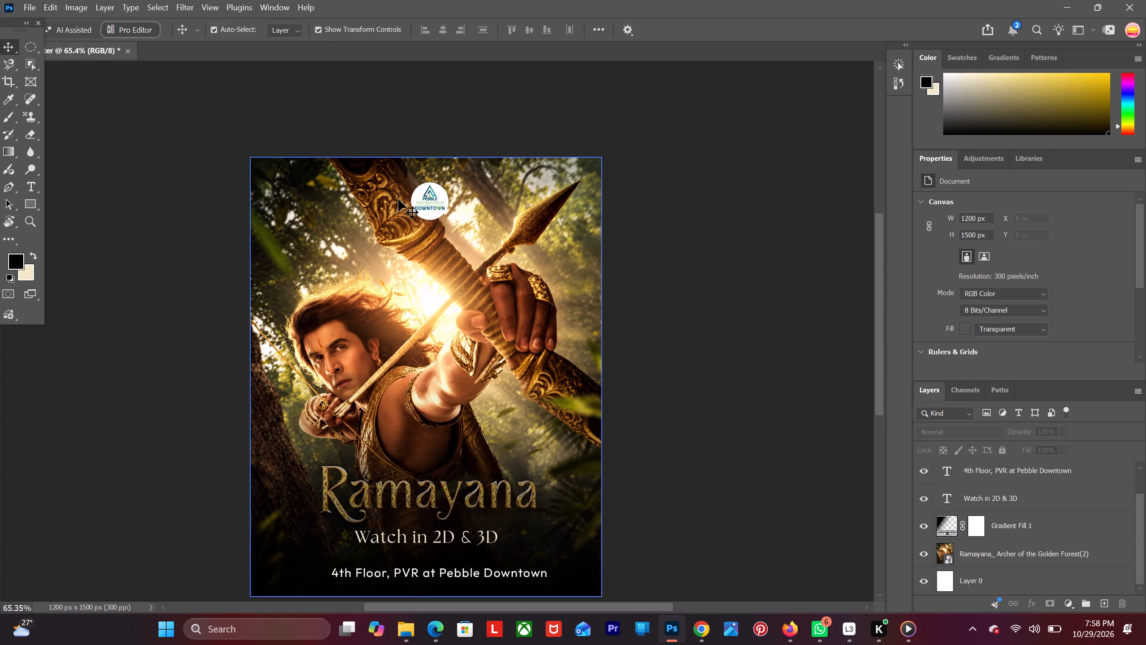
left_click_drag(421, 202, 422, 186)
Align the Pebble logo, "4th Floor, PVR at Pebble Downtown" and "Watch in 2D & 3D" layers with the Ramayana artwork by horizontal centers.
scroll(168, 289, "down", 8)
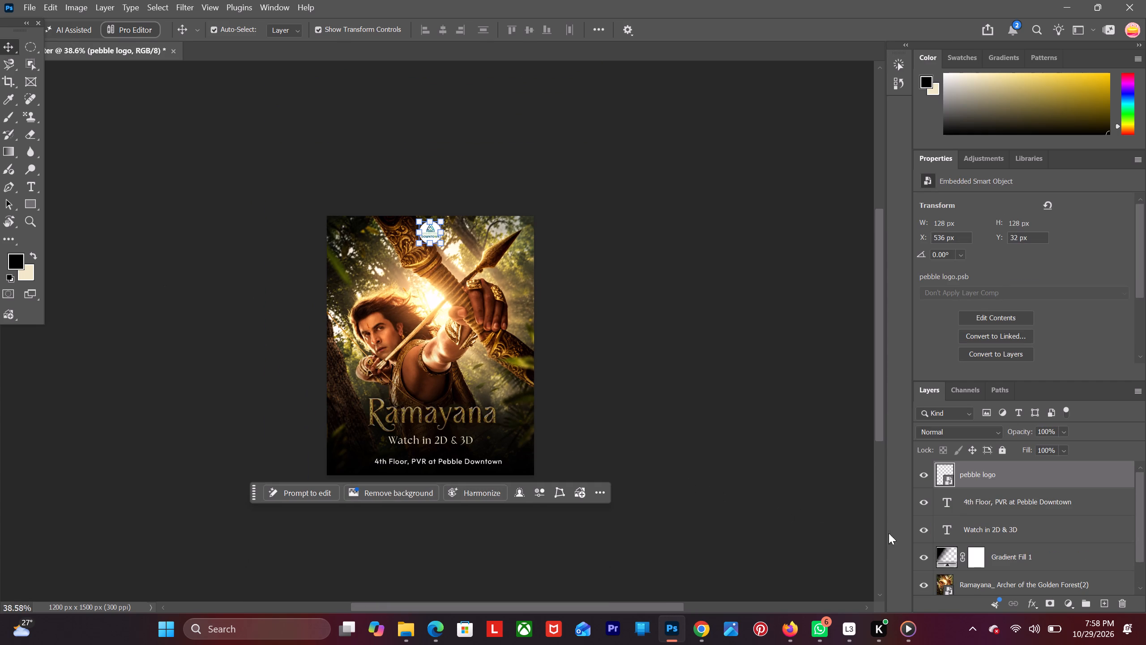
left_click(990, 472)
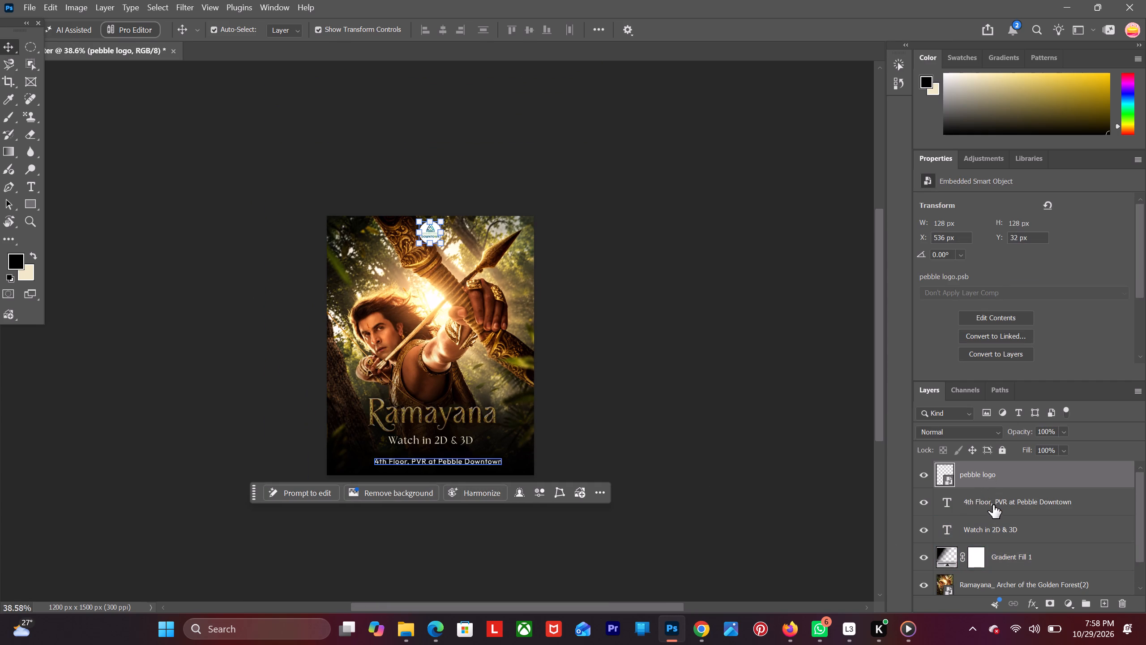
left_click(993, 509, "ctrl")
left_click(988, 530, "ctrl")
left_click(976, 578, "ctrl")
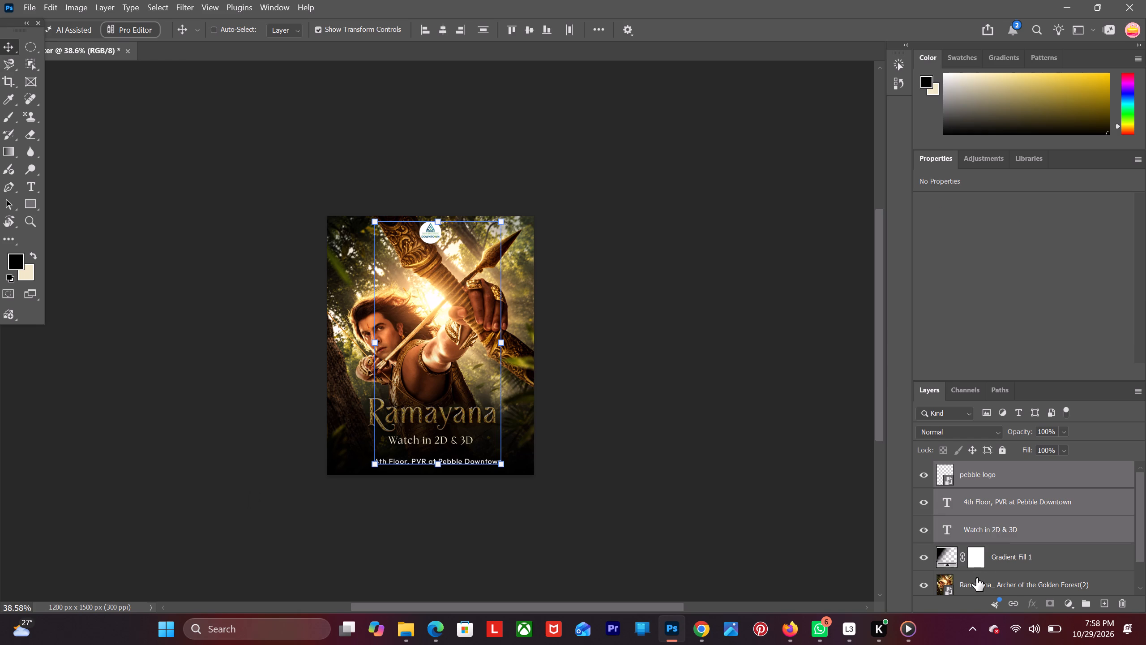
left_click(442, 32)
triple_click(442, 32)
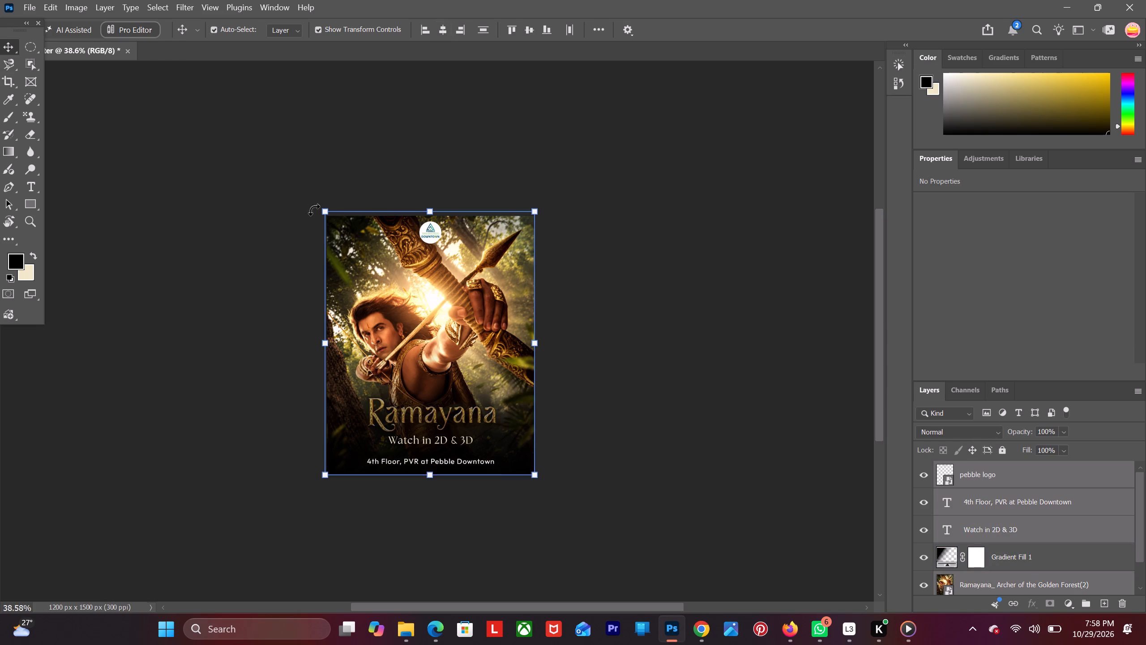
left_click(209, 223)
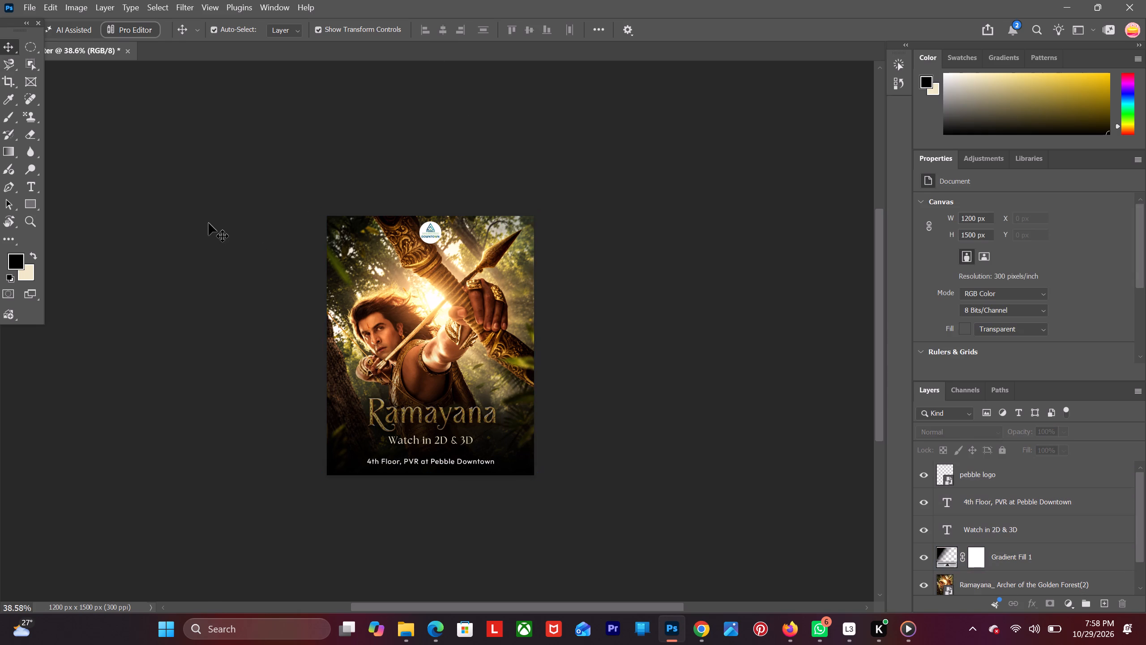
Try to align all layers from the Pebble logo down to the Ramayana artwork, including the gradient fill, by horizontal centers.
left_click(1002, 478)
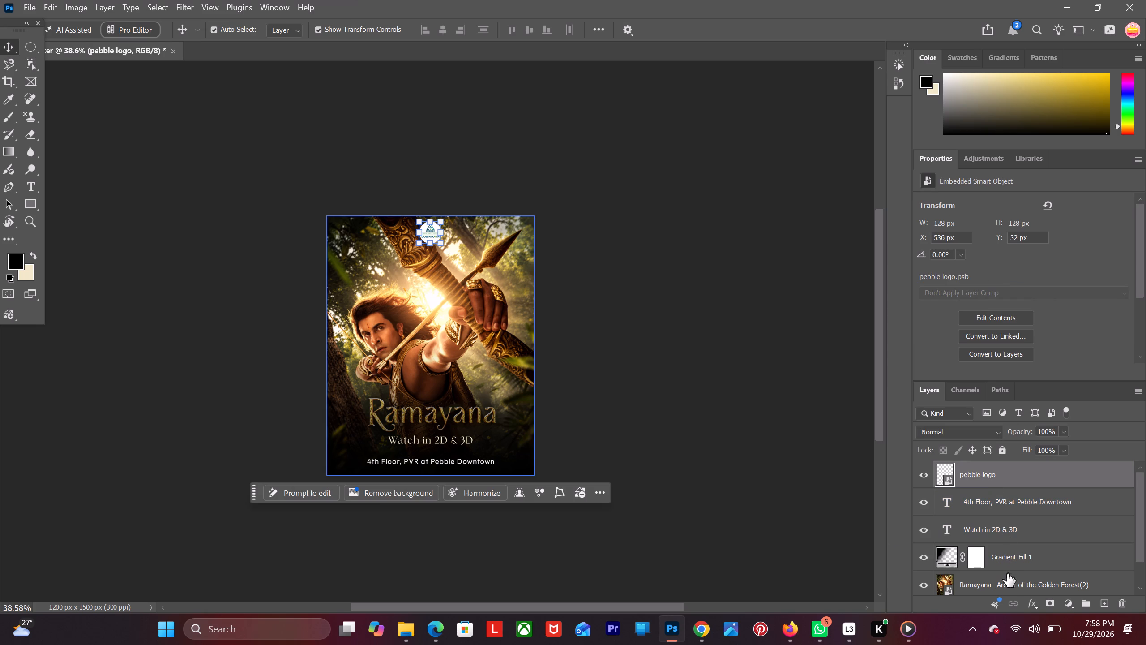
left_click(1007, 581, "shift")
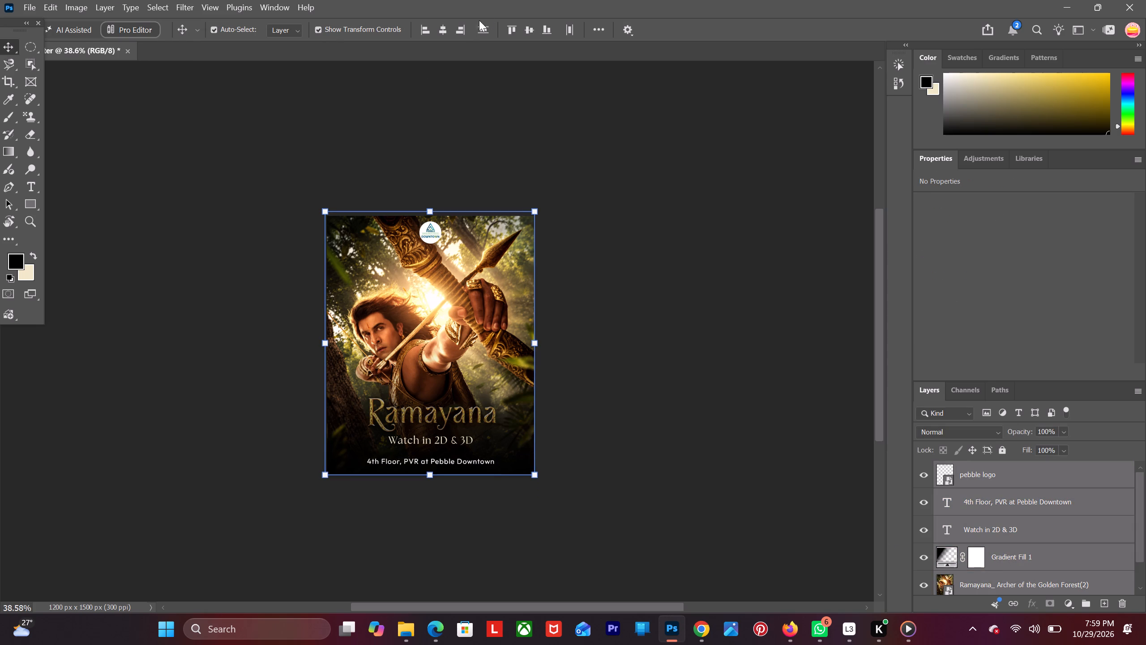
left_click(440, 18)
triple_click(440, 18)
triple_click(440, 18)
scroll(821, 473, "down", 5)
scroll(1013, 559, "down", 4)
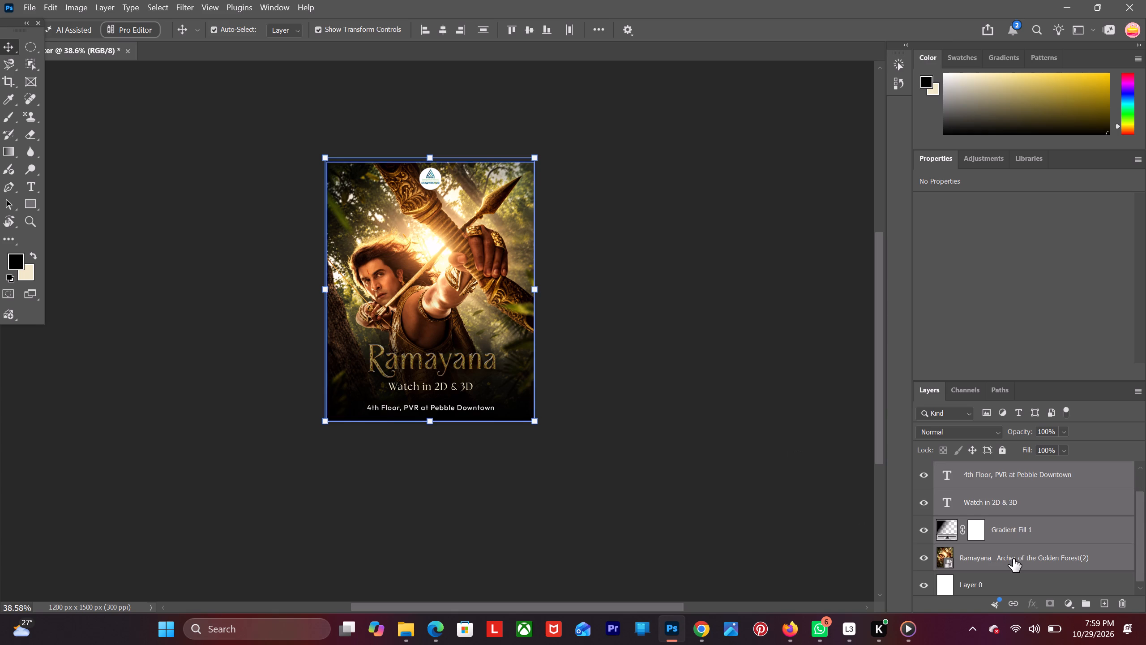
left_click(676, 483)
Examine the poster's artwork, dark gradient, text and logo placement at close range and as a whole.
scroll(379, 304, "up", 4, "alt")
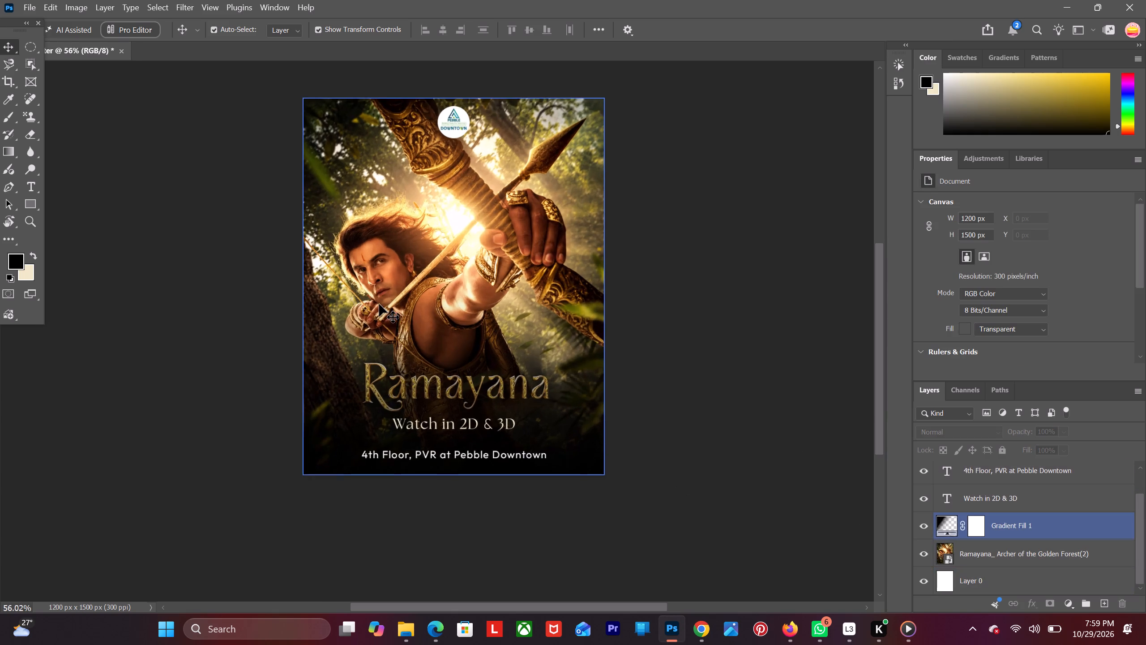
scroll(379, 304, "up", 3, "alt")
left_click(379, 304)
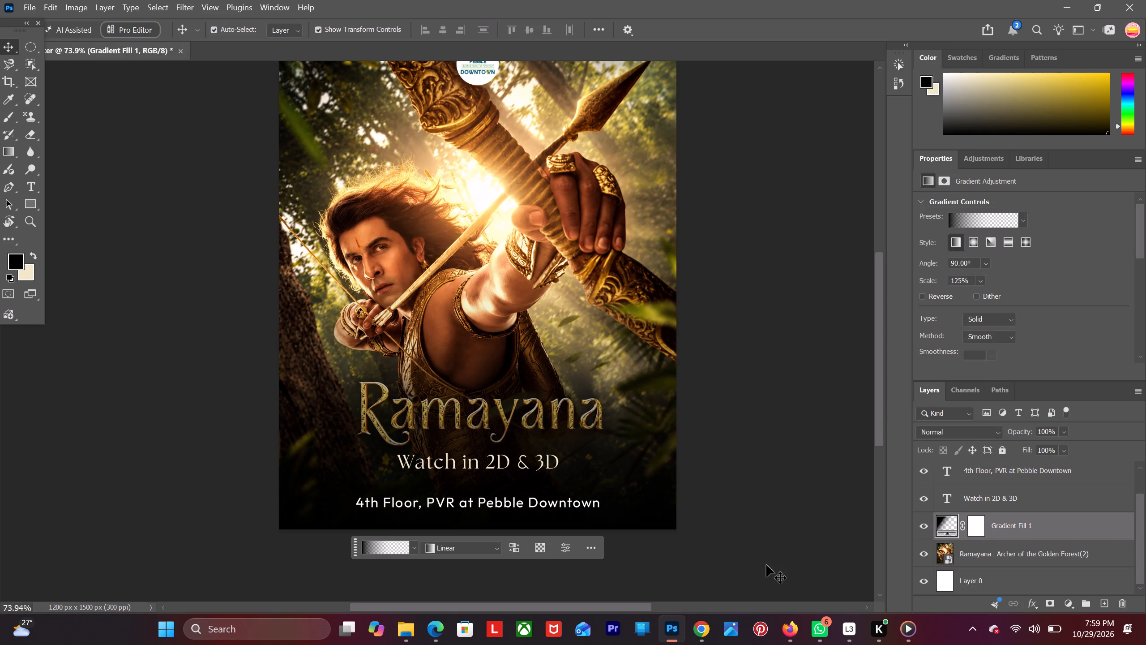
left_click(1009, 549)
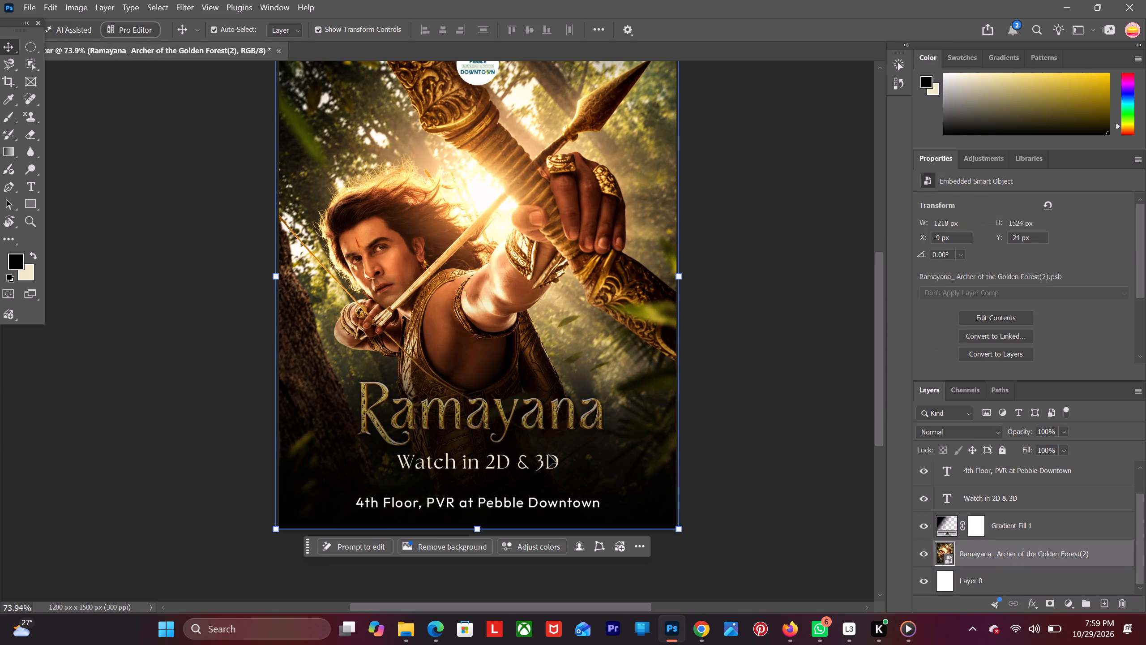
scroll(299, 368, "up", 7, "alt")
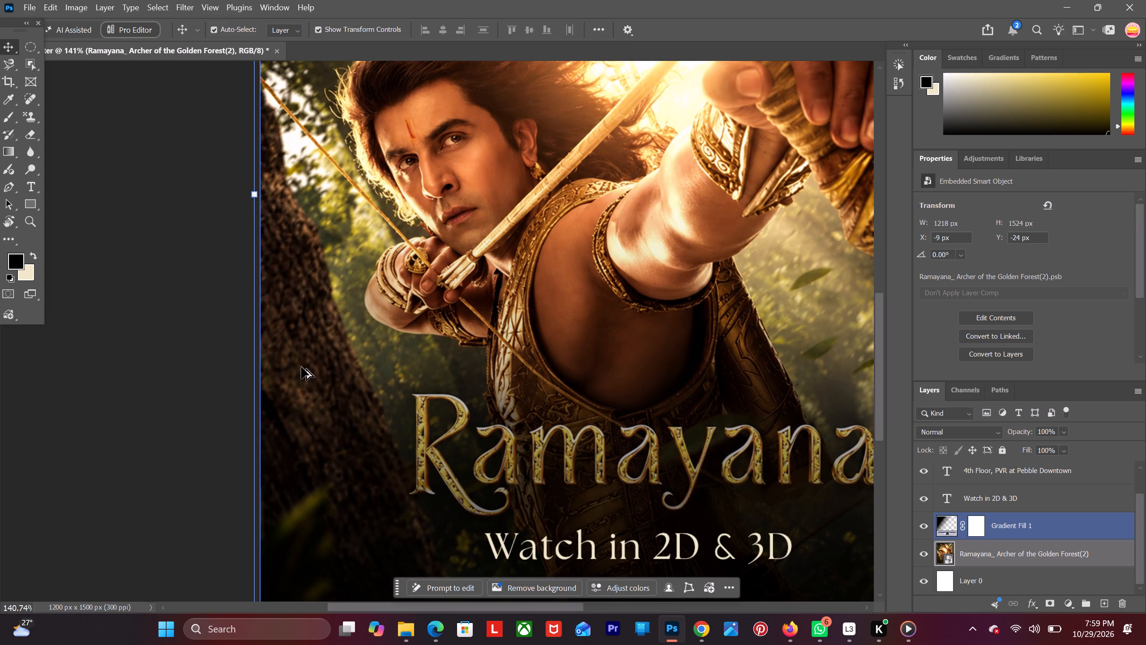
scroll(301, 367, "down", 12, "alt")
left_click(188, 365)
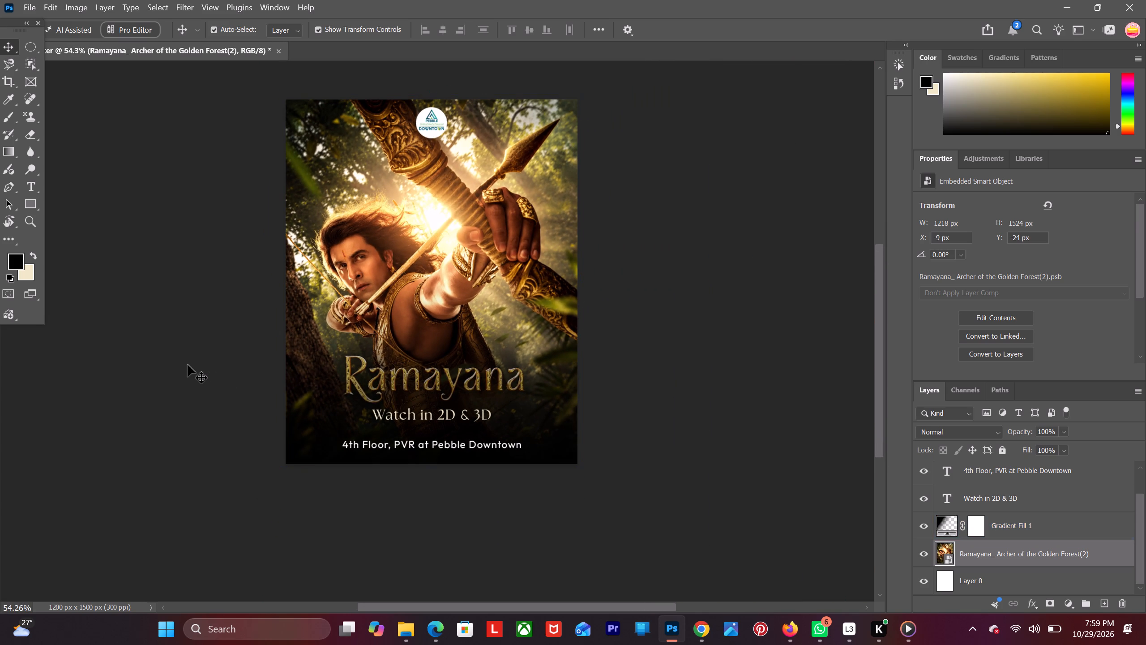
scroll(189, 366, "up", 2)
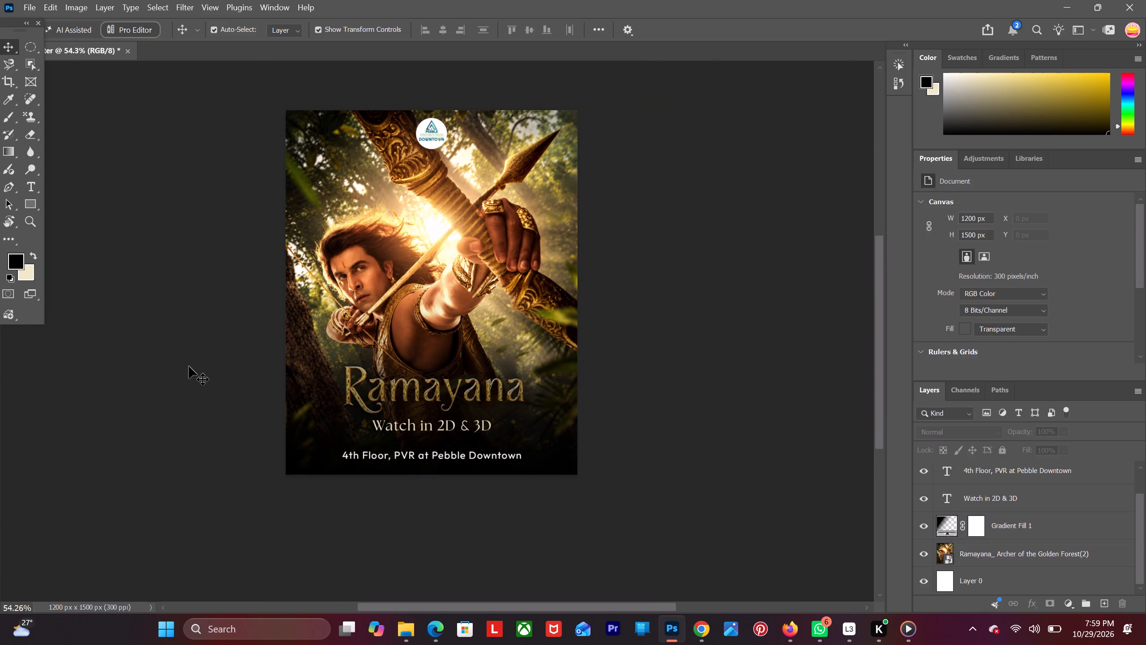
scroll(189, 366, "down", 2, "alt")
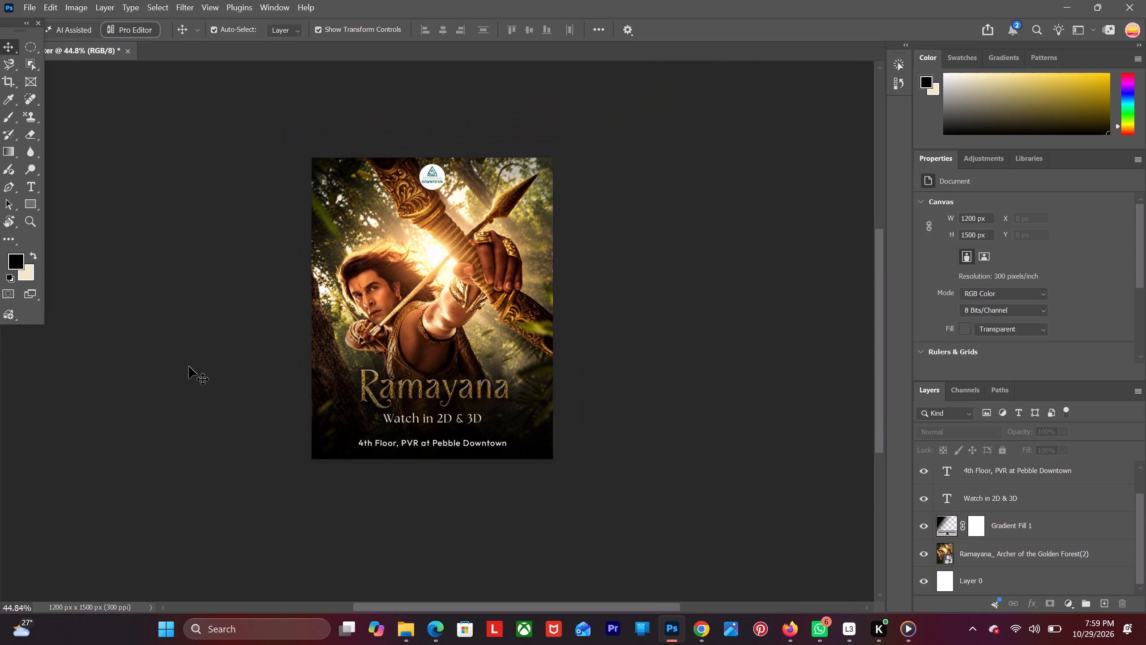
scroll(189, 366, "up", 5)
scroll(188, 366, "down", 2, "alt")
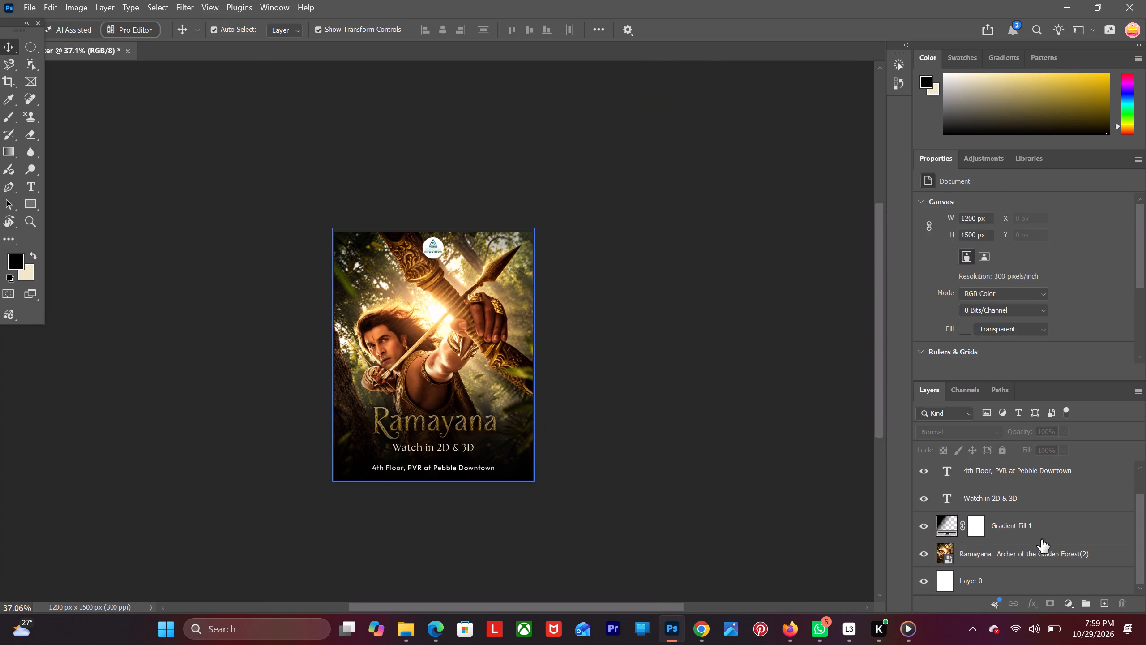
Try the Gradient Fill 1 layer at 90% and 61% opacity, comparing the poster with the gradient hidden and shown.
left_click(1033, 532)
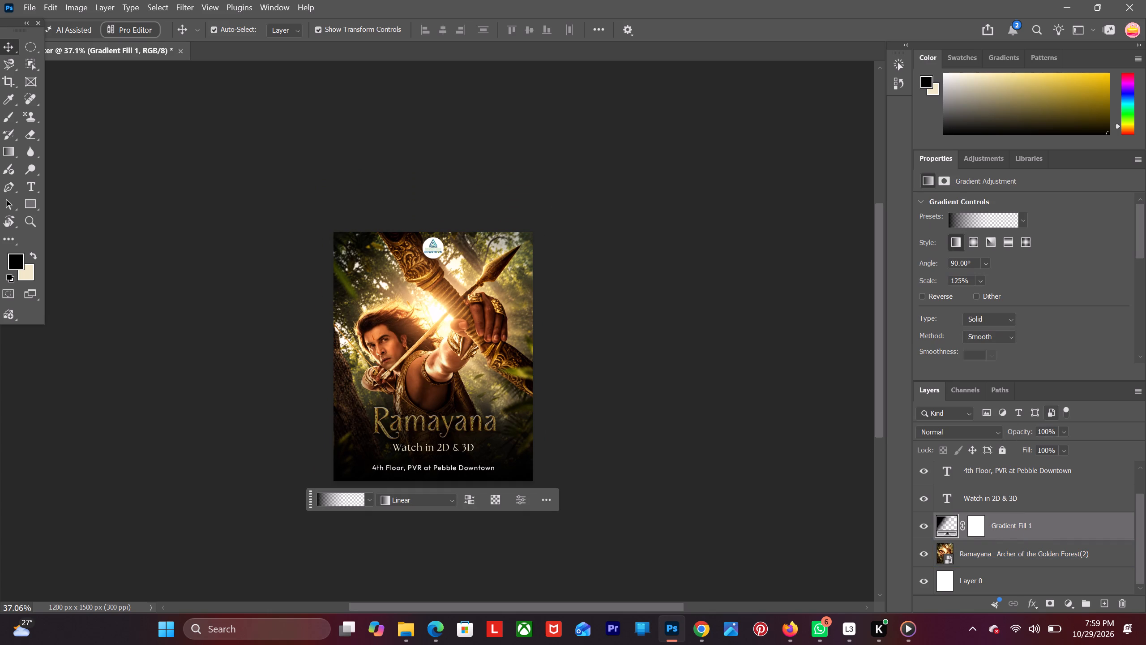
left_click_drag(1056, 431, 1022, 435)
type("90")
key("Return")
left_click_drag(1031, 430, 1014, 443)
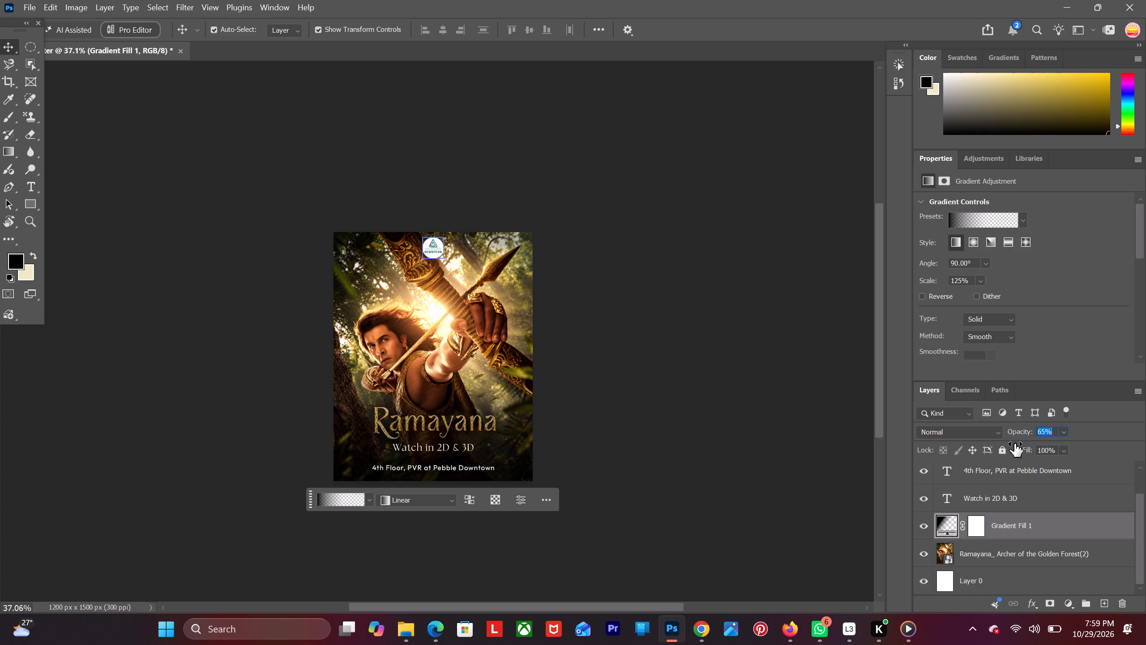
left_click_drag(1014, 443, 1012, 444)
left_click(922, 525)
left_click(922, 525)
Set the opacity of the Gradient Fill 1 layer to 75% and deselect it.
left_click_drag(1051, 429, 1031, 438)
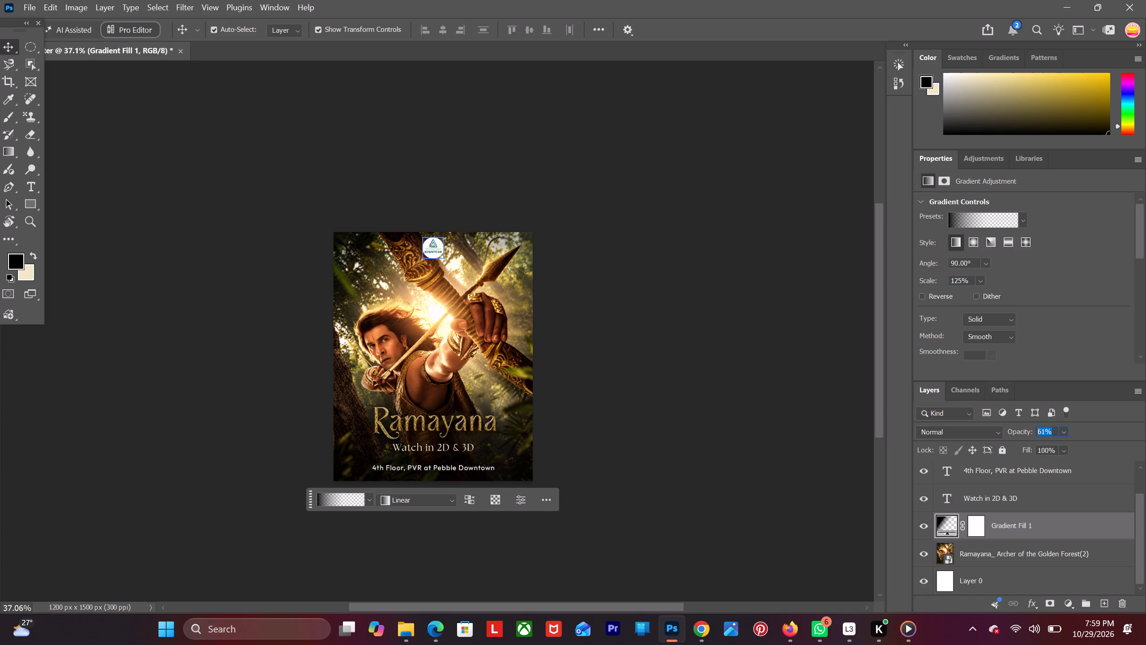
left_click_drag(1031, 438, 1030, 438)
type("75")
key("Return")
left_click(262, 273)
scroll(146, 235, "down", 6)
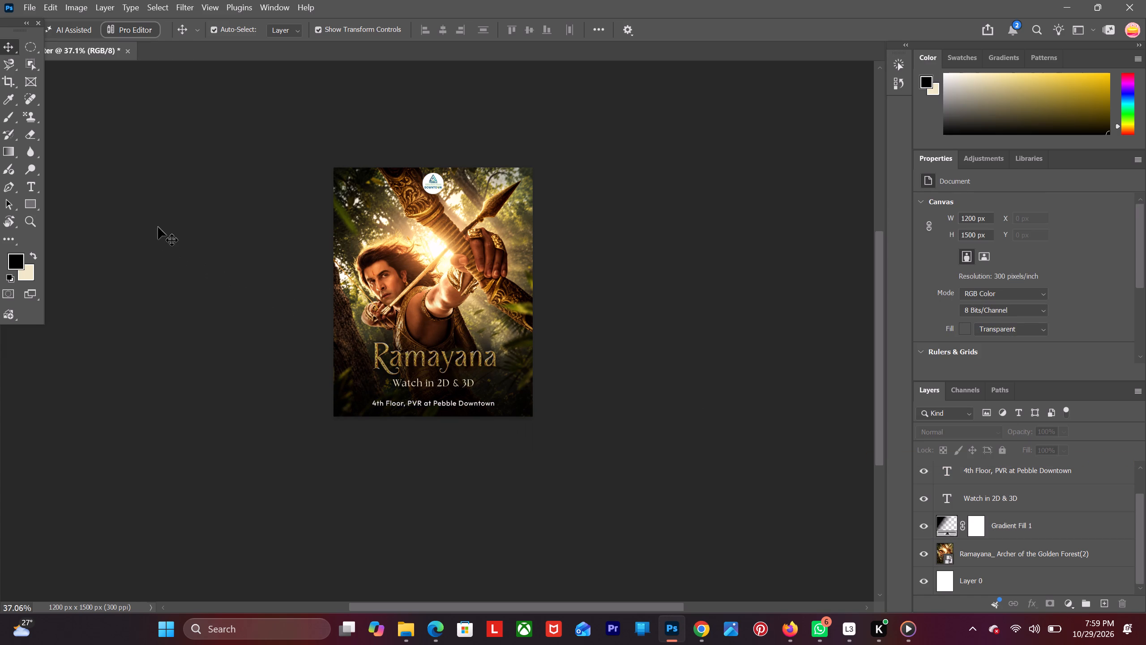
Switch to File Explorer and go from Downloads to This PC to open a drive.
left_click(34, 7)
left_click(401, 628)
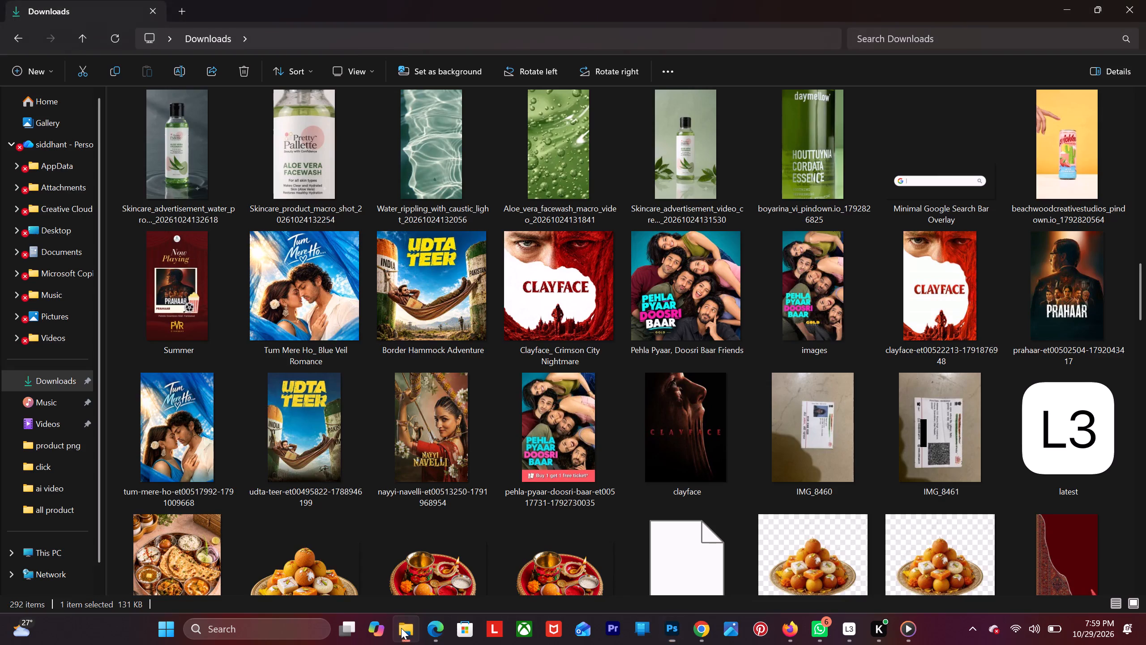
left_click(66, 545)
double_click(351, 139)
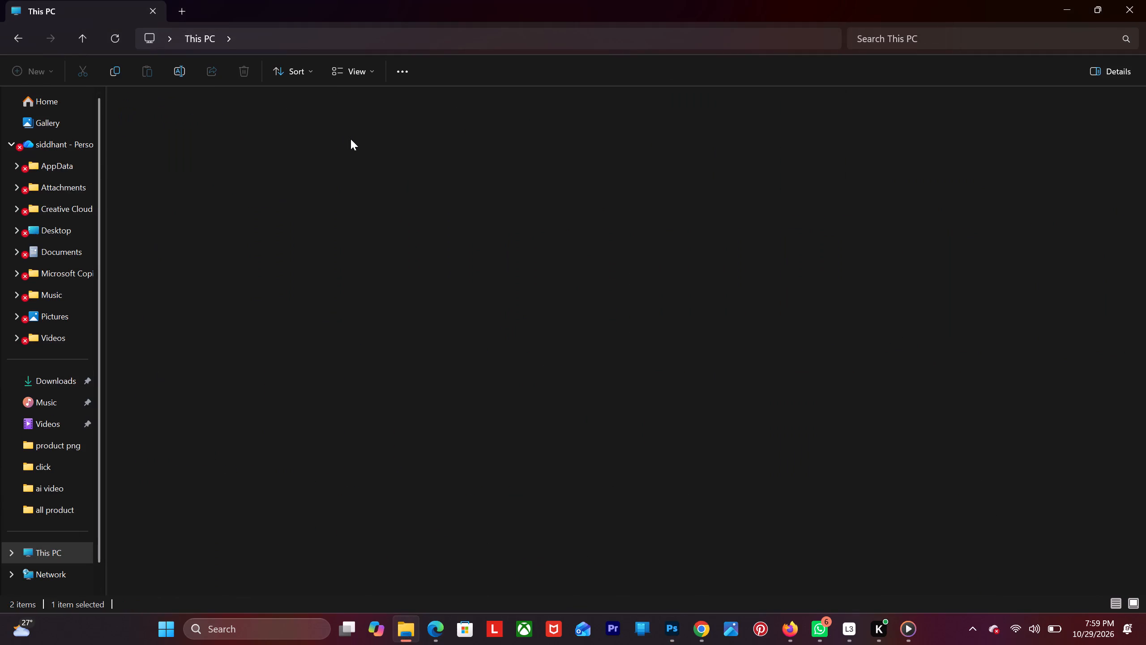
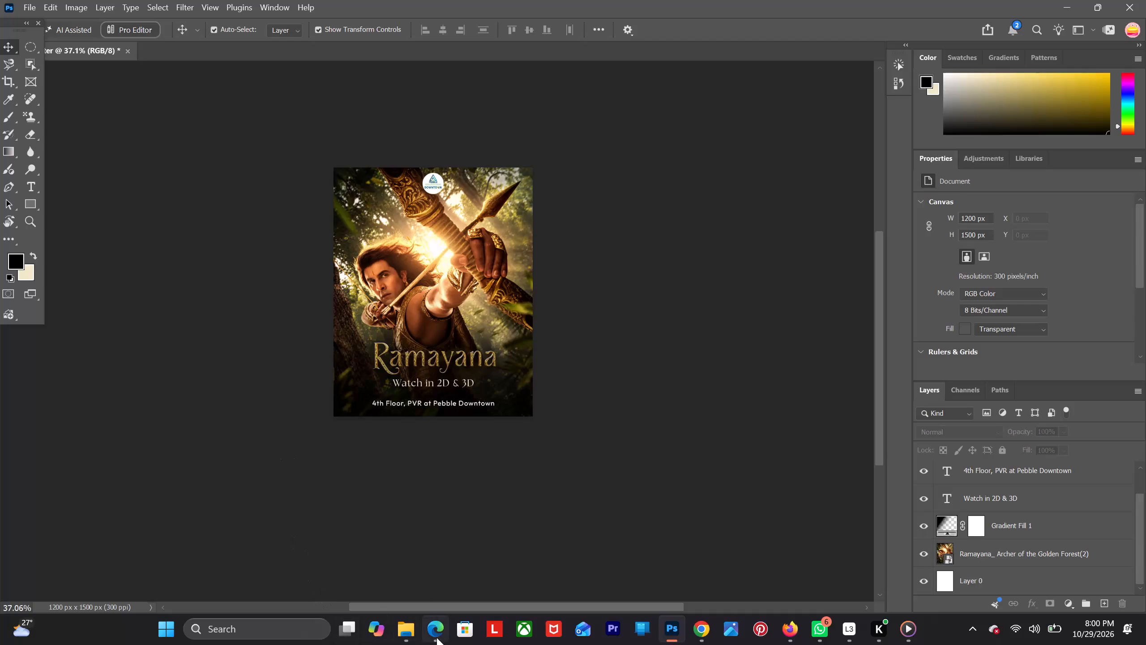
In File Explorer, create a folder named 12 inside the pebble final folder on New Volume (D:).
left_click(406, 632)
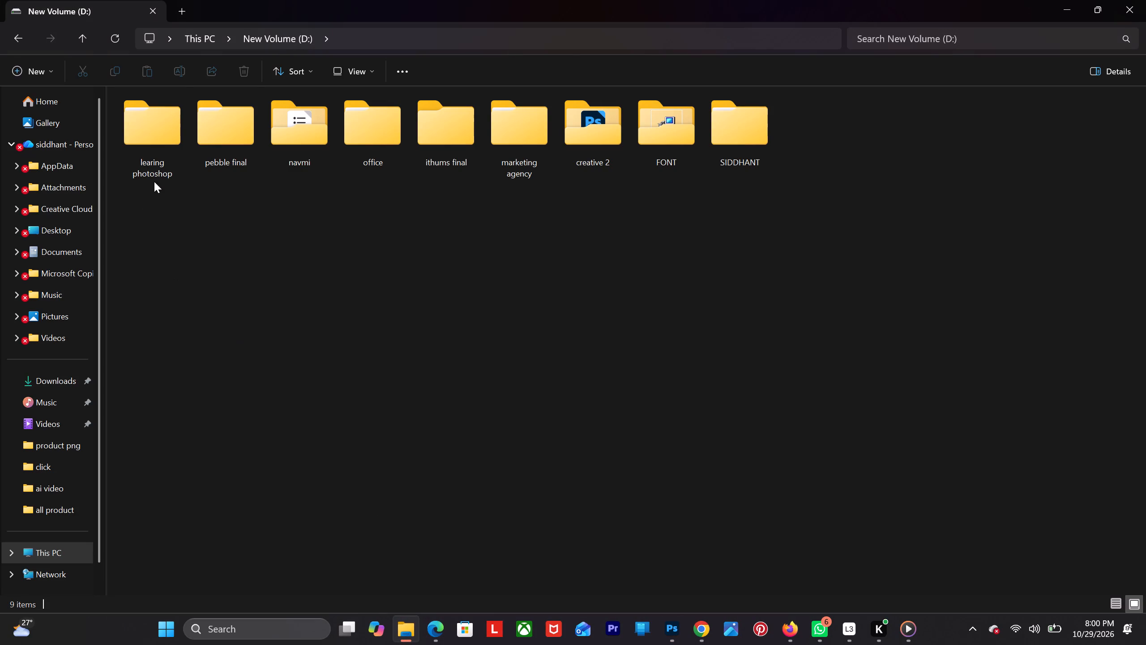
double_click(218, 145)
right_click(231, 419)
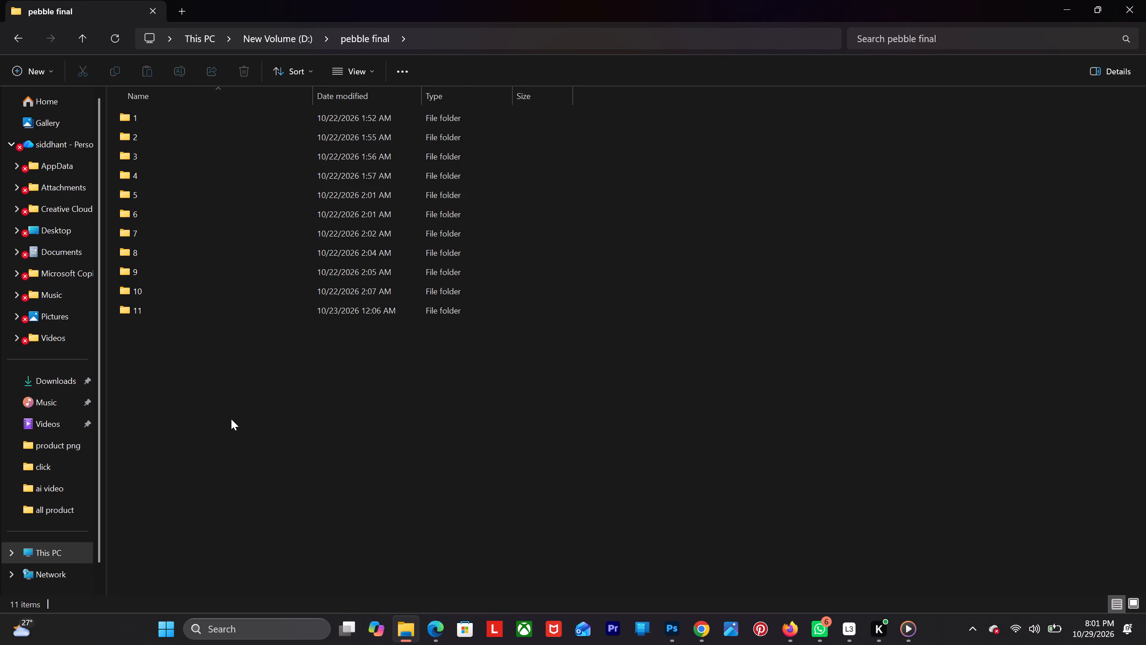
left_click(311, 313)
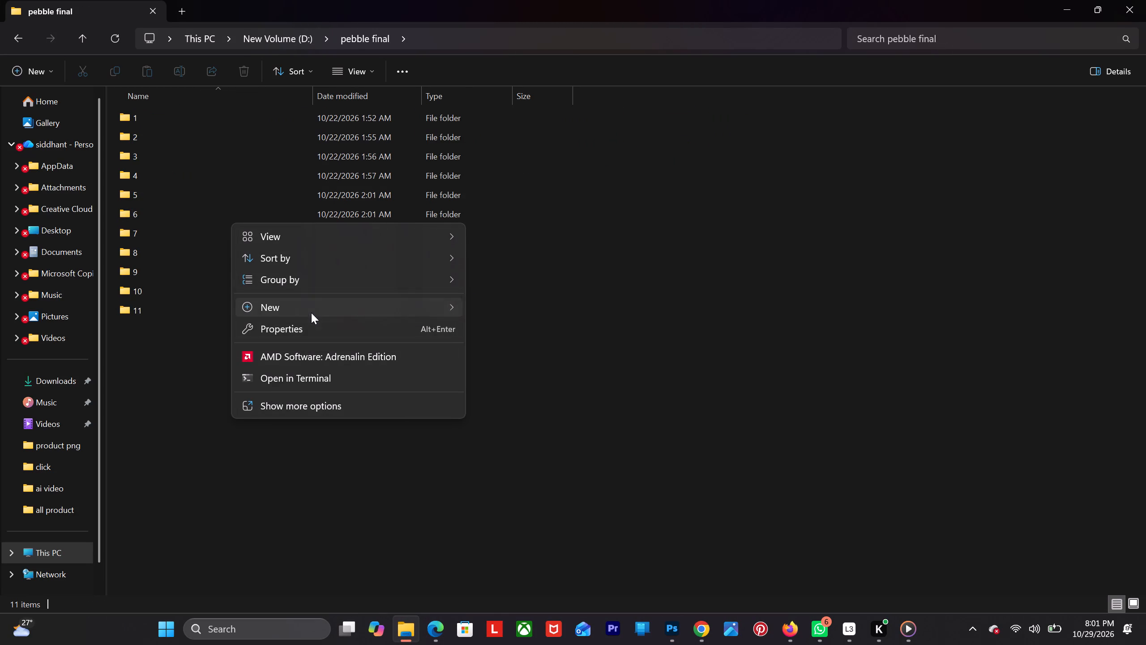
left_click(481, 306)
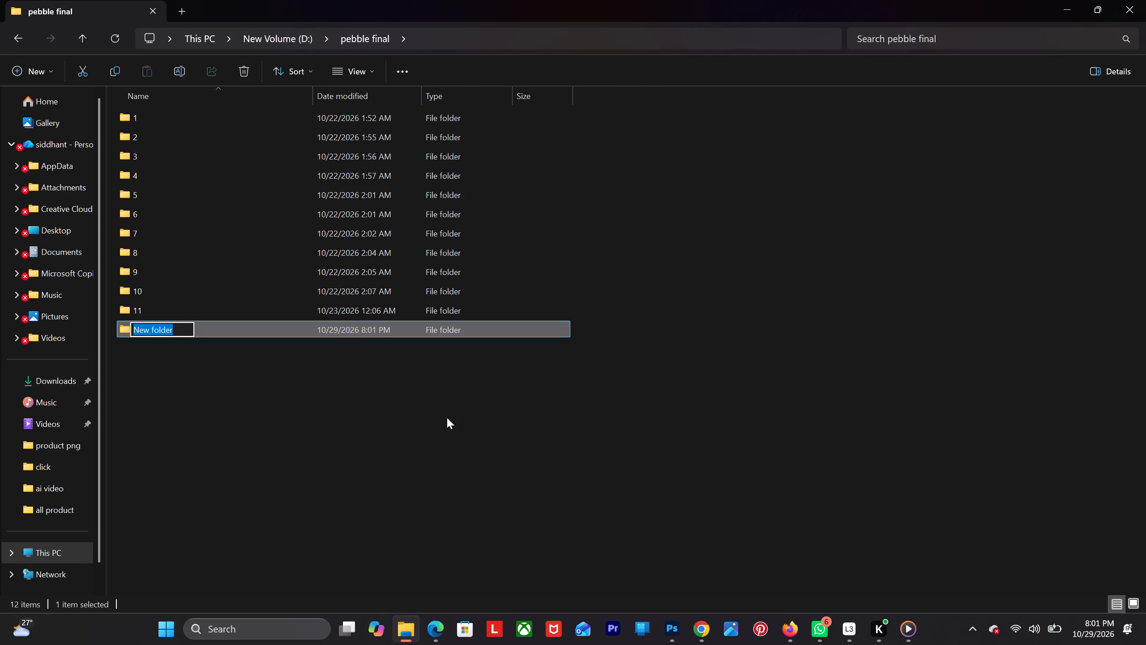
type("12")
key("Return")
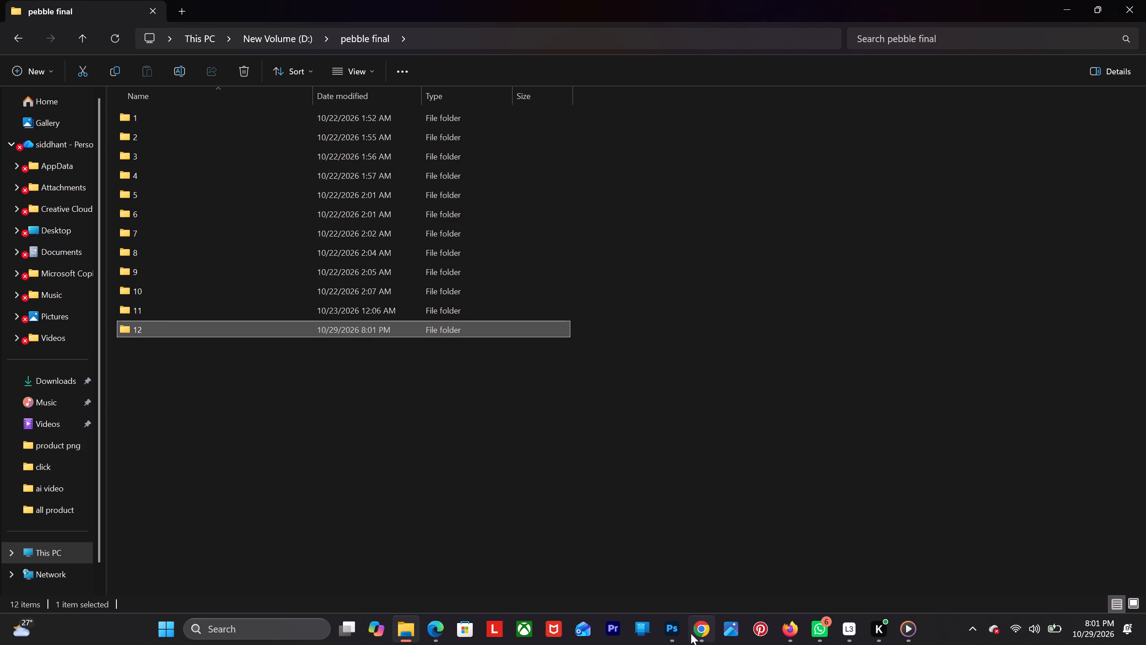
Switch to Photoshop and save the poster as a Photoshop file named movie poster in pebble final > 12 on New Volume (D:).
left_click(676, 638)
left_click(38, 4)
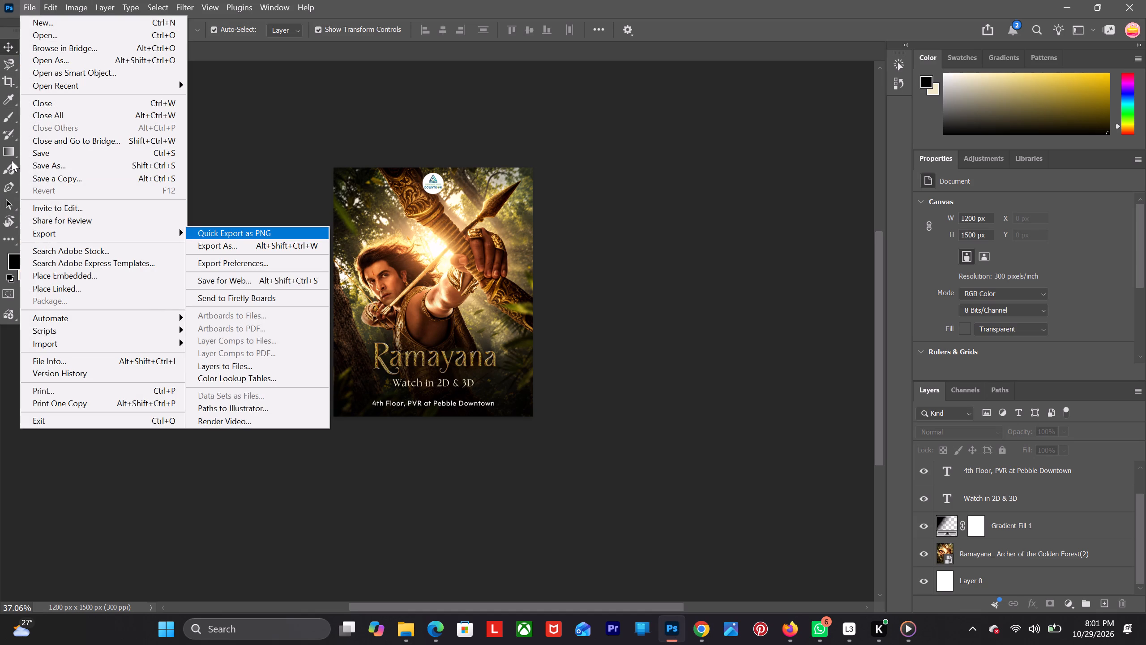
left_click(48, 155)
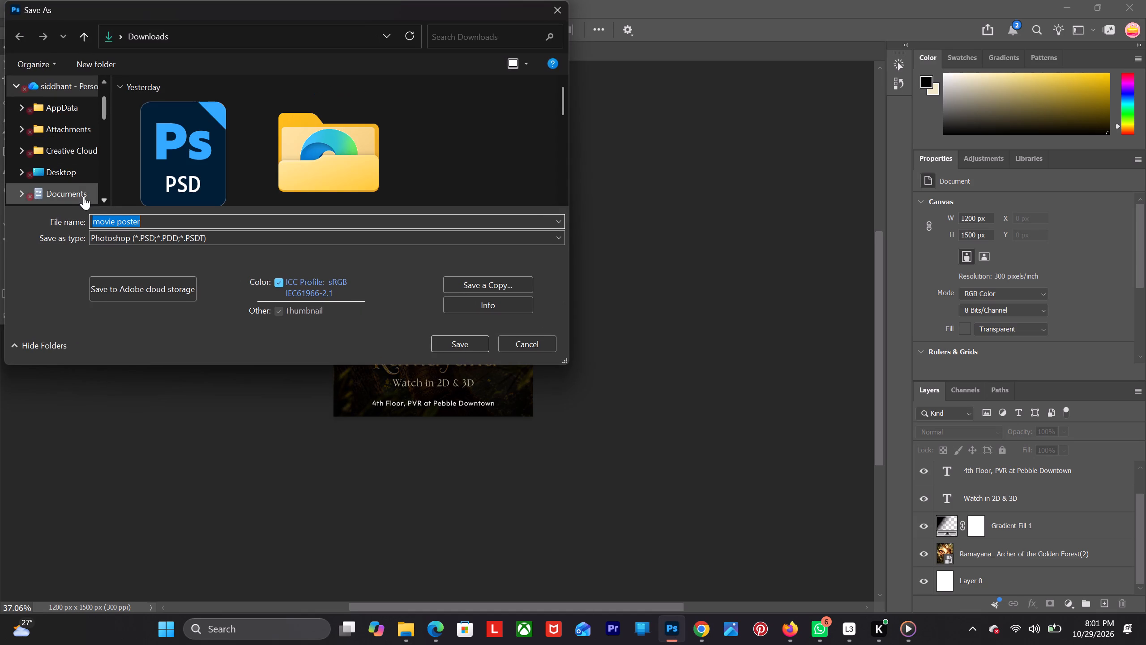
scroll(163, 177, "down", 1)
scroll(81, 161, "down", 3)
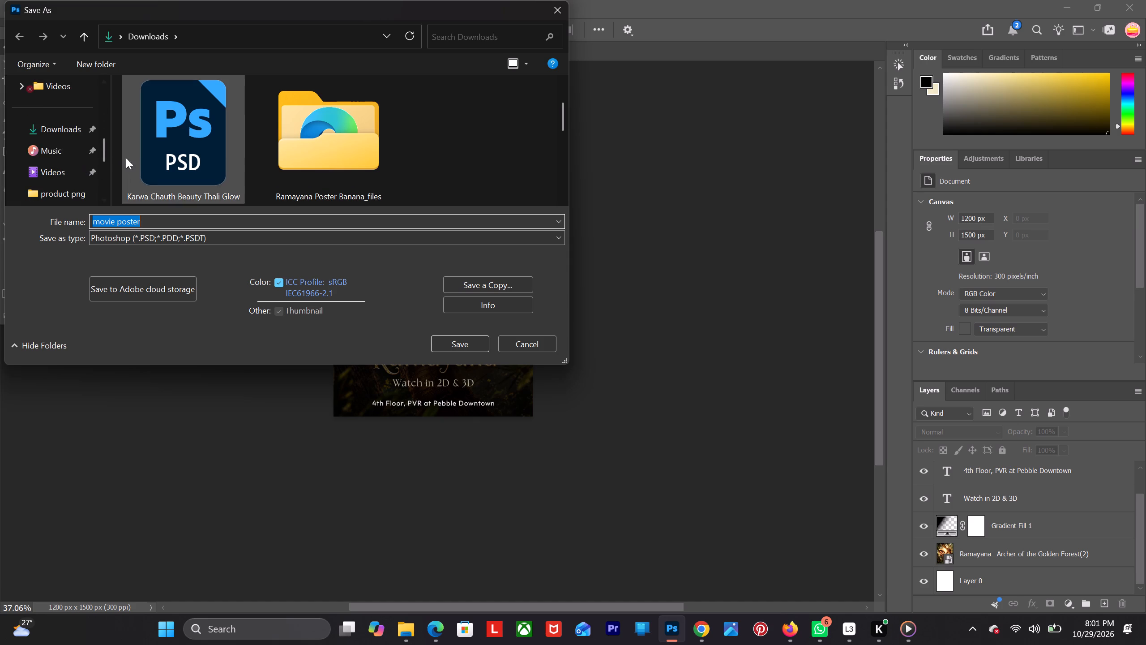
left_click(66, 134)
scroll(66, 165, "down", 2)
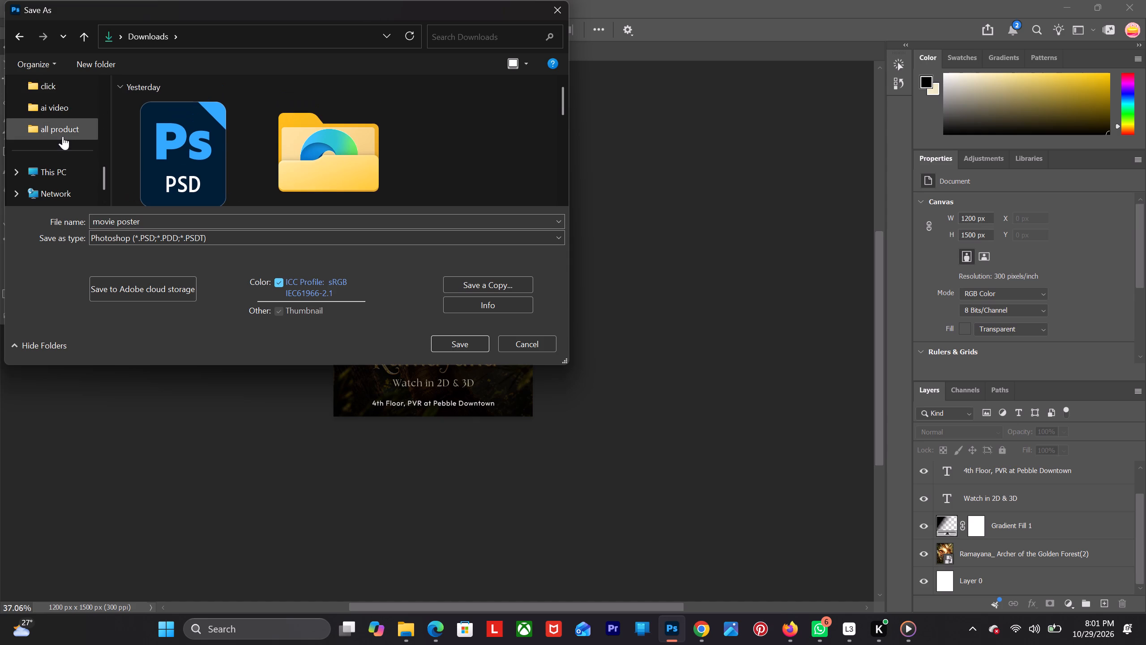
left_click(61, 169)
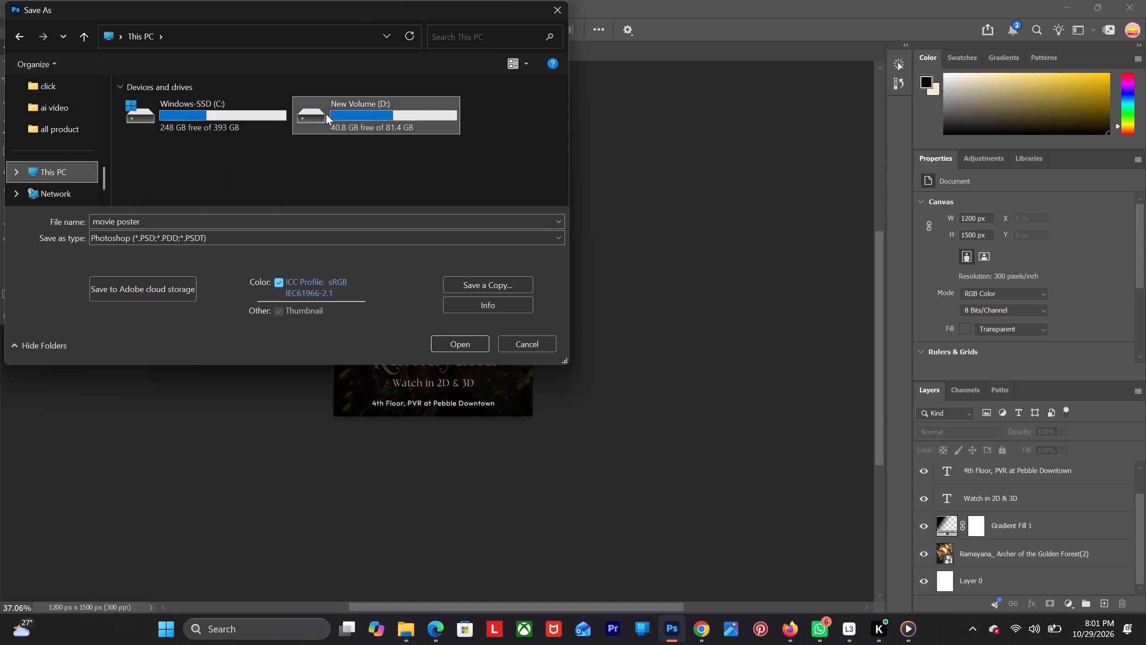
double_click(326, 114)
scroll(163, 138, "down", 2)
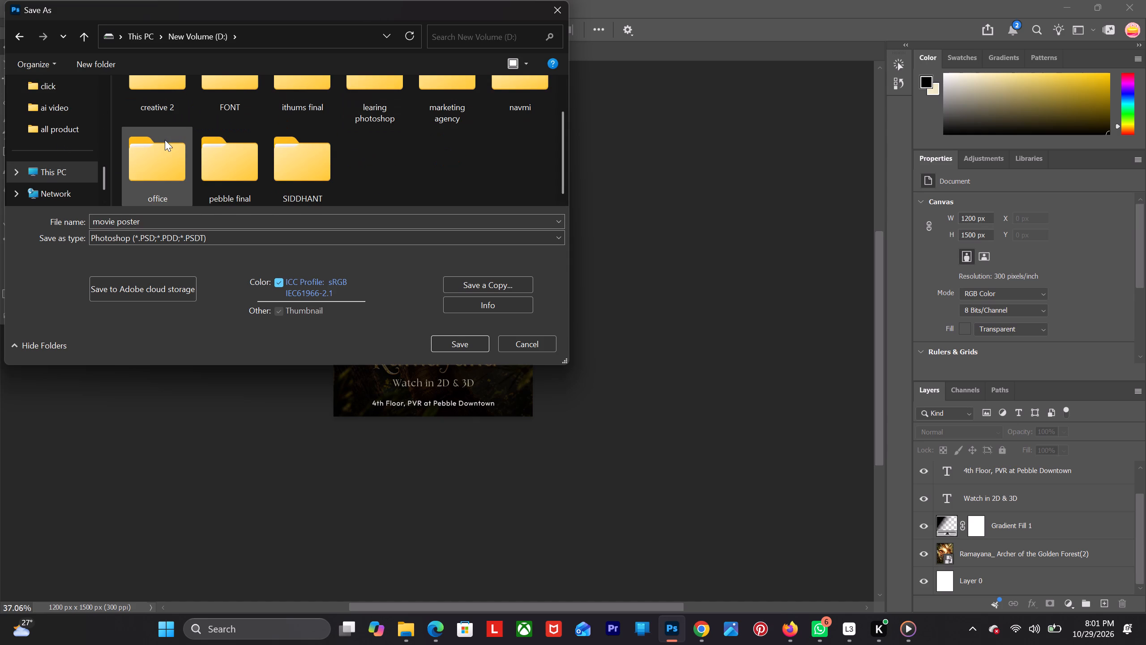
scroll(165, 140, "down", 2)
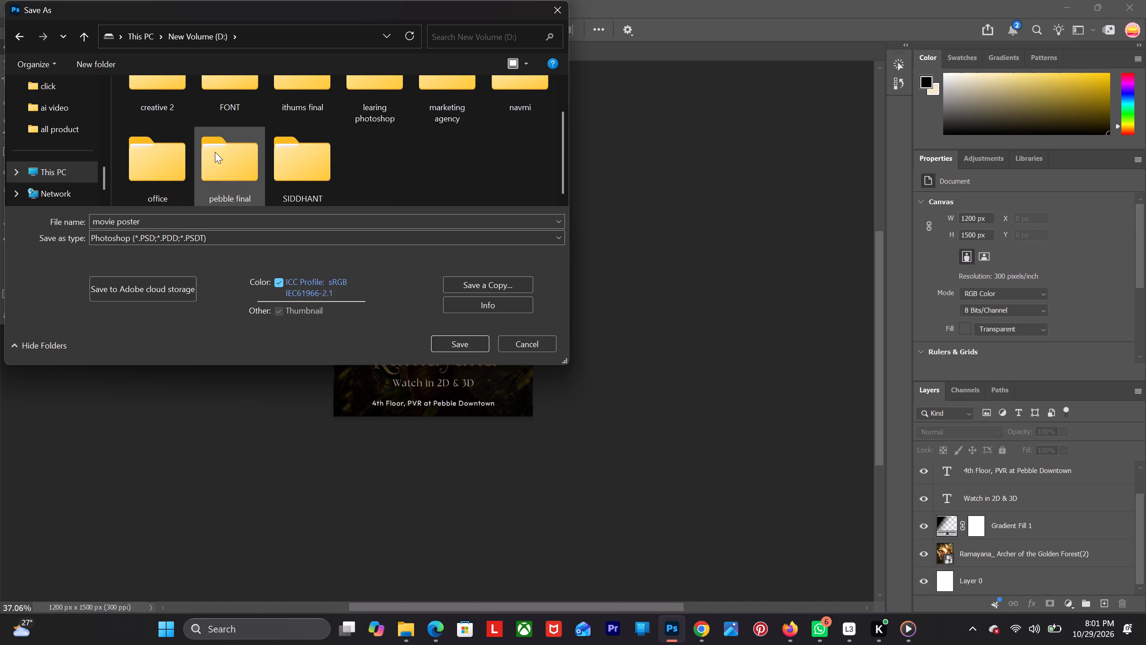
double_click(215, 152)
scroll(181, 155, "down", 9)
double_click(195, 205)
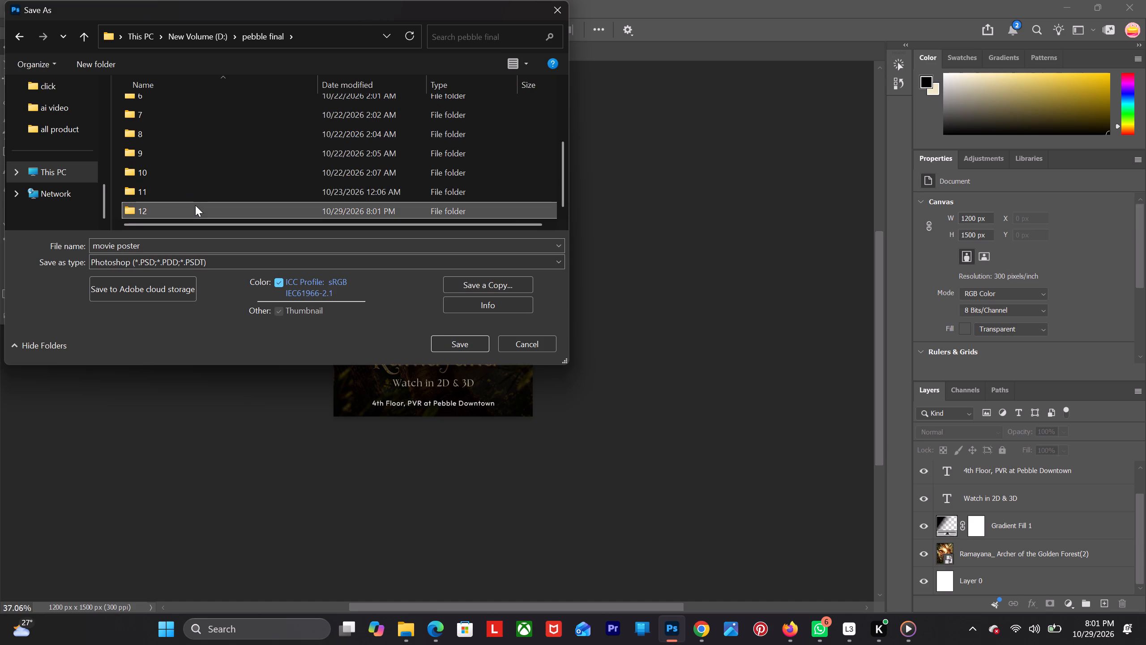
left_click(451, 341)
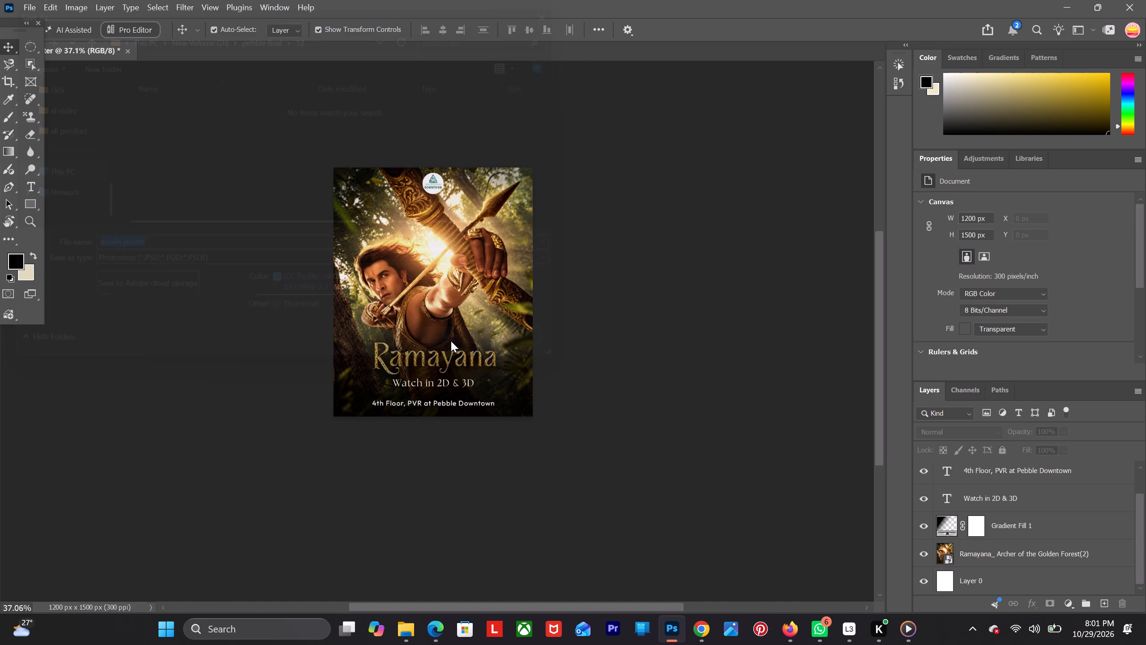
left_click(728, 174)
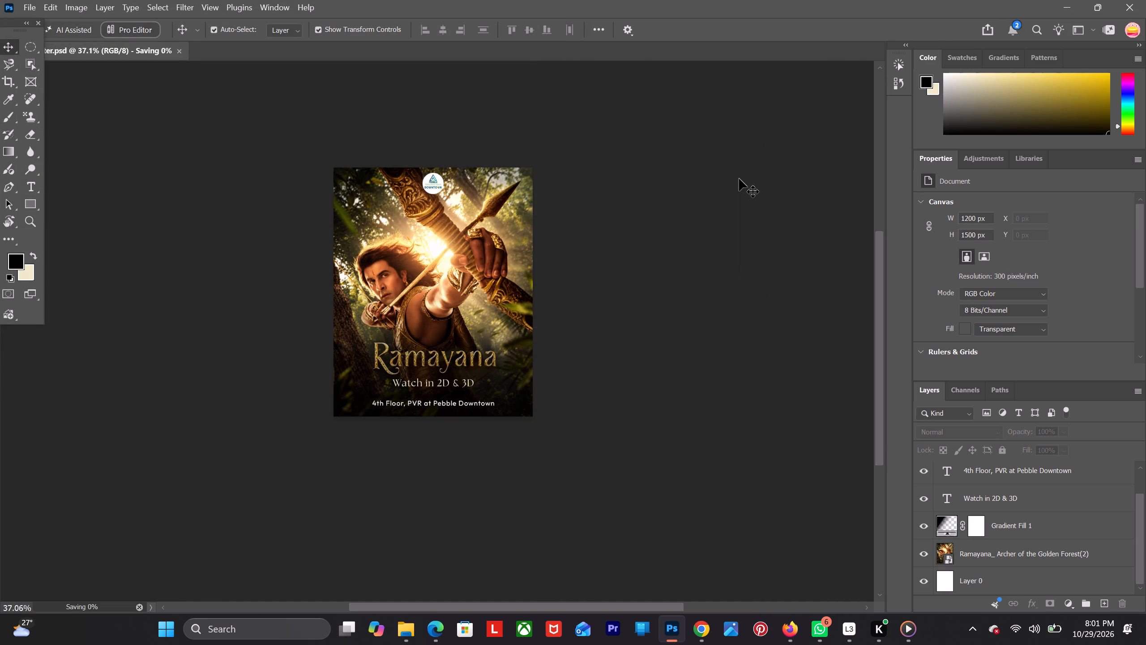
scroll(565, 393, "down", 5)
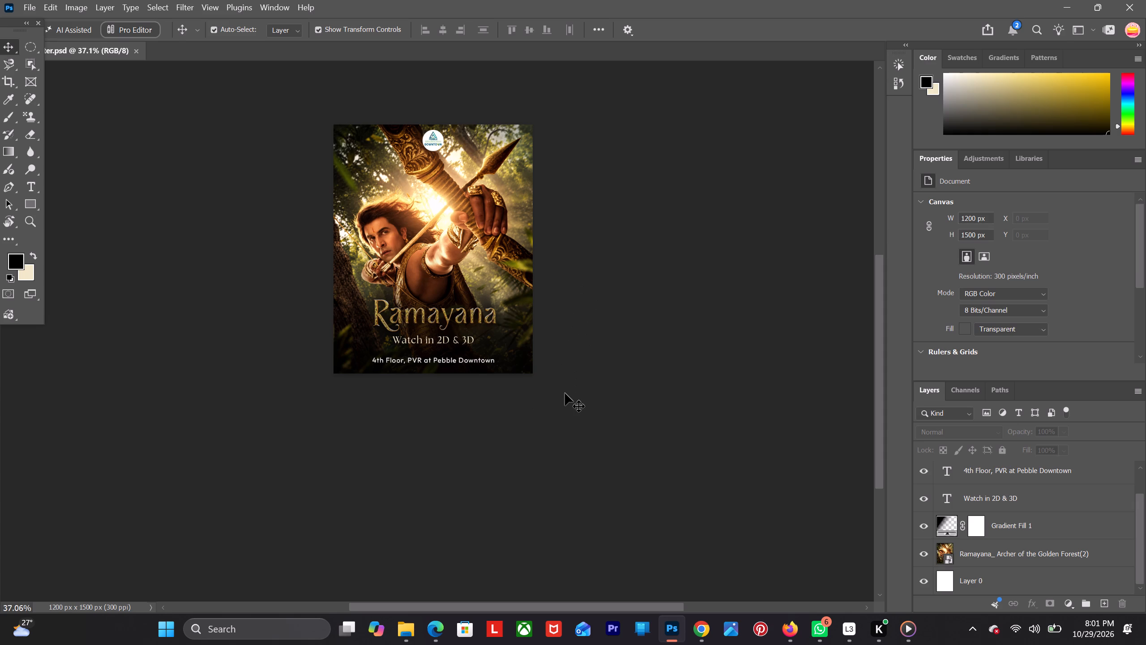
key("ctrl+s")
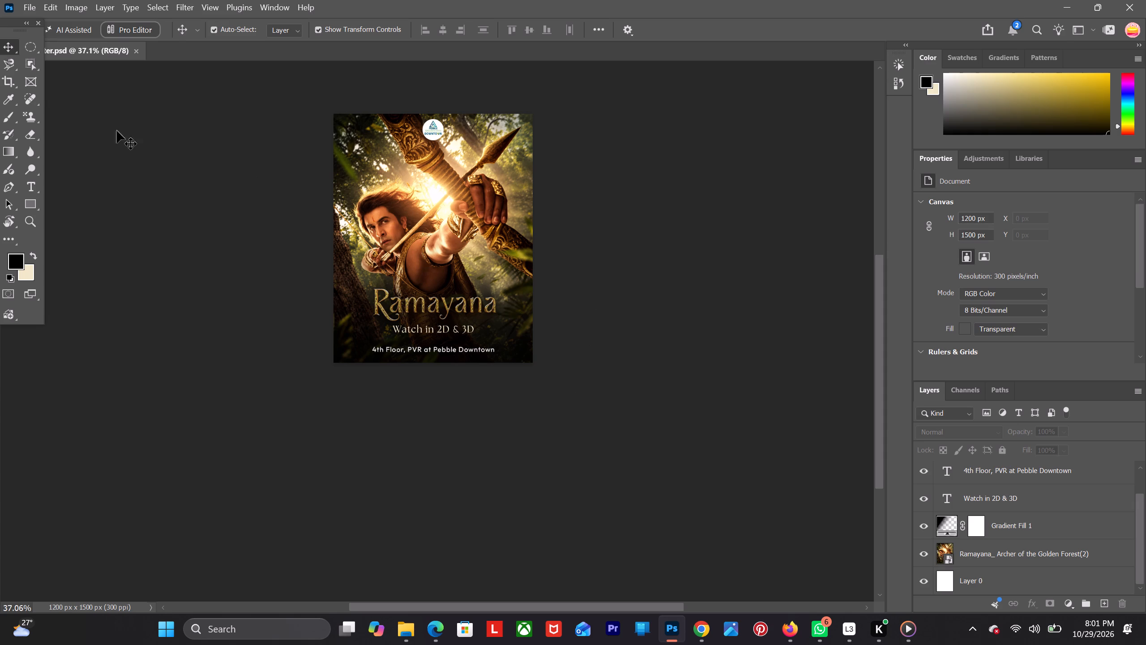
Export the poster as a 1200 x 1500 px PNG named movie poster into pebble final > 12 on New Volume (D:).
left_click(28, 0)
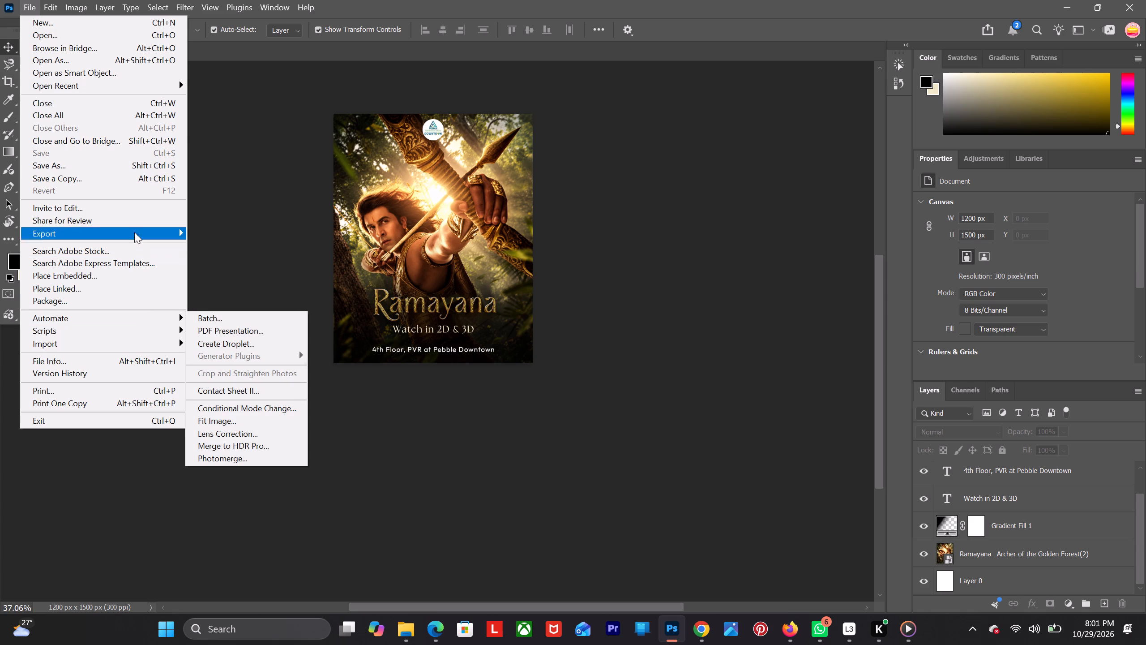
left_click(120, 237)
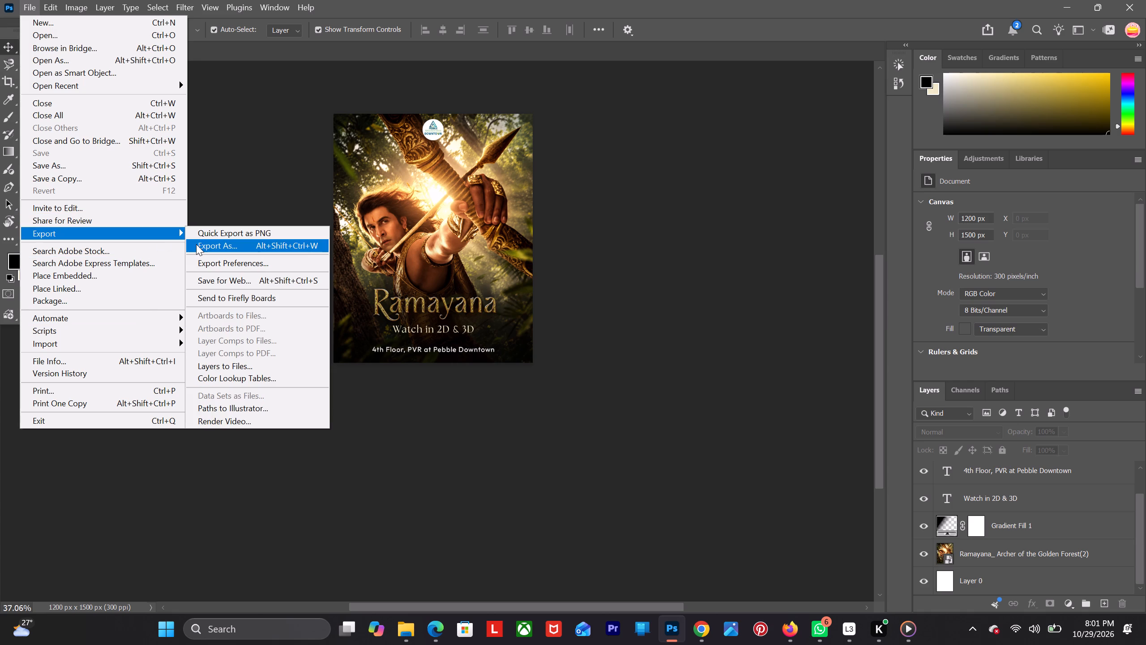
left_click(196, 244)
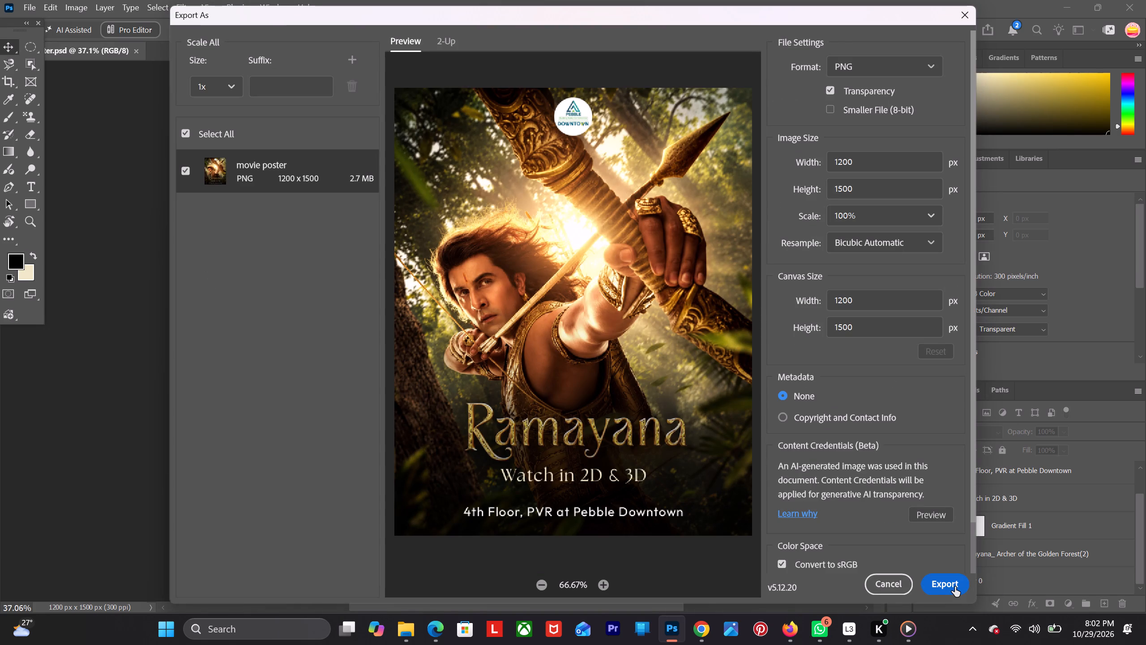
left_click(955, 587)
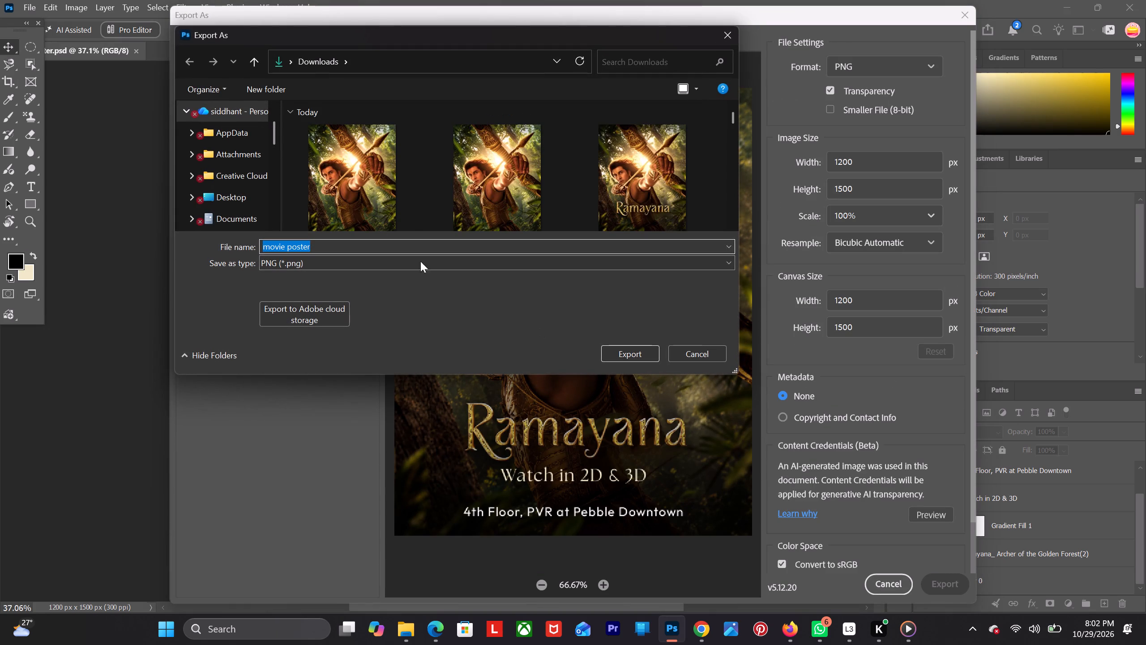
scroll(249, 195, "down", 3)
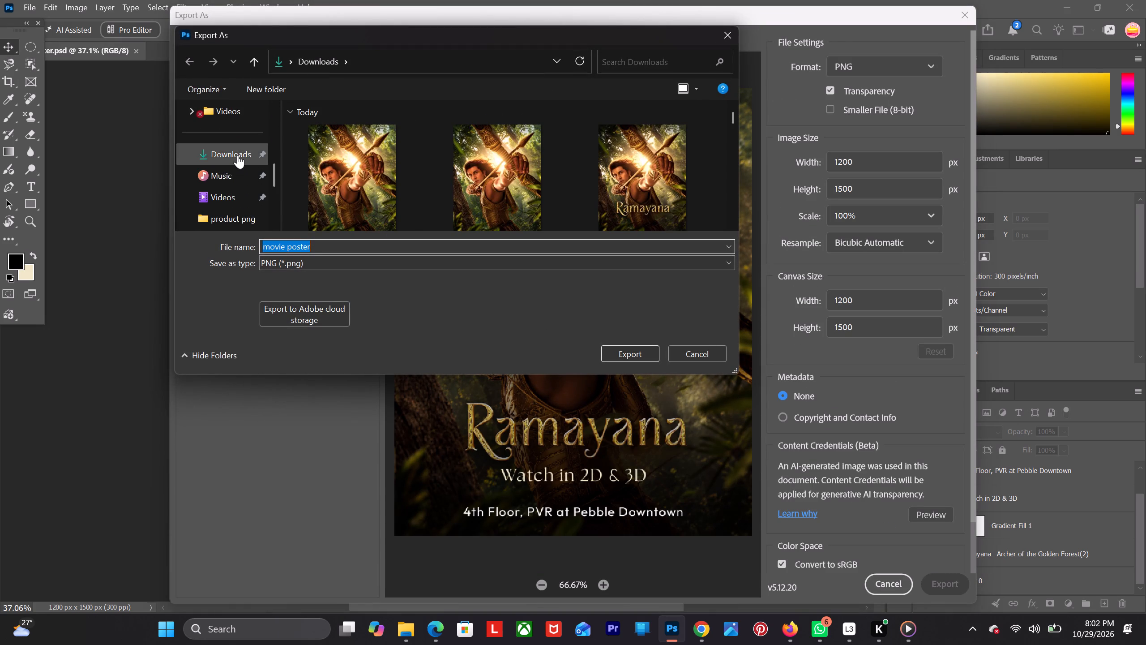
scroll(226, 175, "down", 2)
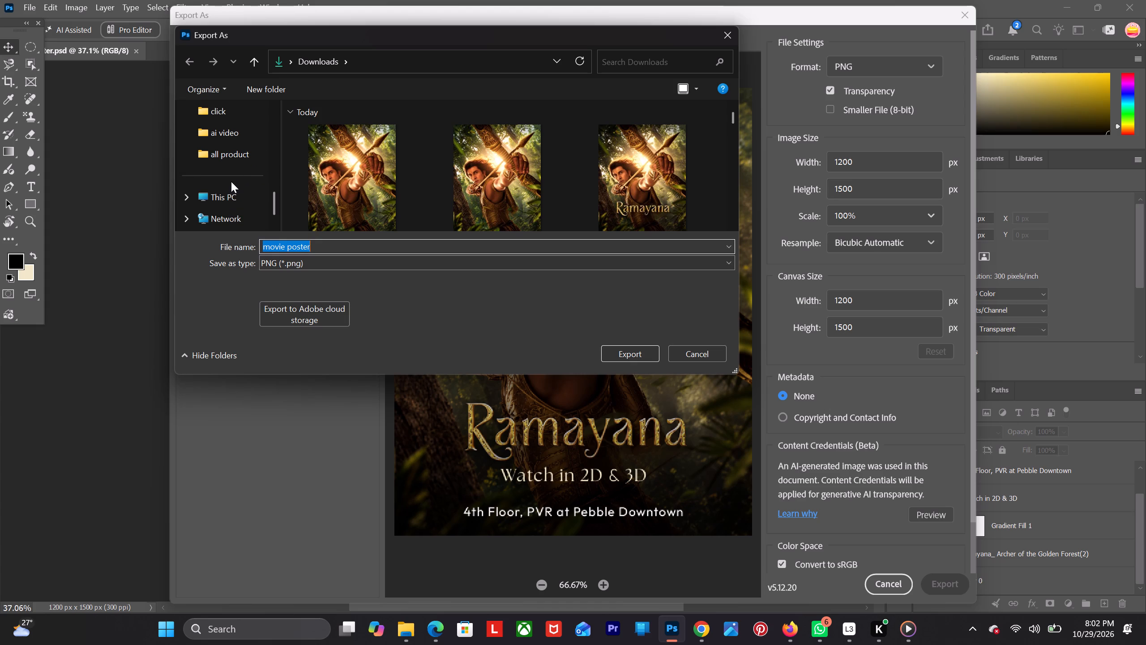
left_click(226, 192)
double_click(498, 133)
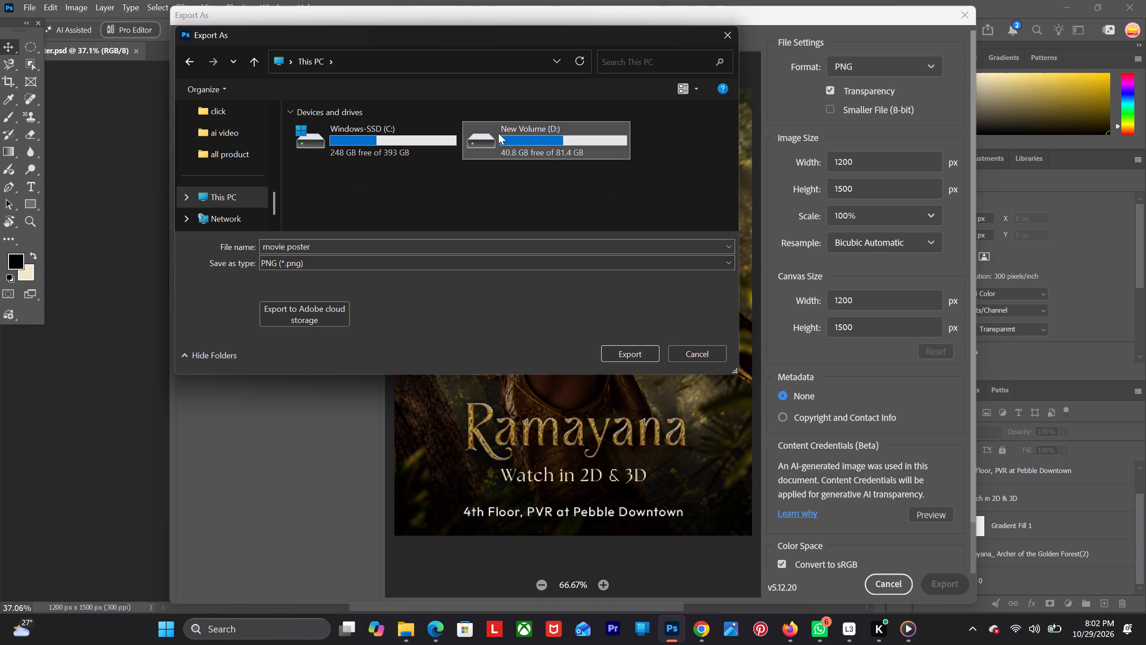
scroll(423, 150, "down", 4)
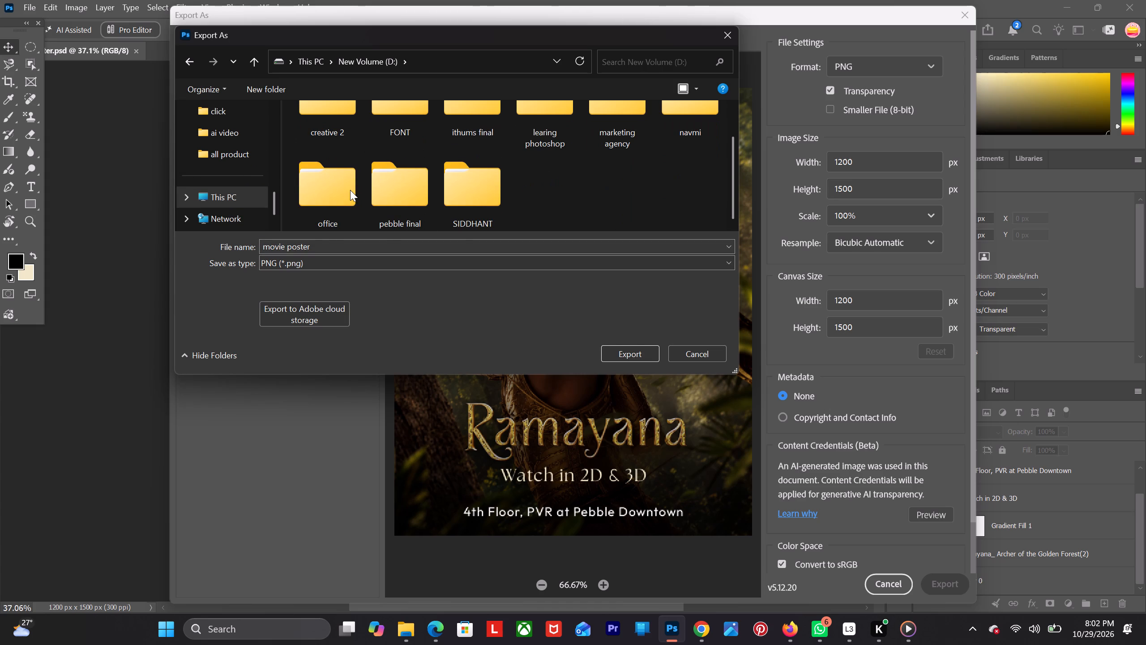
double_click(395, 184)
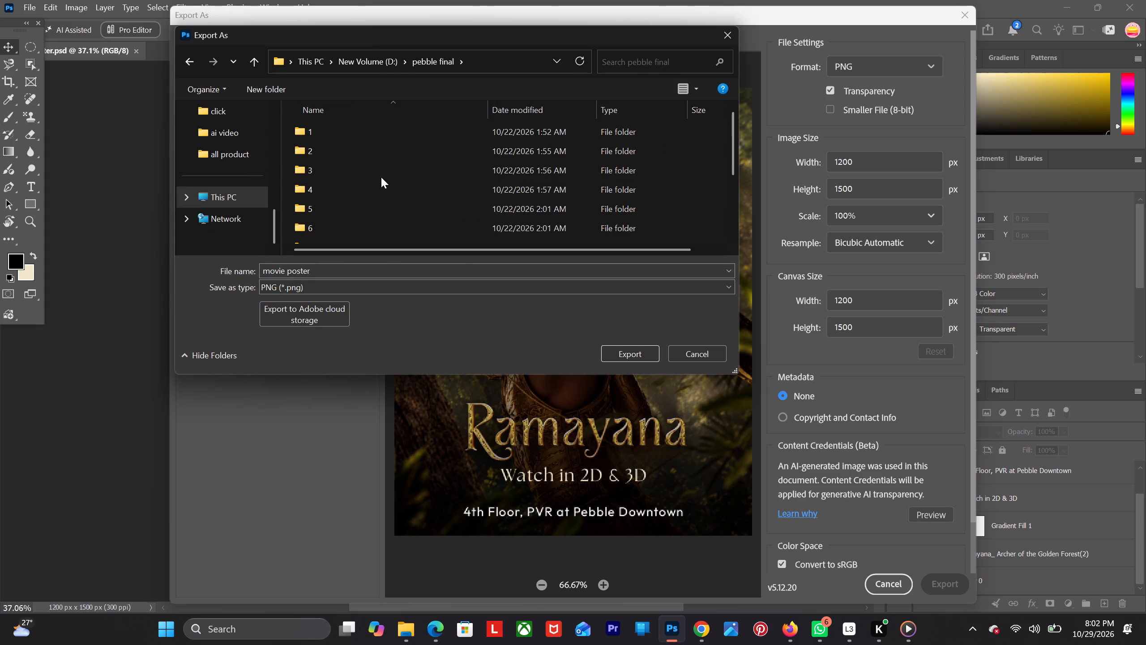
scroll(372, 180, "down", 6)
double_click(352, 231)
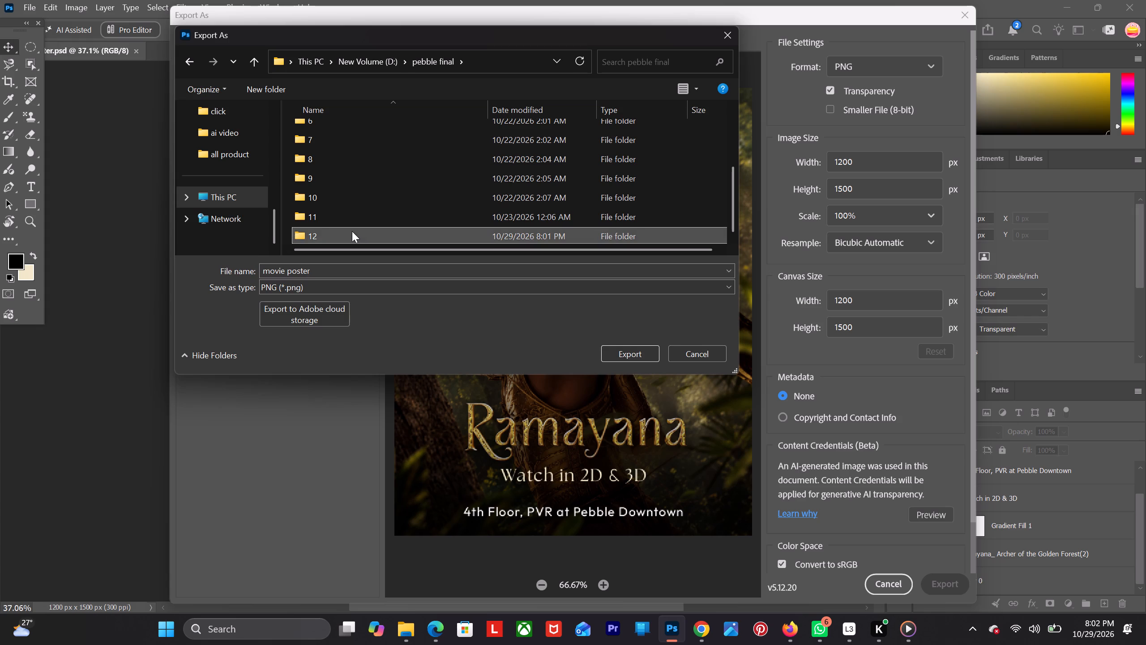
left_click(624, 357)
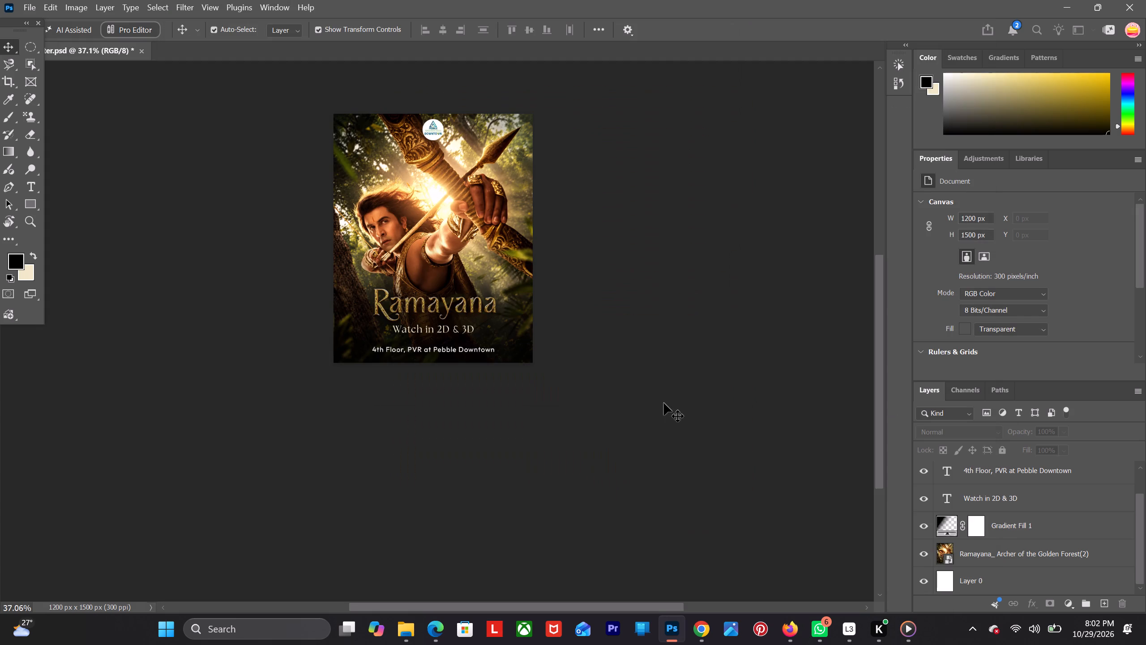
Save the movie poster document again and close Photoshop.
scroll(526, 382, "up", 6)
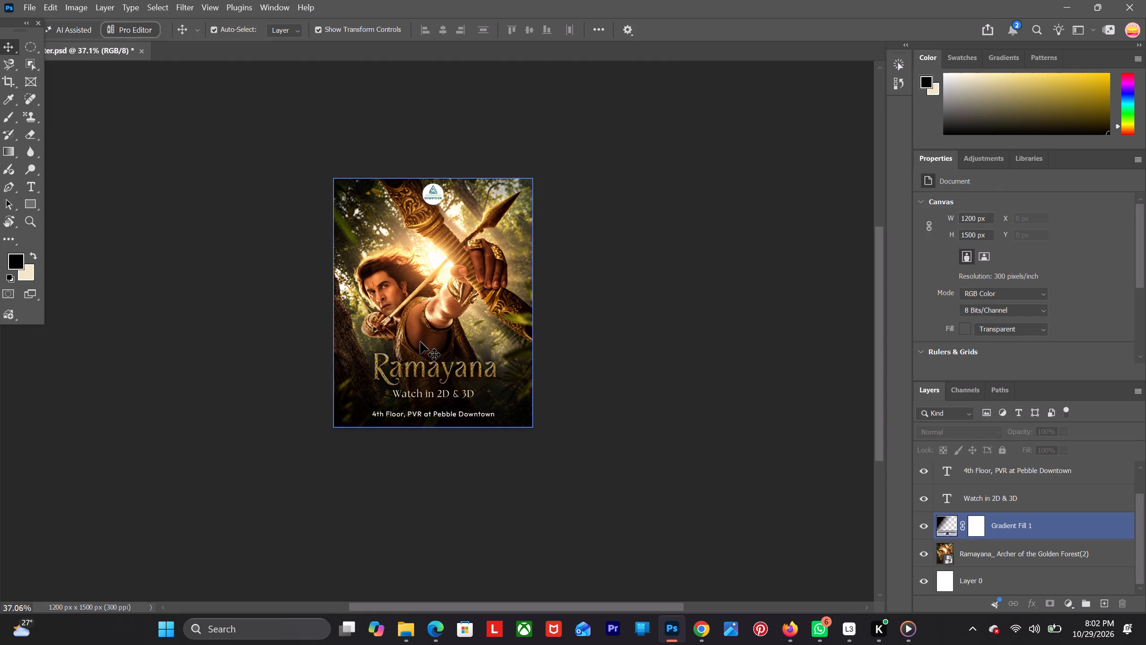
key("ctrl+s")
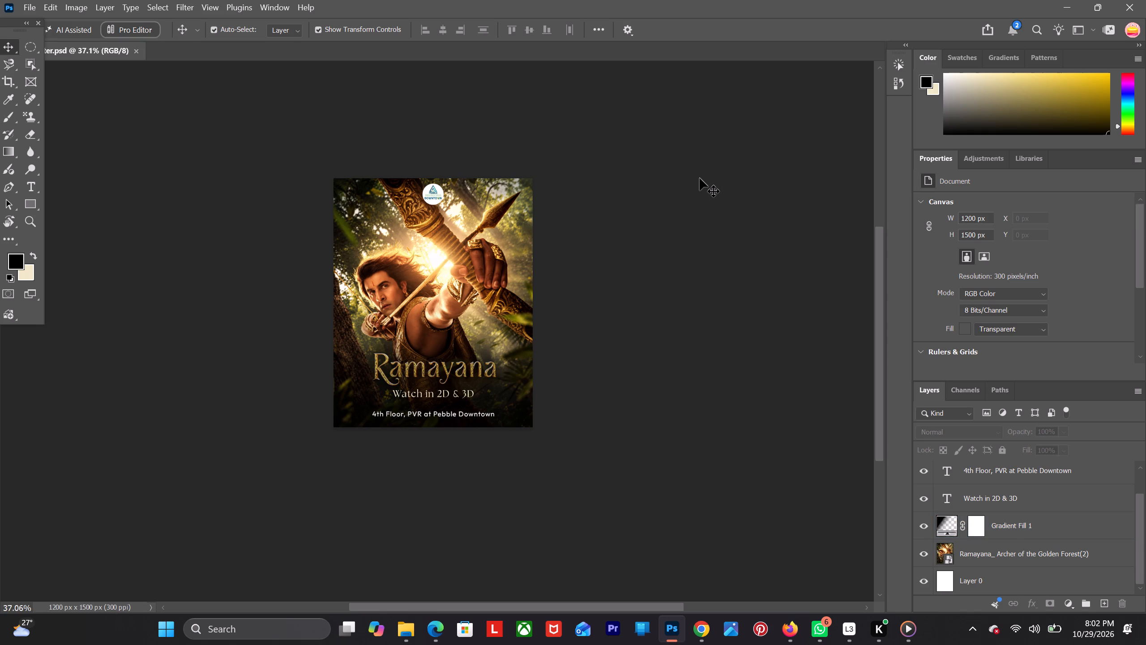
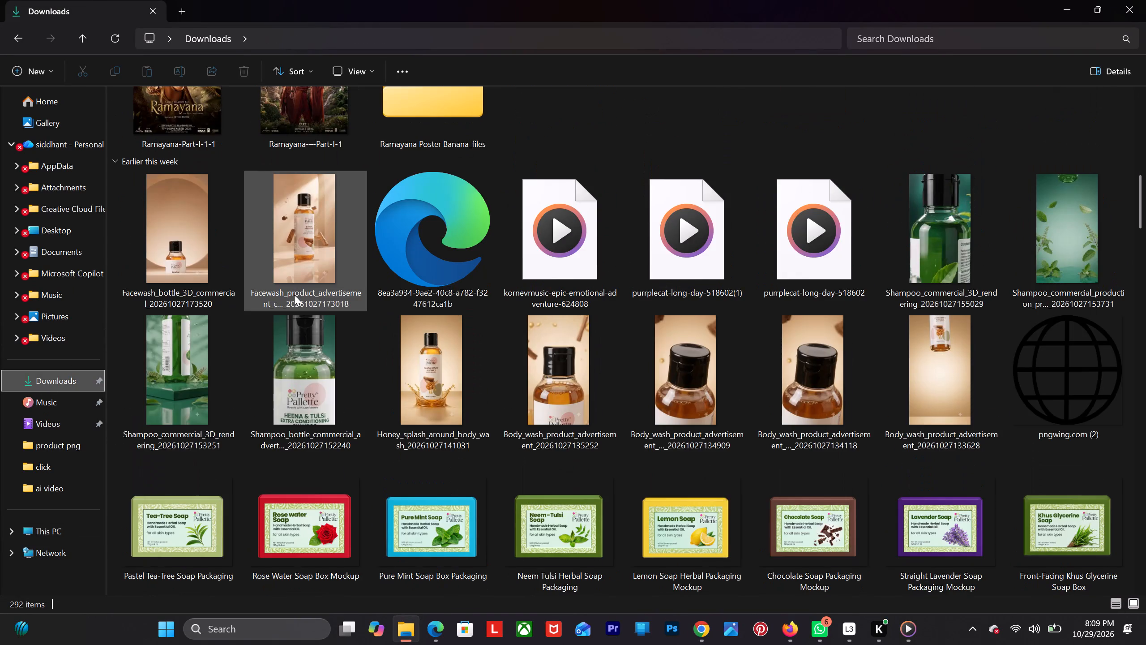
scroll(294, 295, "up", 1)
double_click(175, 470)
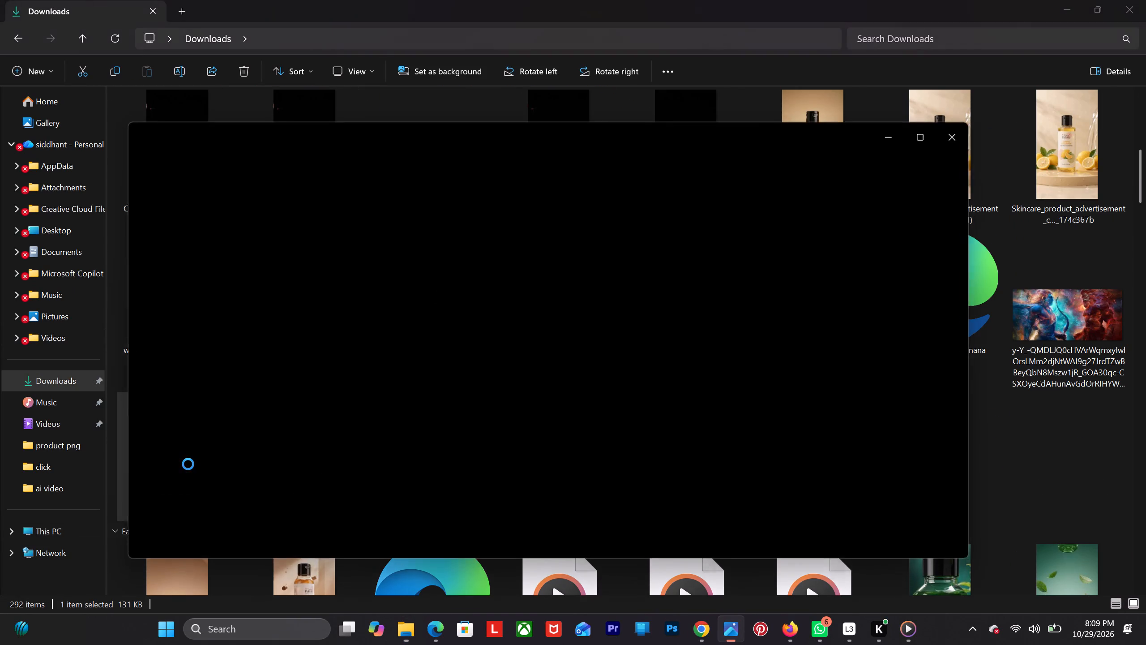
scroll(526, 434, "up", 8)
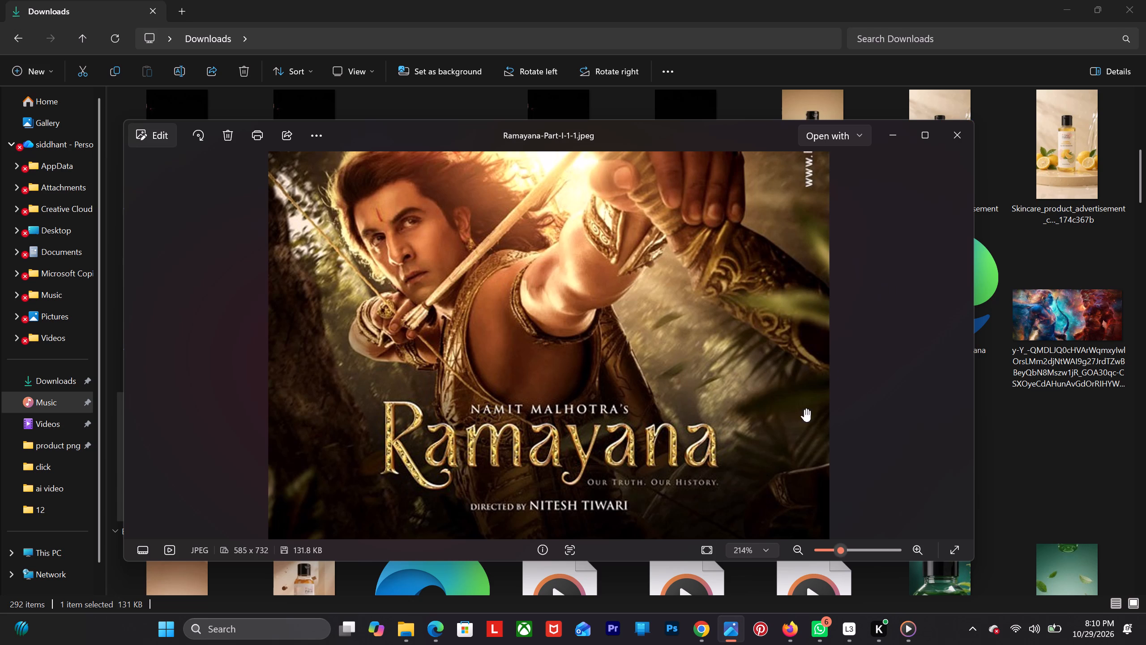
Switch back to File Explorer and open the New Volume (D:) drive from This PC.
left_click(411, 626)
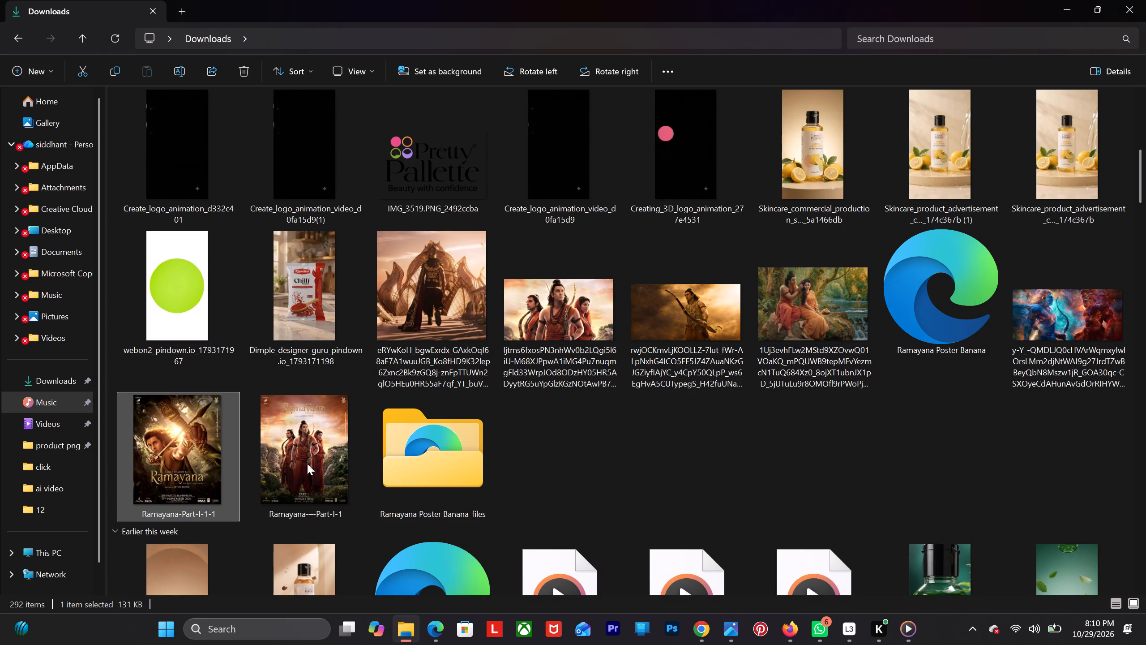
left_click(35, 555)
double_click(338, 146)
double_click(354, 129)
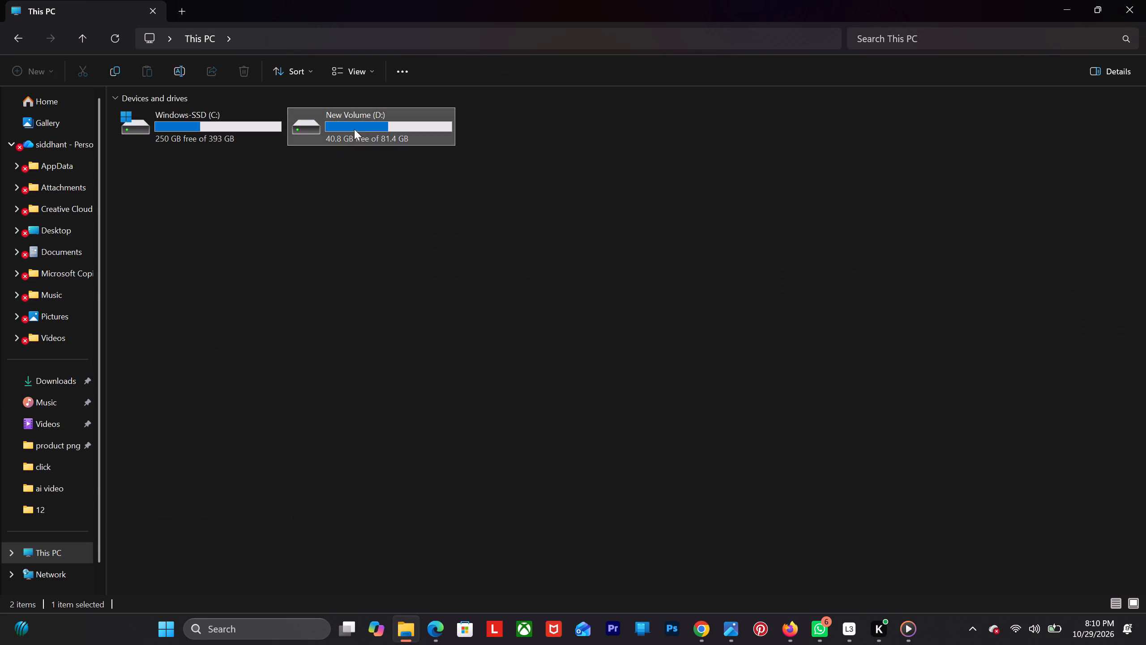
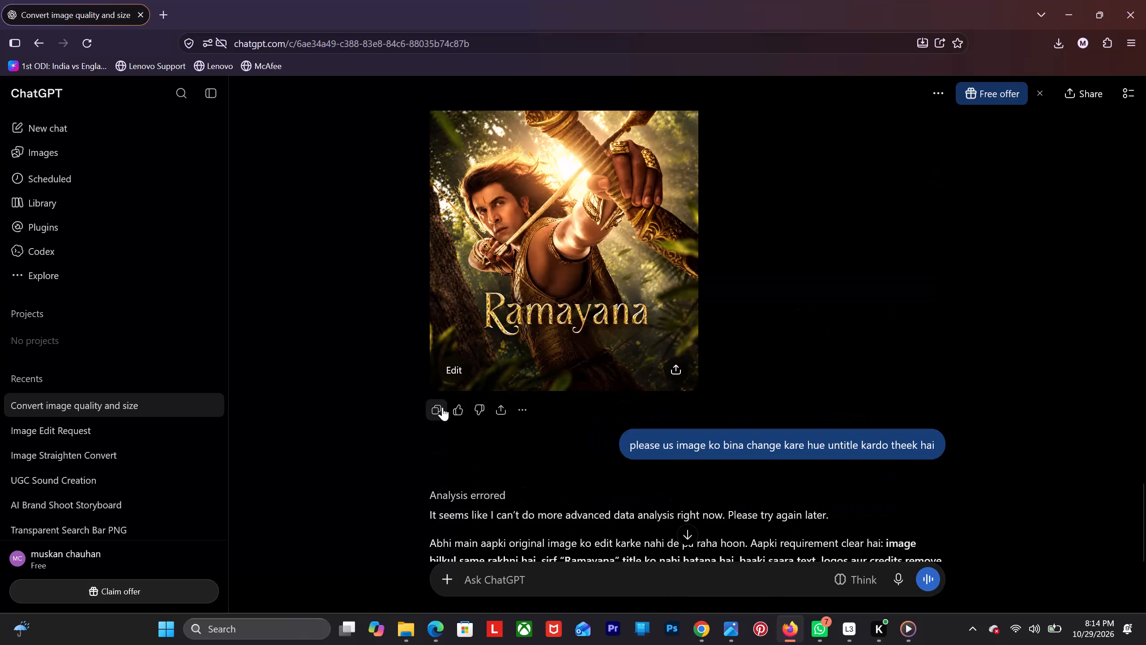
Switch to File Explorer and open the Ramayana-Part-I-1-1 poster from the Downloads folder in Photos for a closer look at its title.
left_click(446, 638)
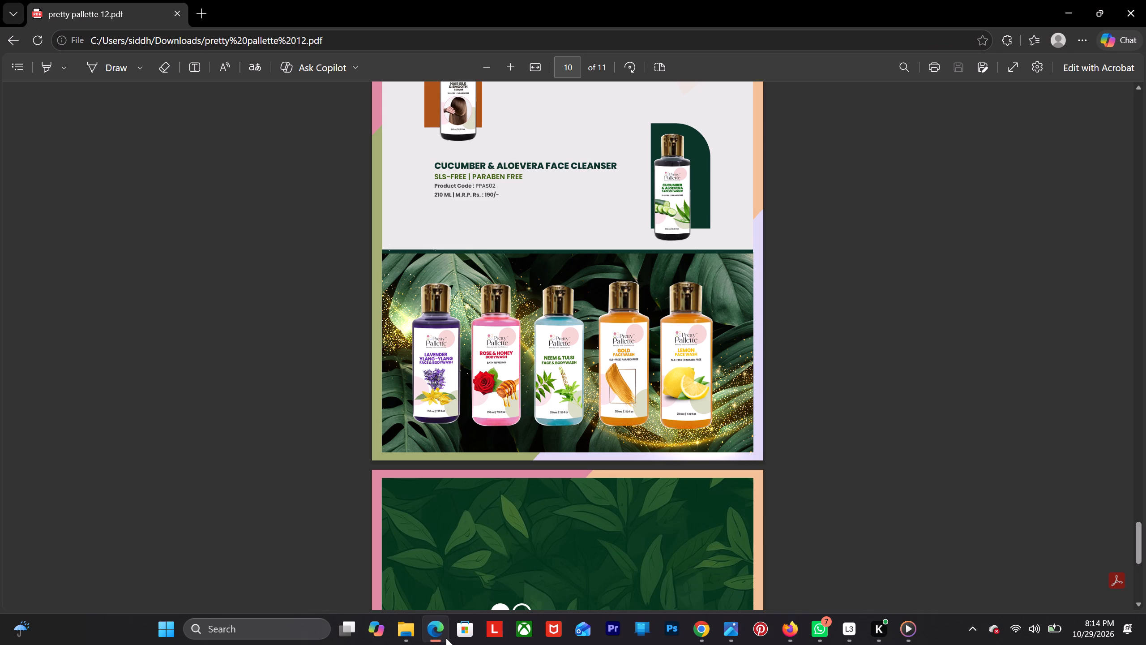
left_click(408, 644)
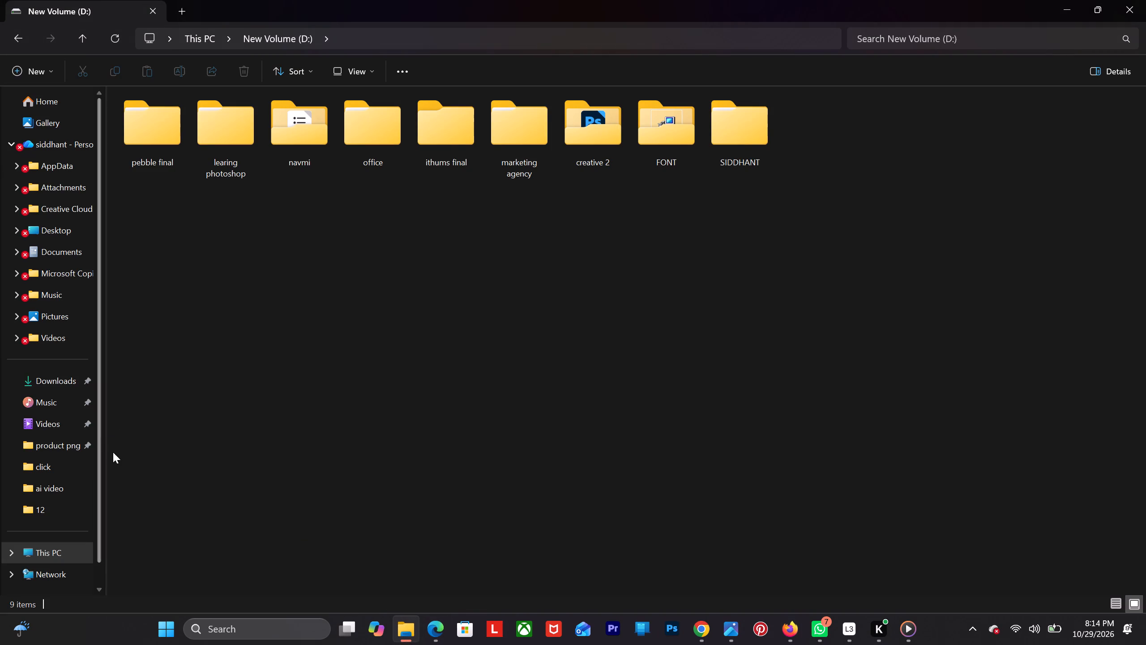
left_click(32, 380)
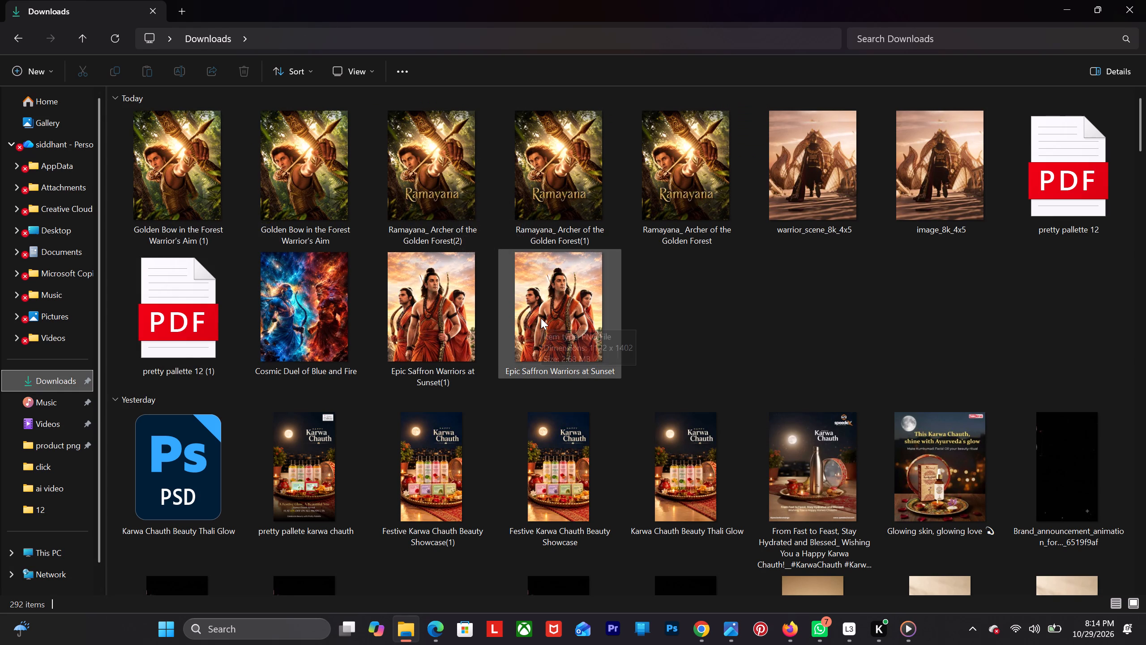
scroll(541, 318, "down", 2)
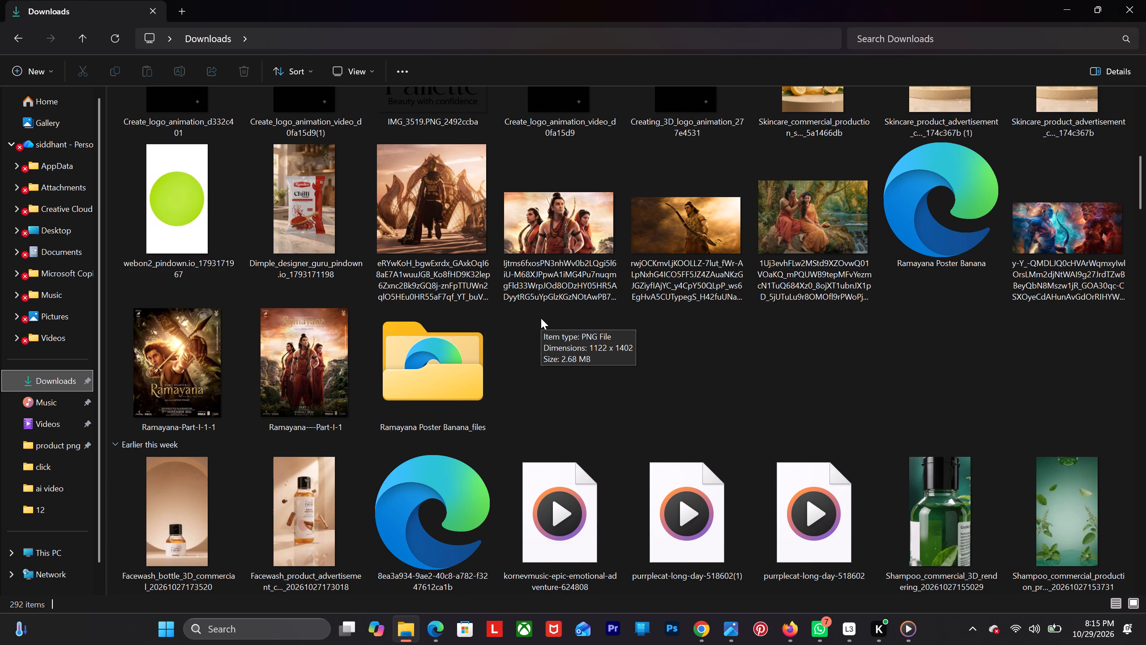
scroll(541, 318, "up", 7)
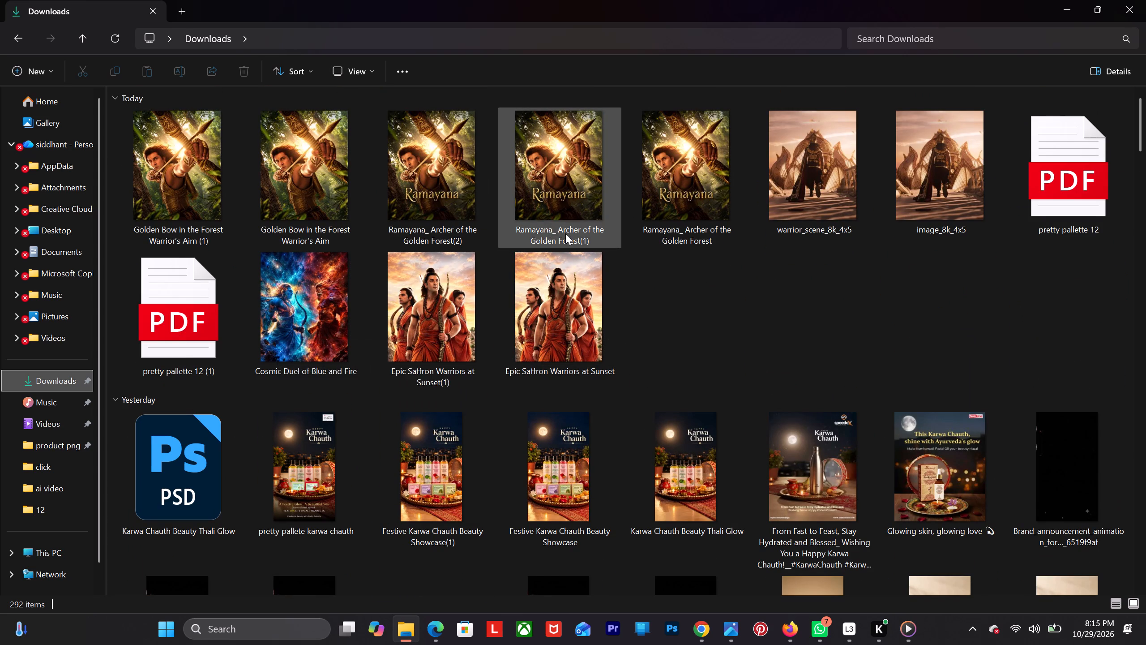
scroll(565, 233, "down", 1)
scroll(564, 235, "up", 3)
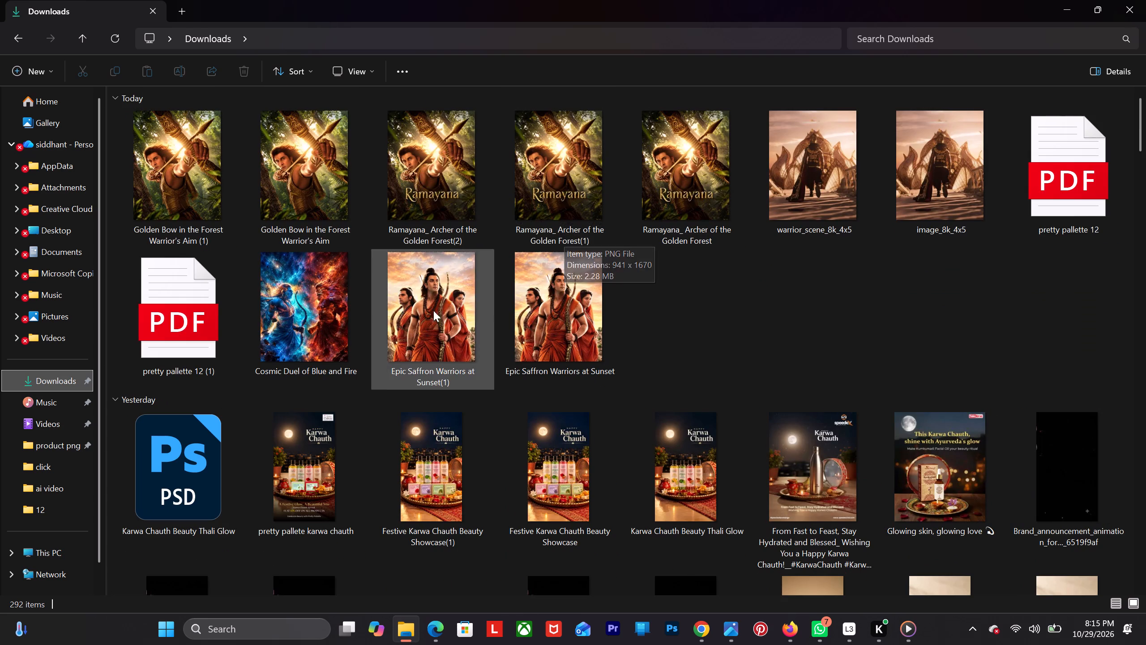
scroll(405, 268, "down", 1)
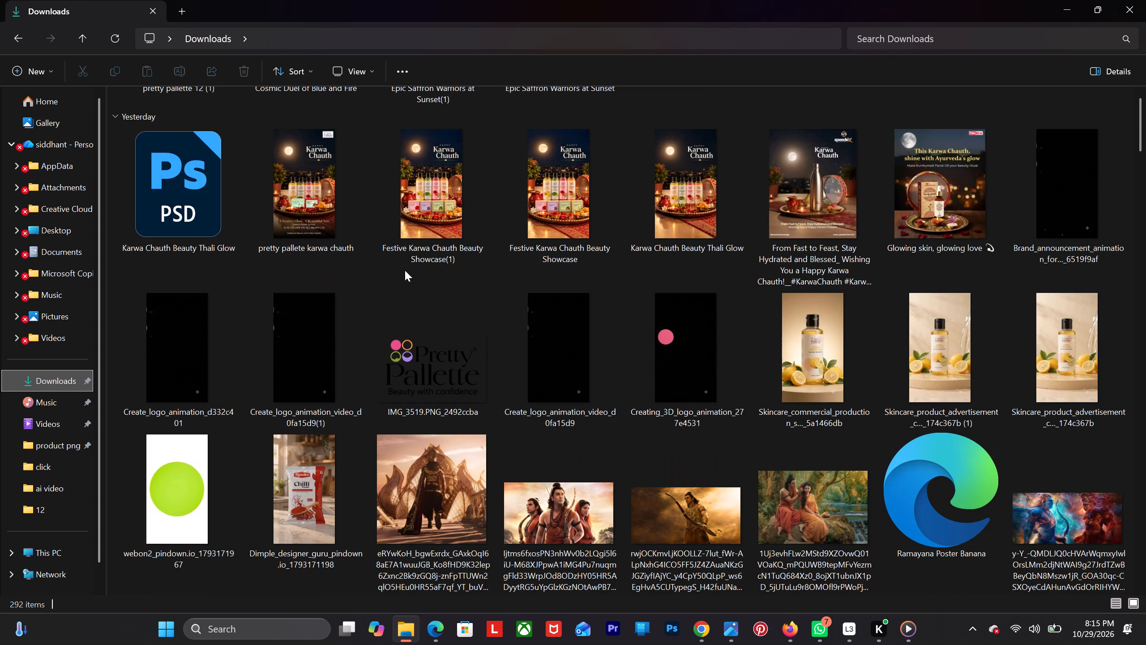
scroll(405, 270, "down", 1)
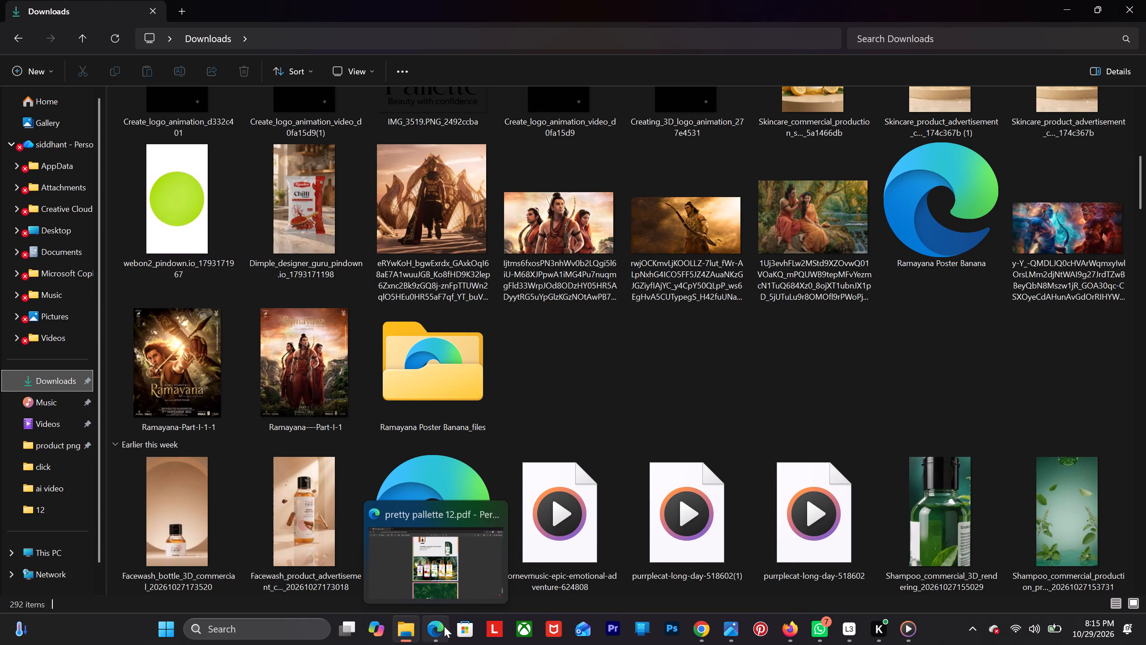
double_click(195, 391)
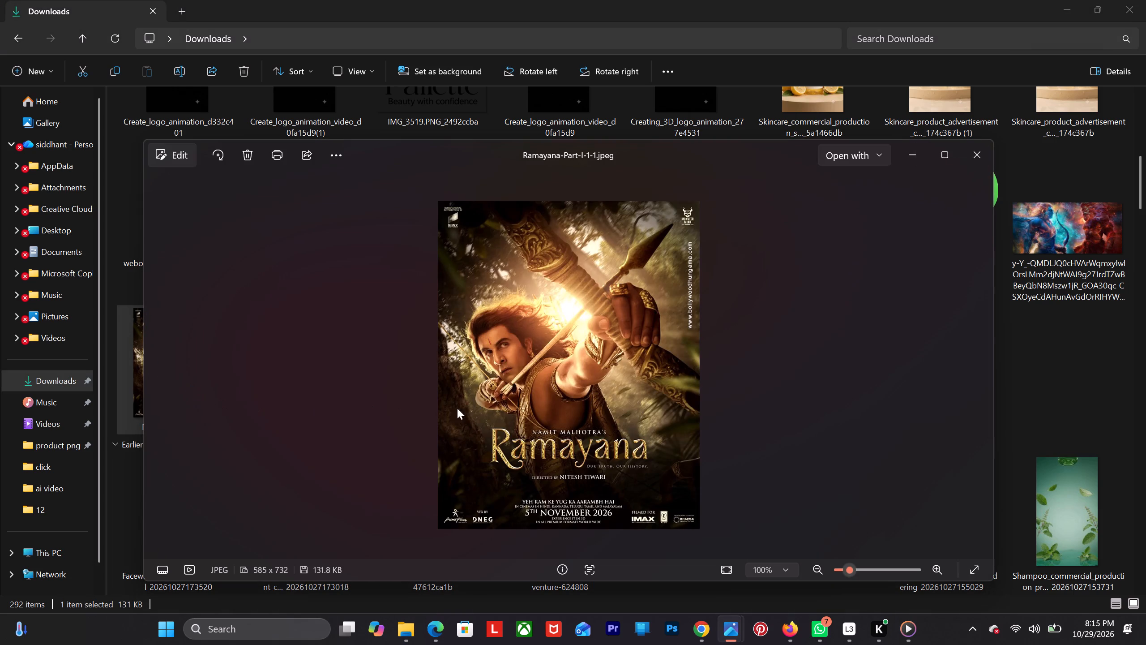
scroll(530, 428, "up", 10)
scroll(535, 407, "down", 2)
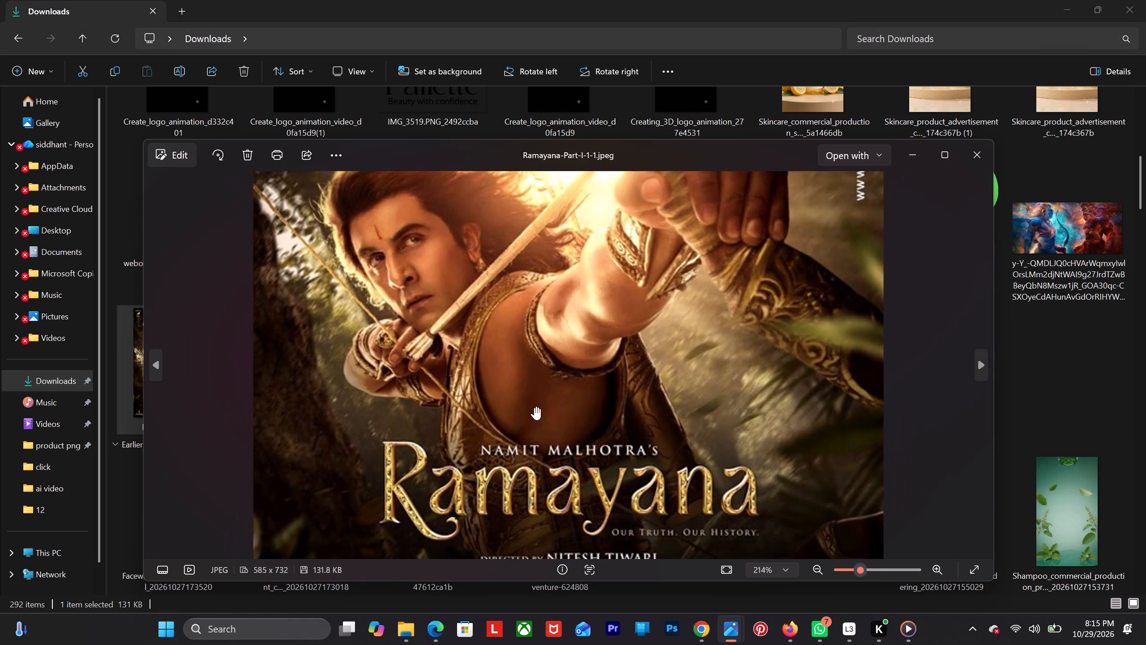
left_click_drag(554, 468, 555, 408)
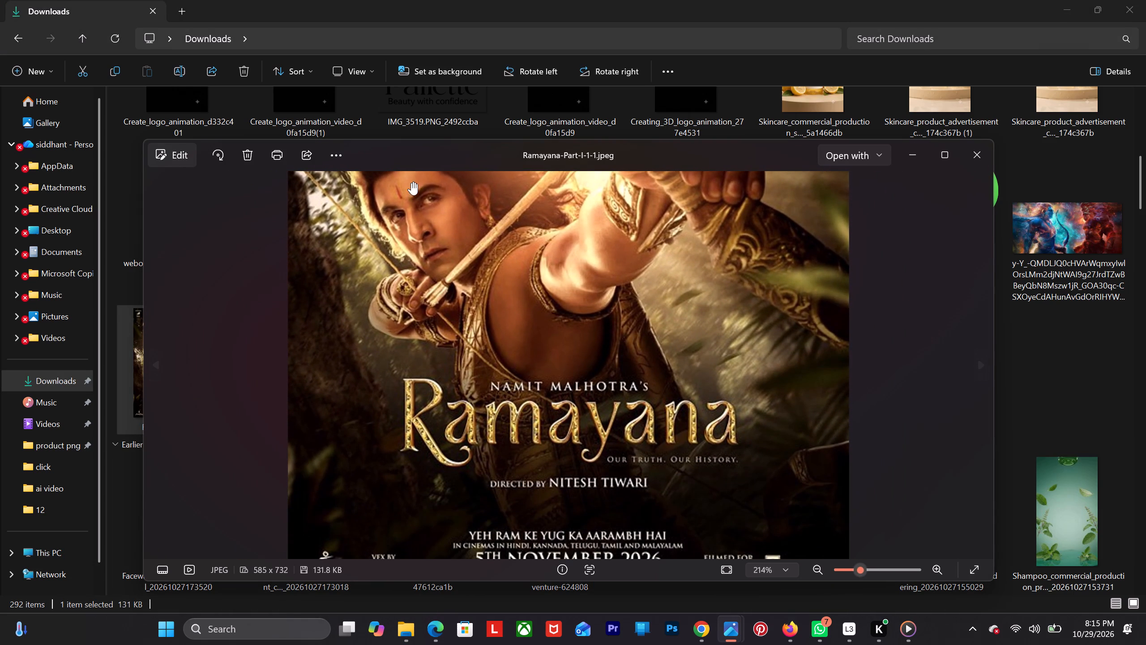
Mark up the poster with a blue freehand pen loop around the Ramayana title, undoing the first loop and redrawing it closer to the lettering.
left_click(176, 153)
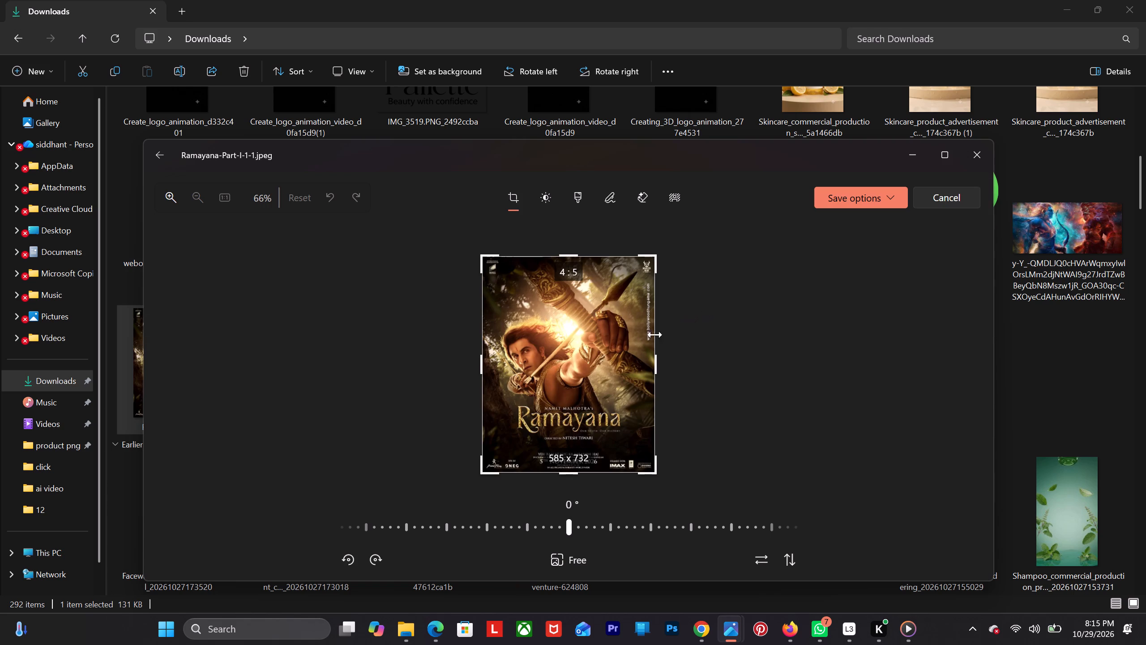
scroll(562, 305, "up", 4)
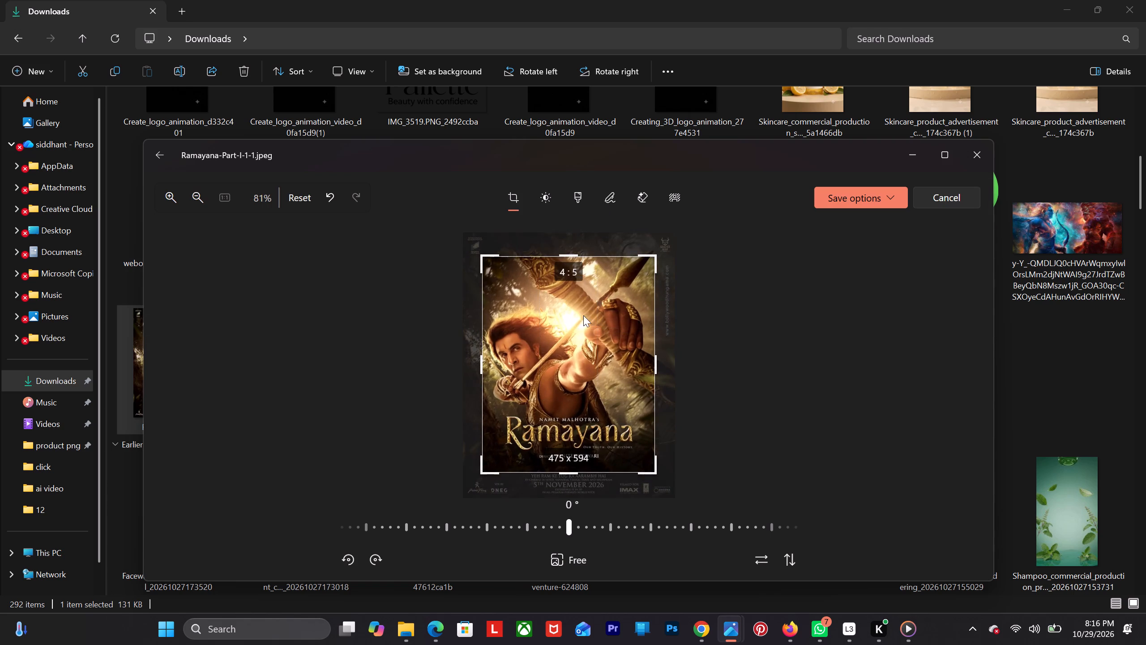
scroll(589, 344, "down", 5)
left_click(611, 203)
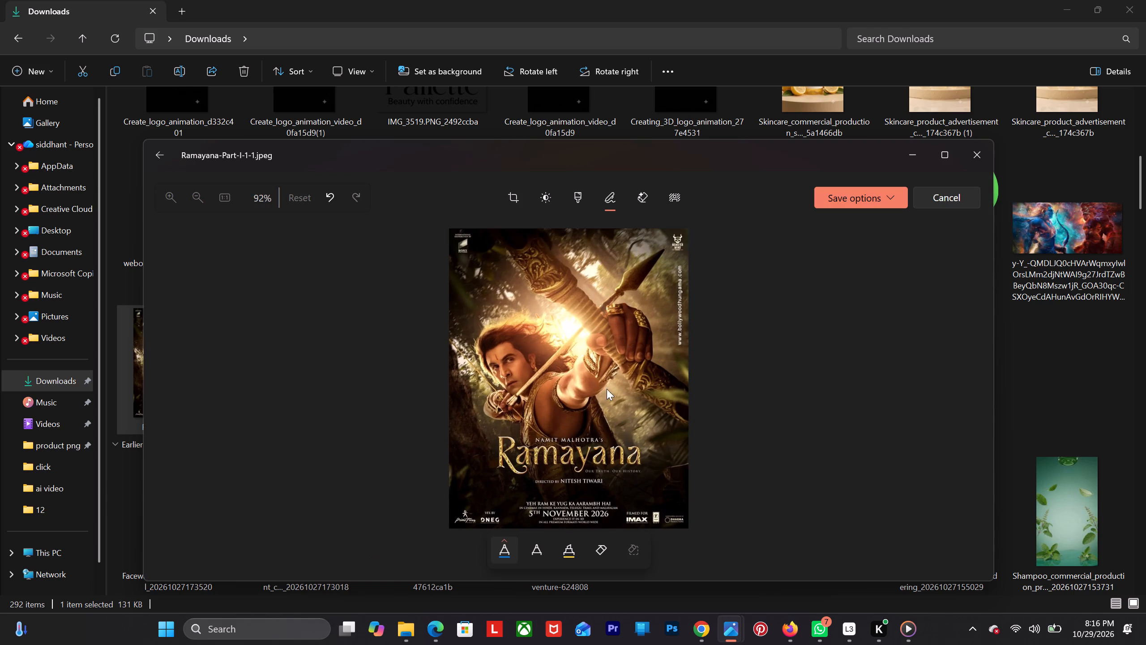
scroll(543, 446, "up", 4)
left_click(528, 432)
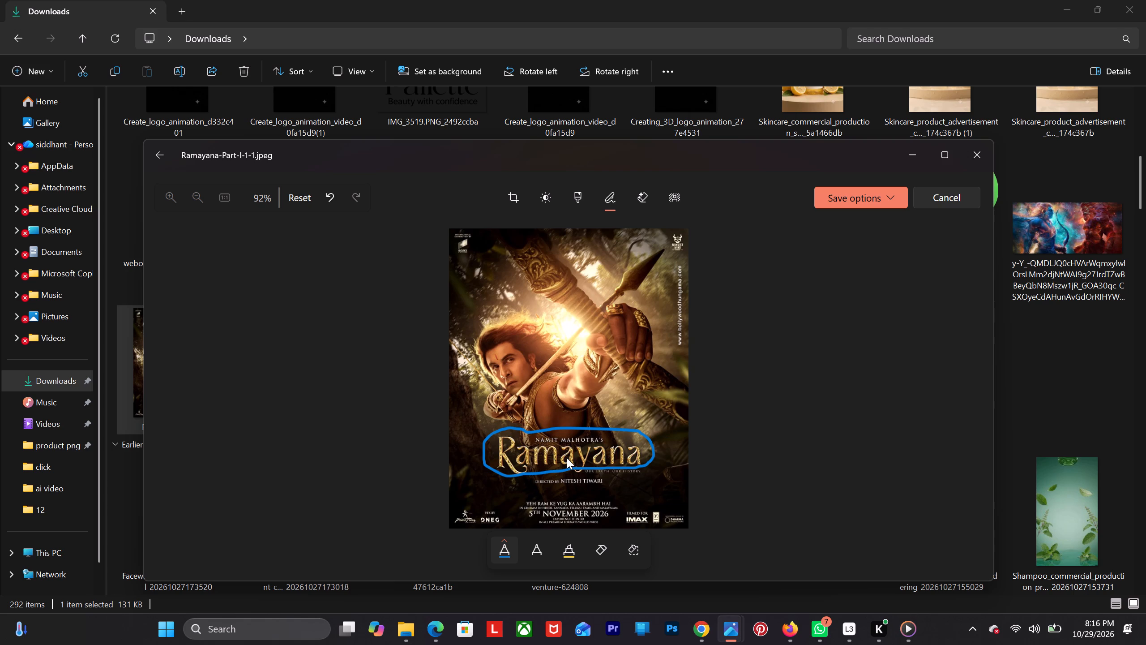
key("ctrl+z")
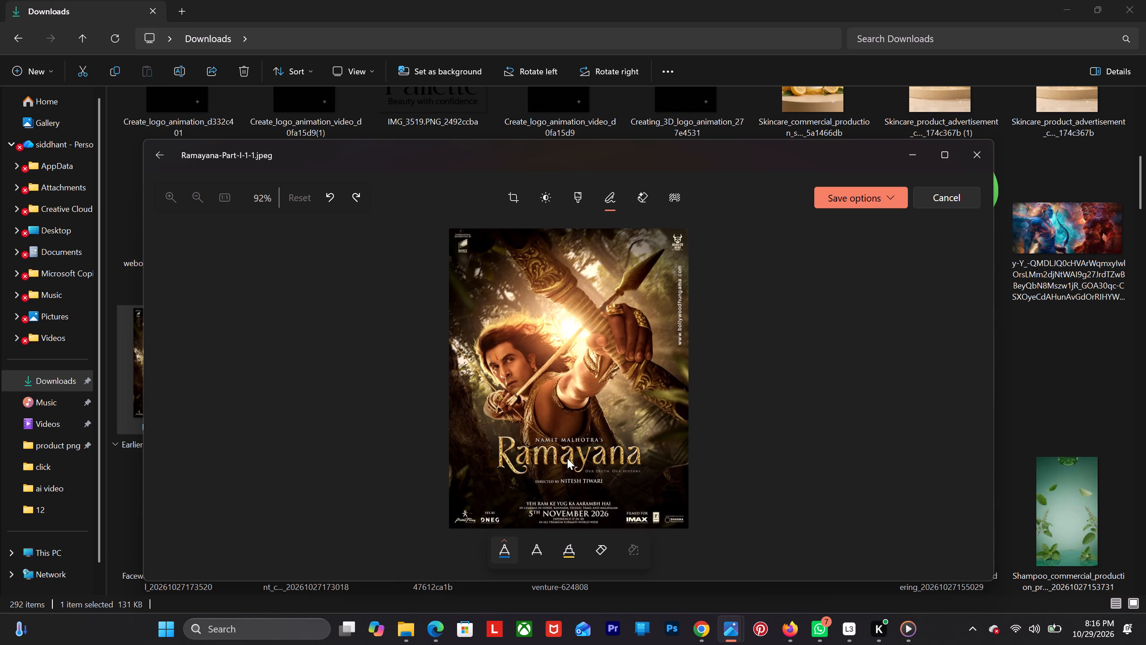
left_click_drag(533, 435, 648, 463)
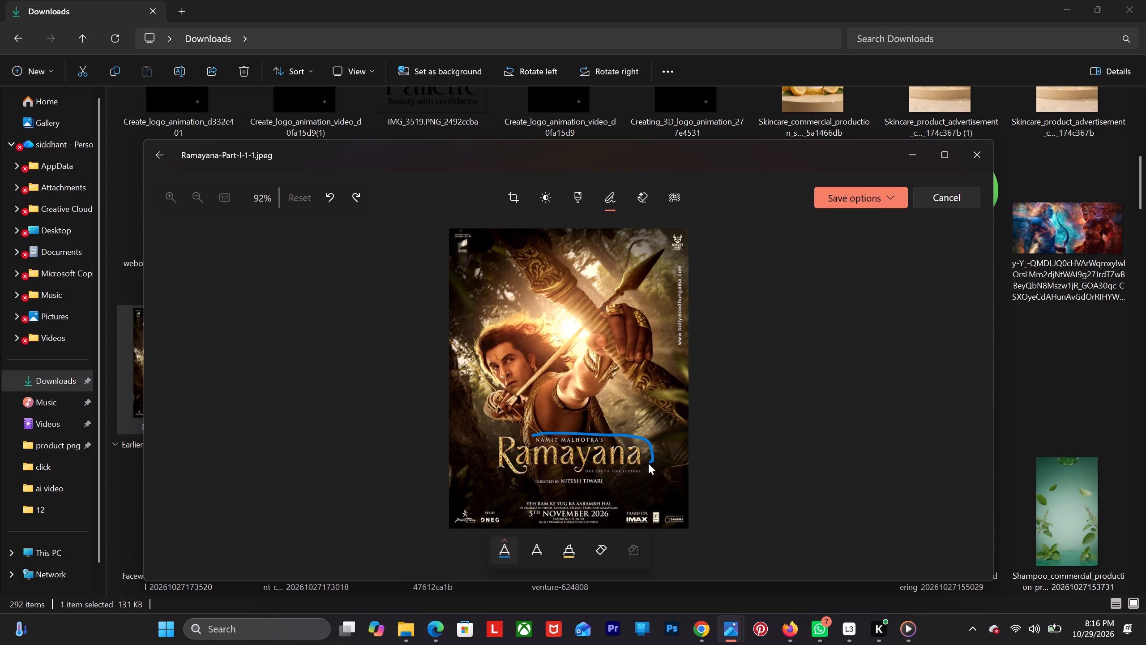
left_click_drag(648, 463, 631, 468)
left_click_drag(631, 468, 609, 468)
left_click_drag(609, 468, 586, 469)
left_click_drag(586, 469, 581, 474)
left_click_drag(581, 474, 558, 472)
left_click_drag(558, 472, 484, 464)
left_click_drag(484, 464, 533, 440)
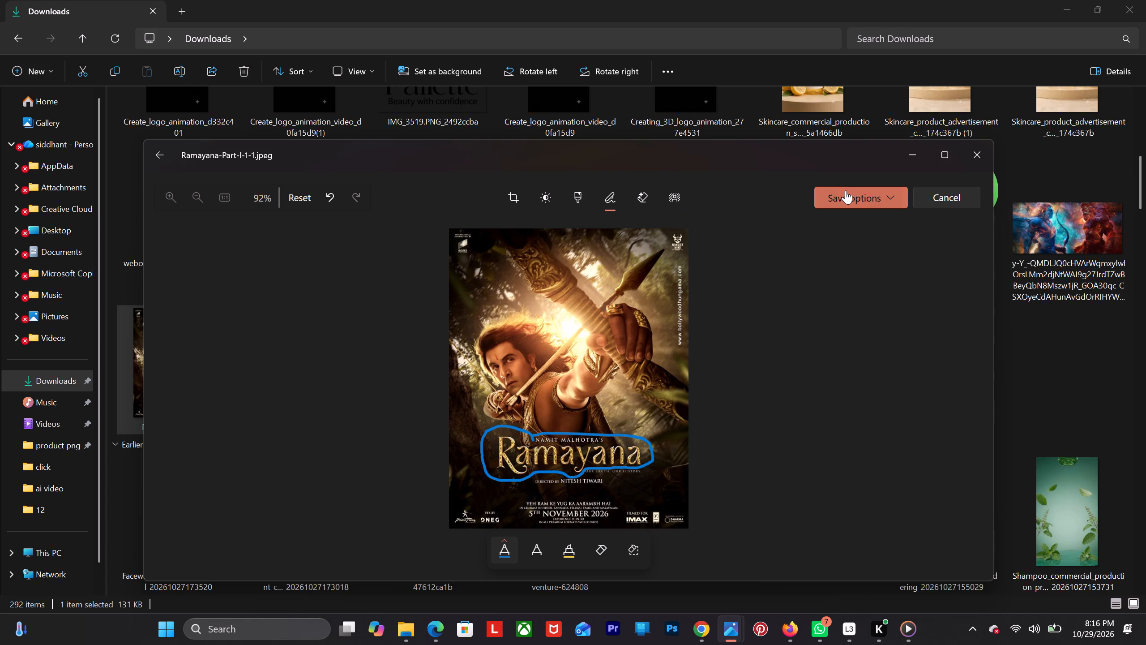
Save the marked-up poster as a JPEG copy named daded in the Downloads folder, without replacing the original image.
left_click(846, 190)
left_click(852, 224)
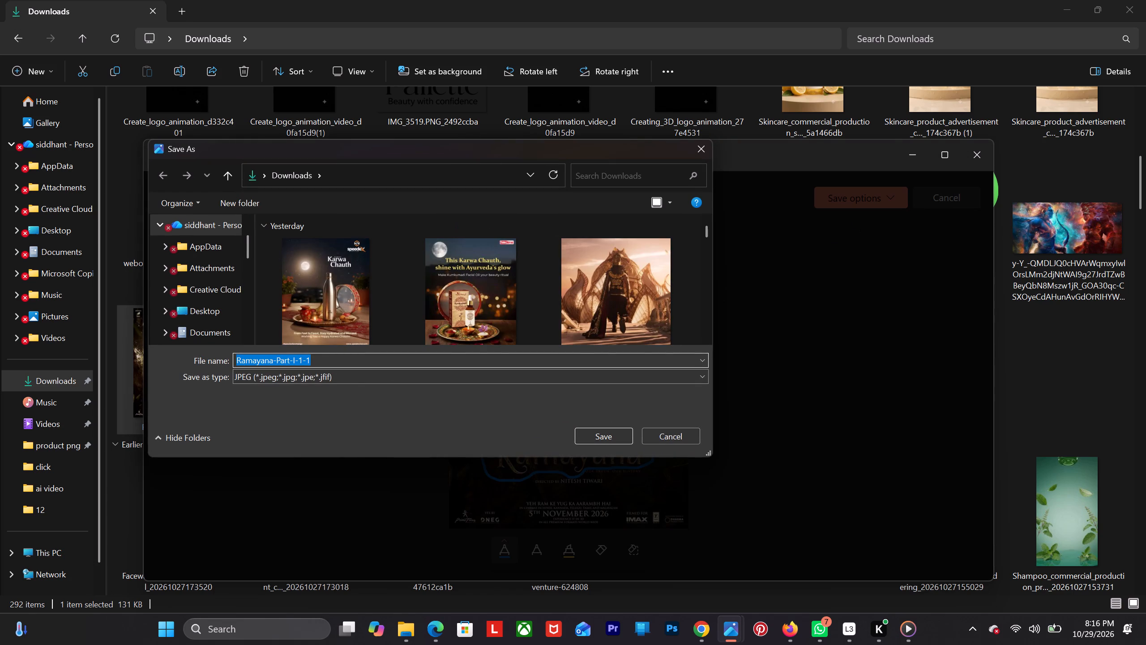
scroll(167, 266, "down", 3)
left_click(182, 278)
double_click(185, 266)
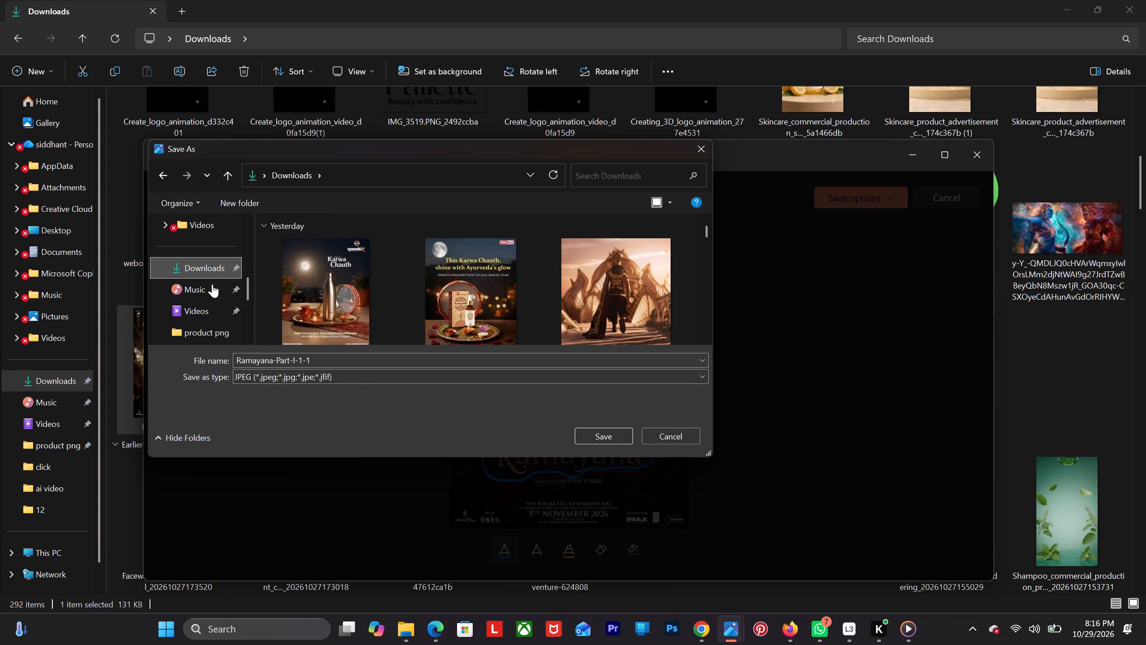
left_click(591, 438)
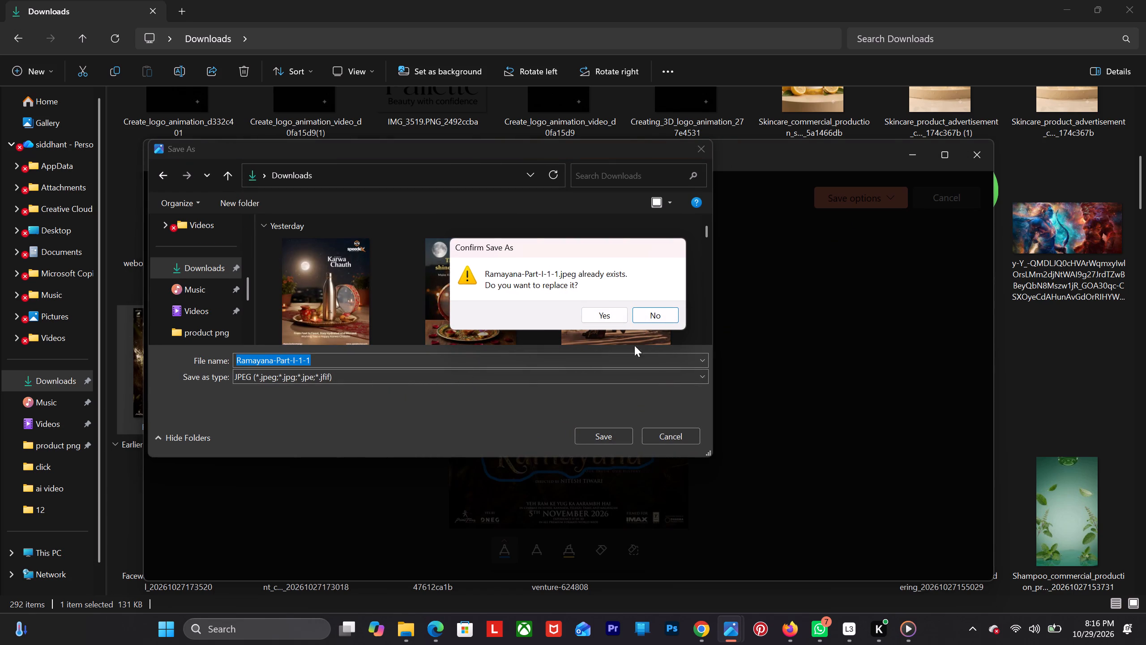
left_click(651, 320)
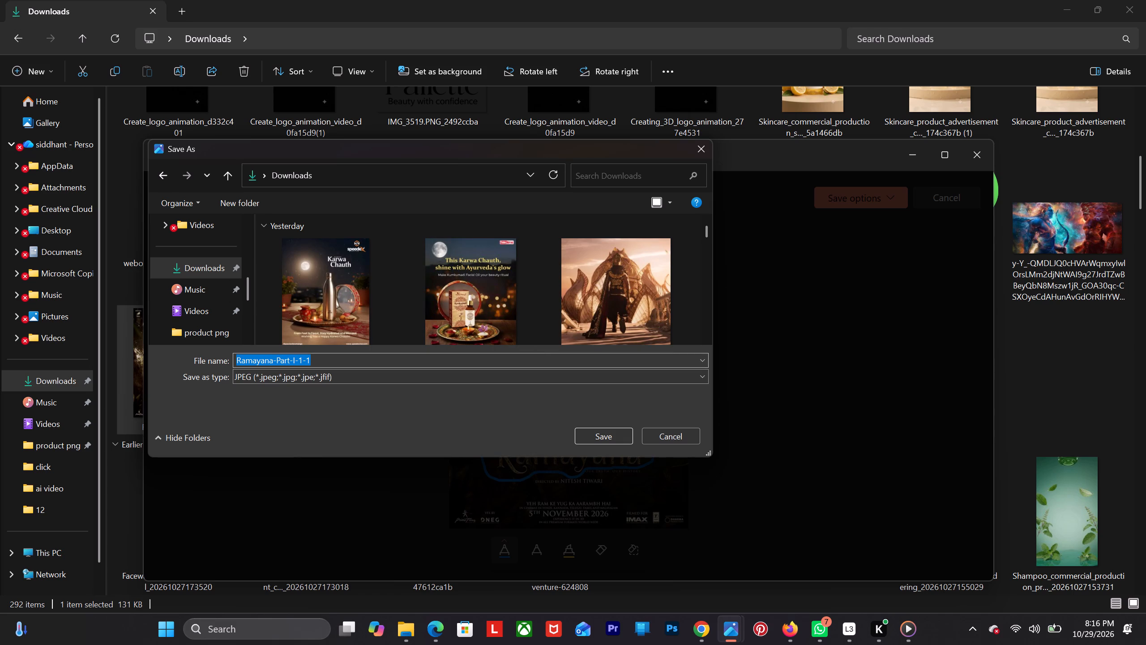
left_click(487, 359)
type("dade")
key("d")
left_click(592, 444)
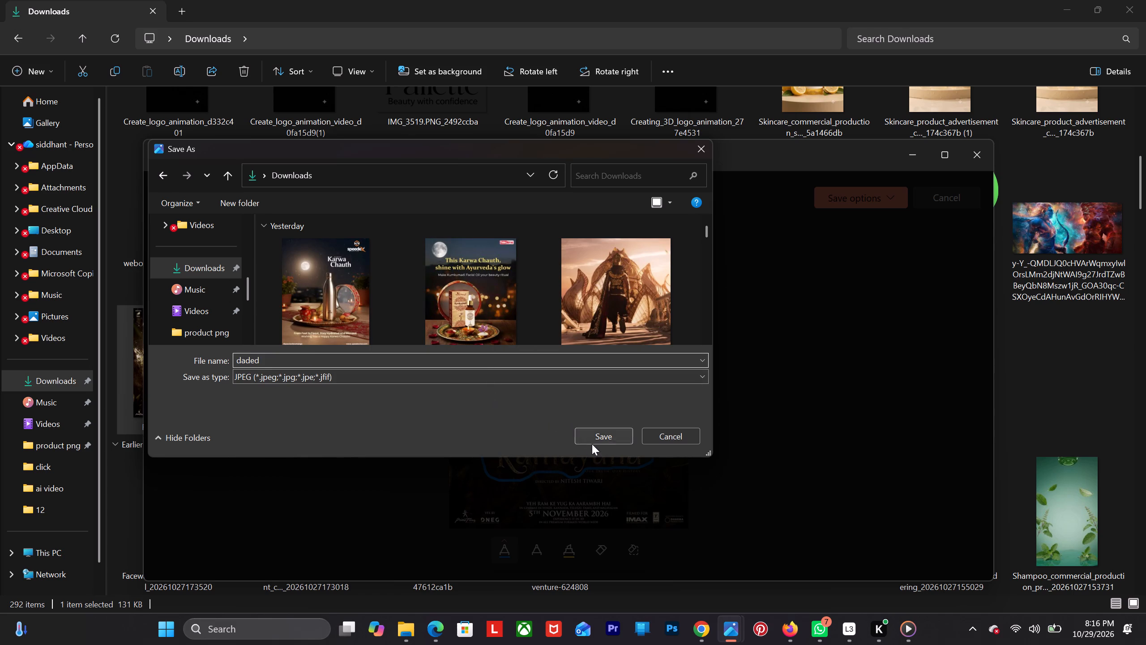
right_click(592, 444)
left_click(598, 437)
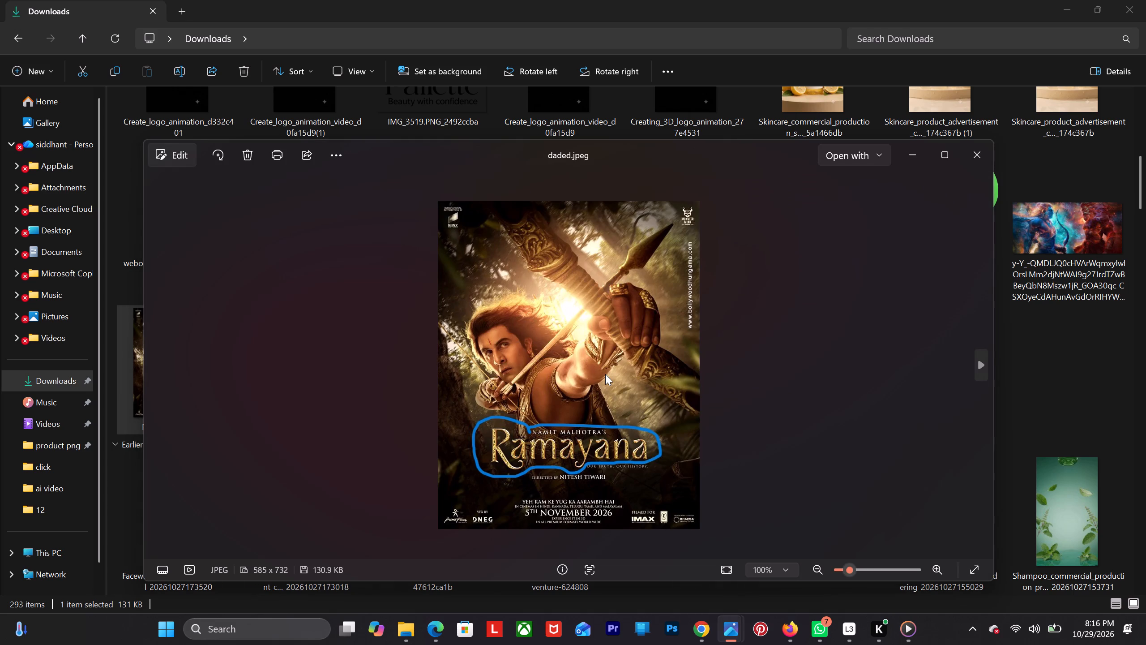
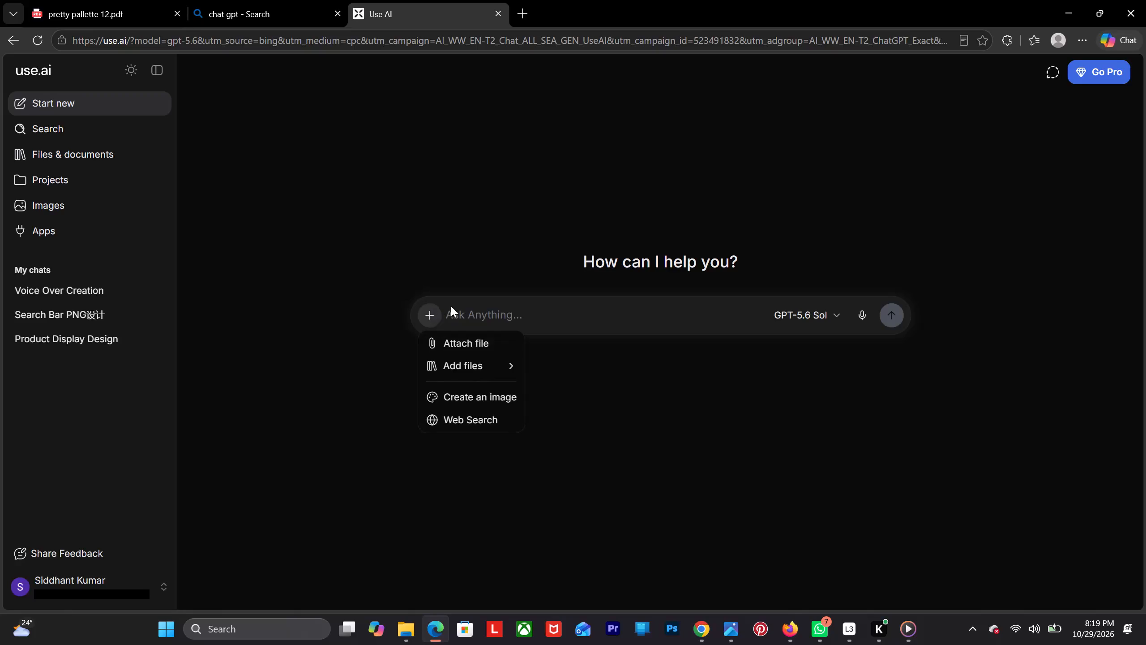
Attach the marked-up poster image daded from the Downloads folder to the new chat.
left_click(446, 340)
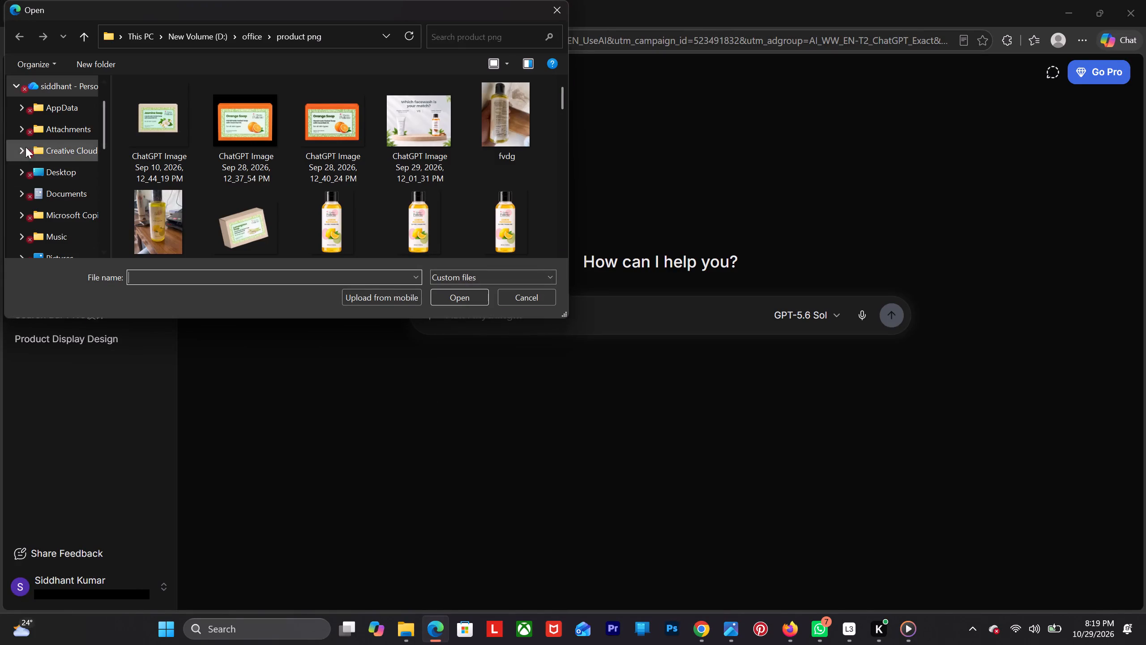
scroll(65, 219, "down", 3)
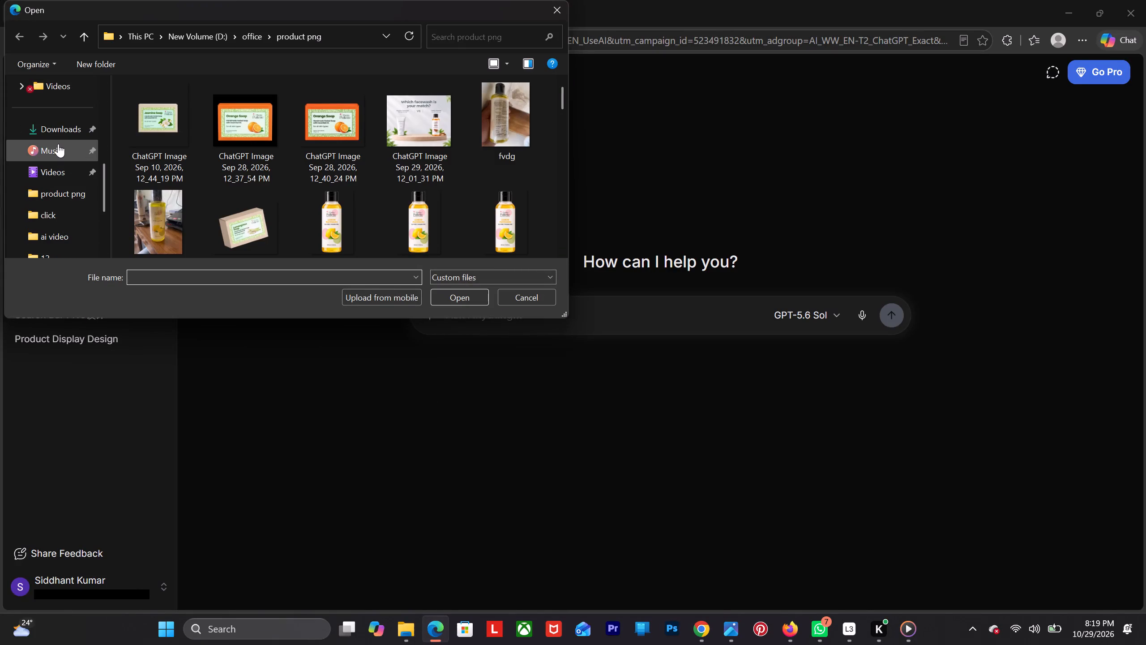
left_click(59, 132)
left_click(193, 196)
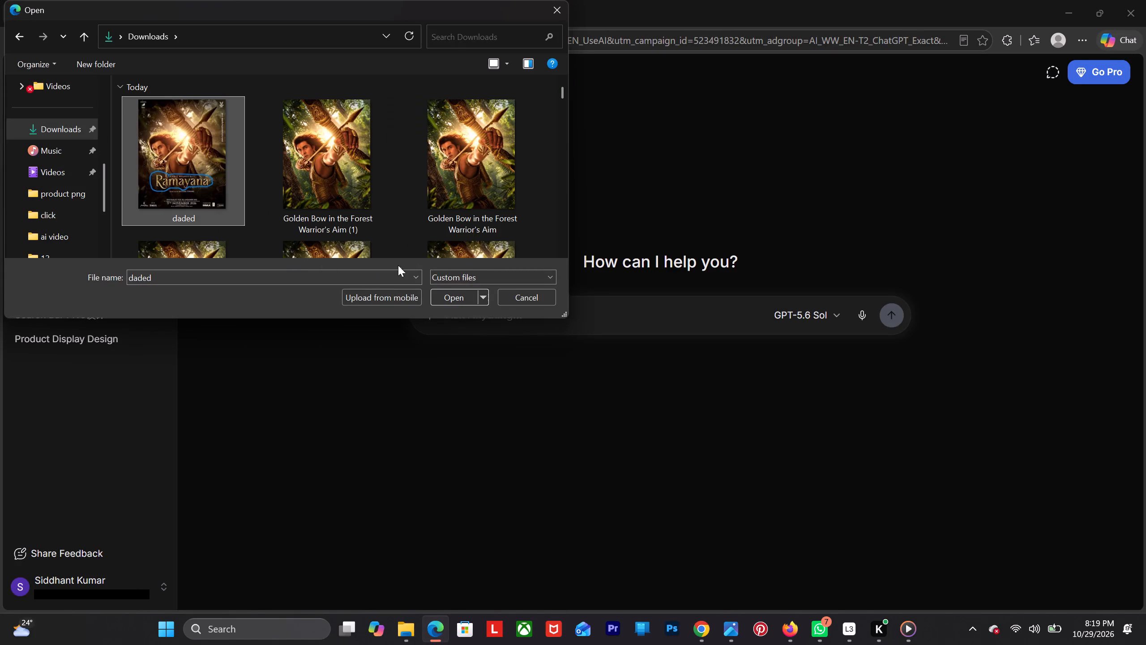
left_click(439, 295)
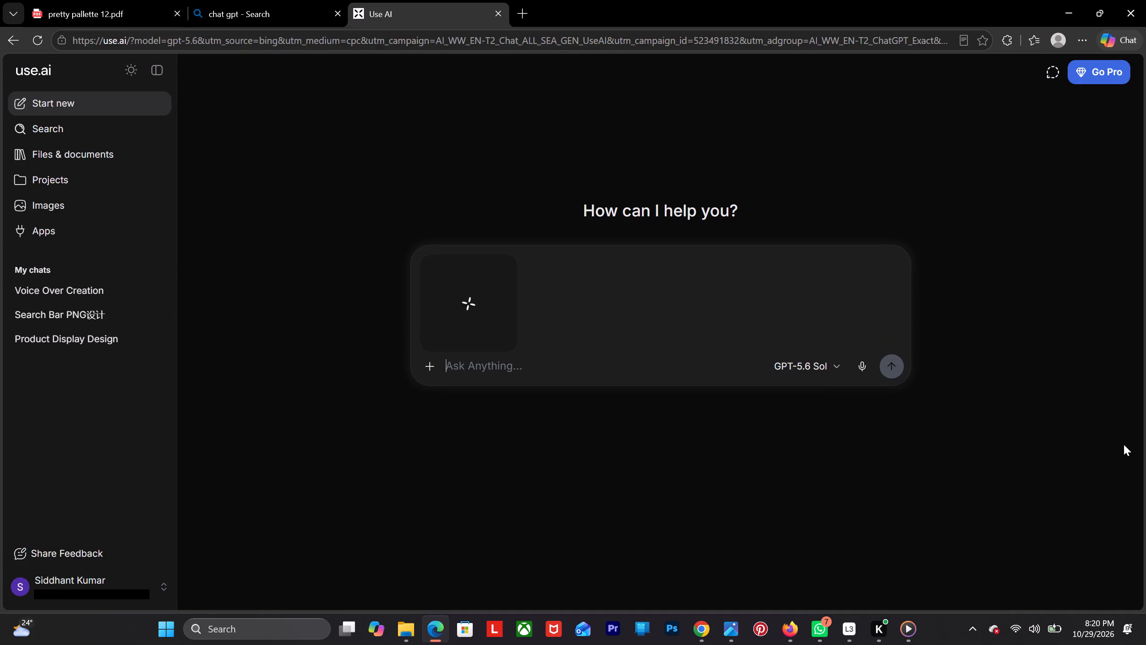
type("mujhe e")
type("s")
key("space")
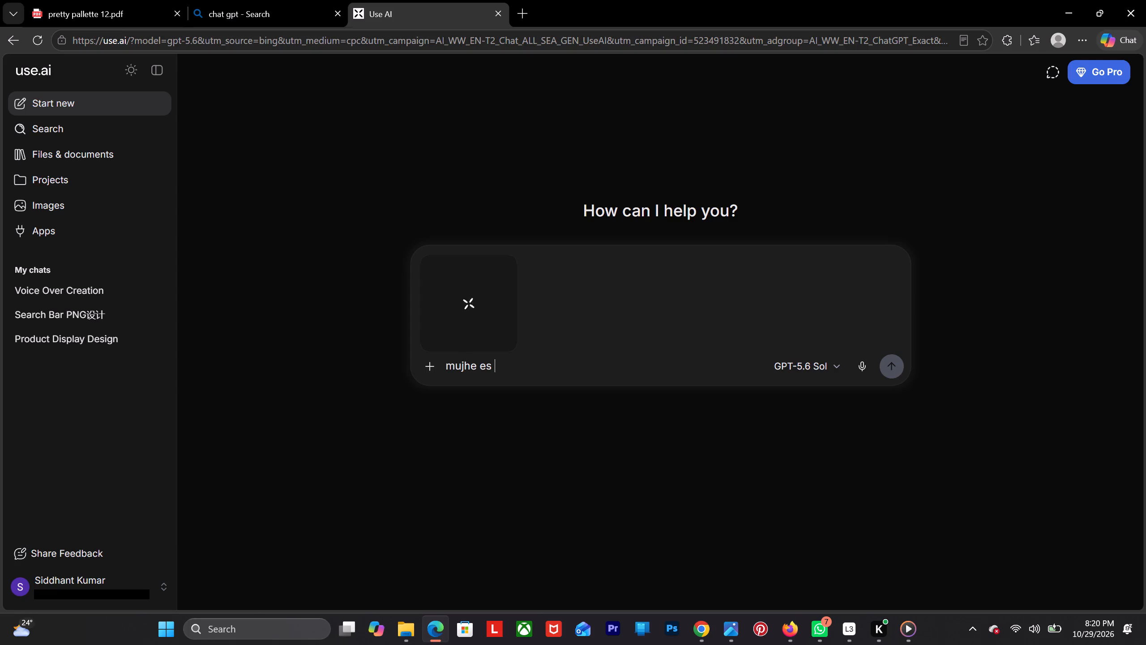
key("BackSpace")
key("BackSpace")
key("BackSpace")
type("ye marking k")
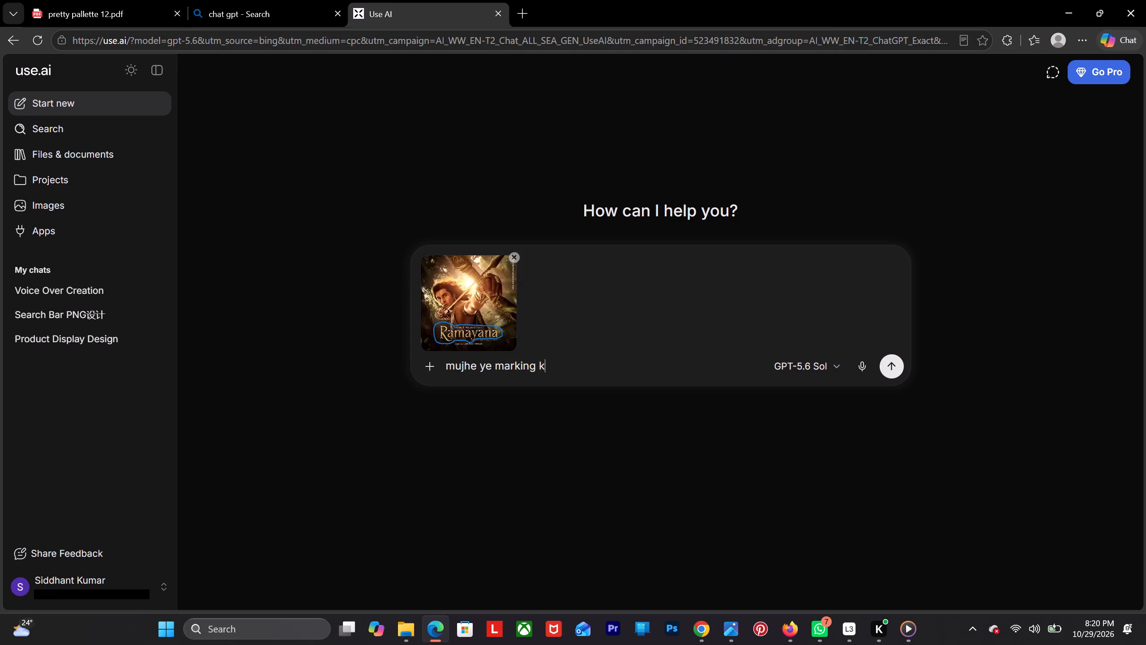
key("r")
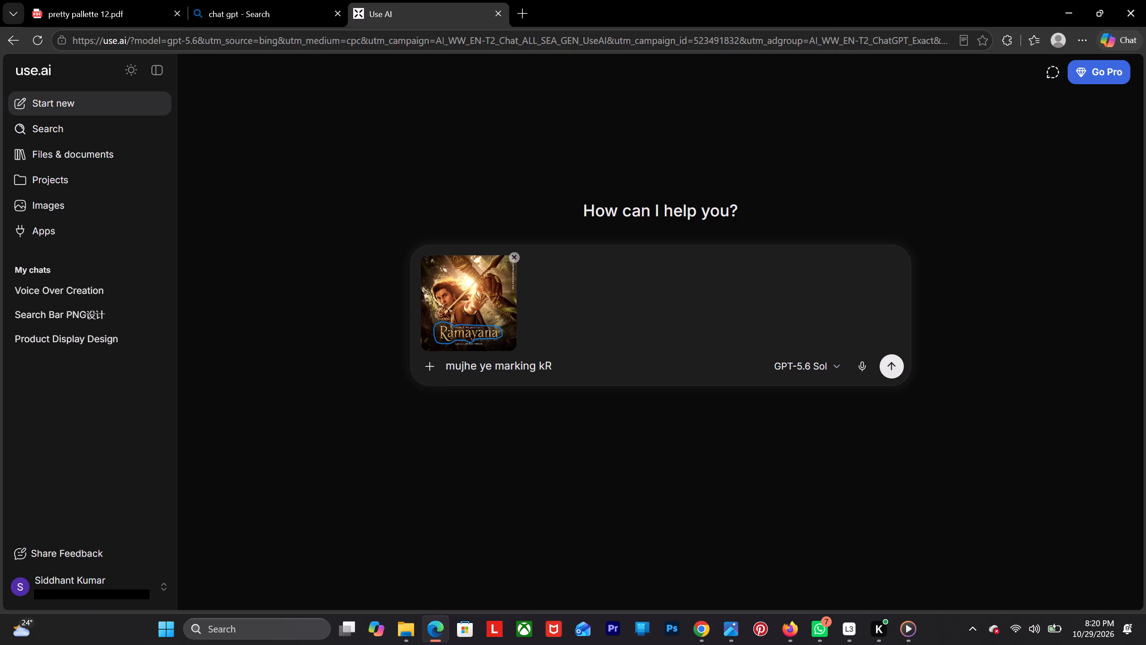
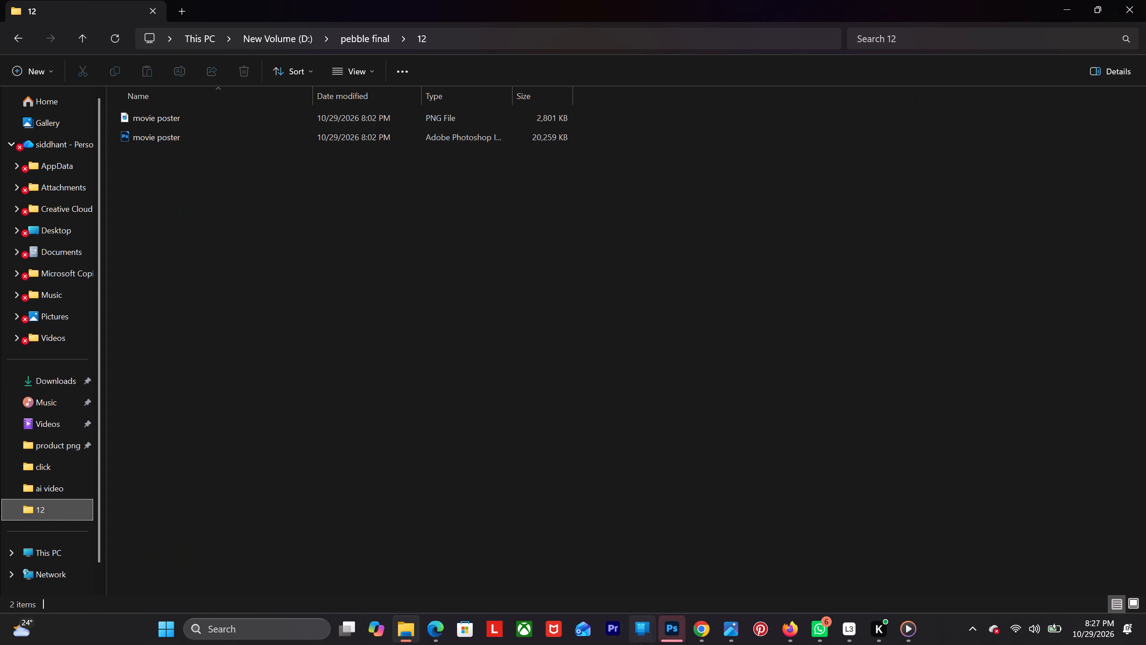
left_click(666, 629)
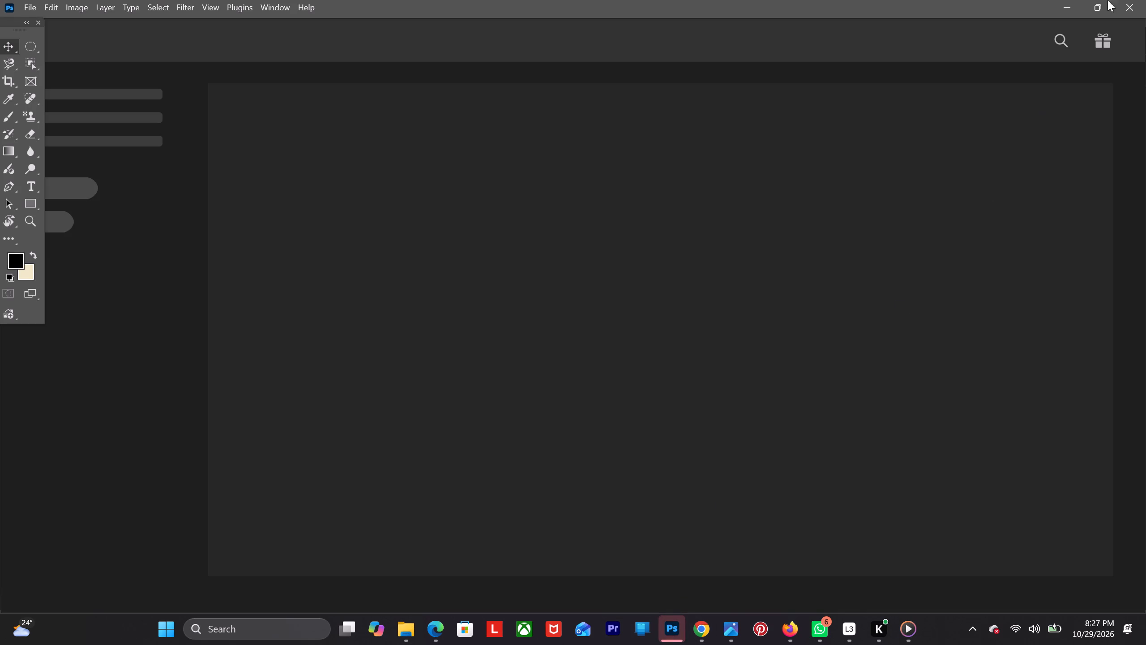
left_click(1145, 0)
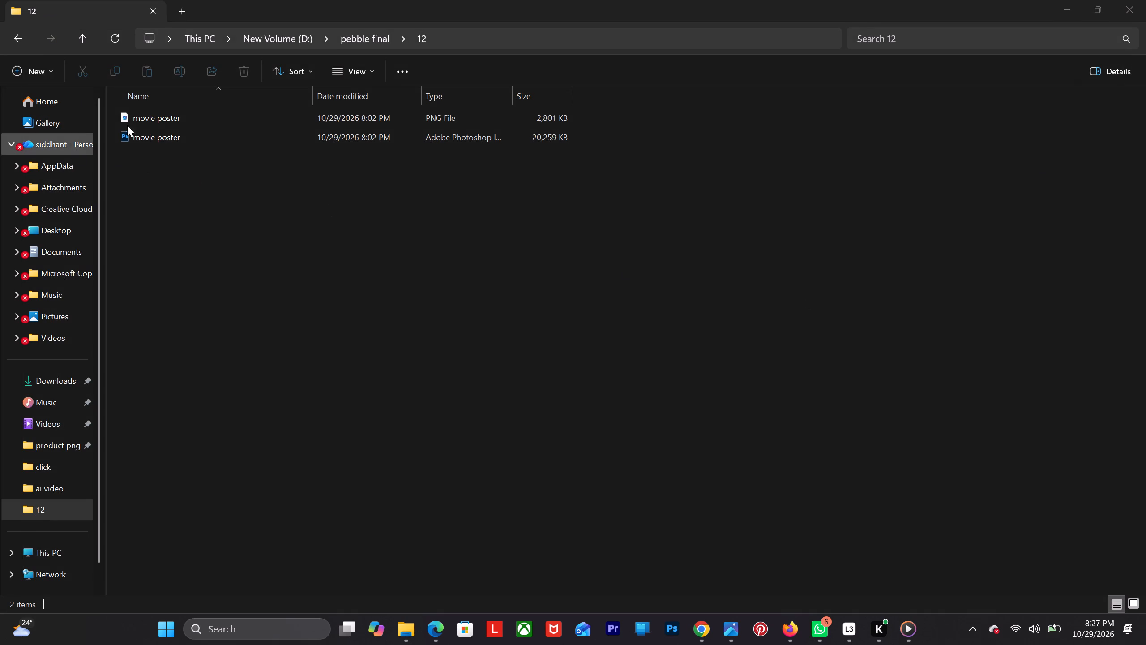
double_click(162, 138)
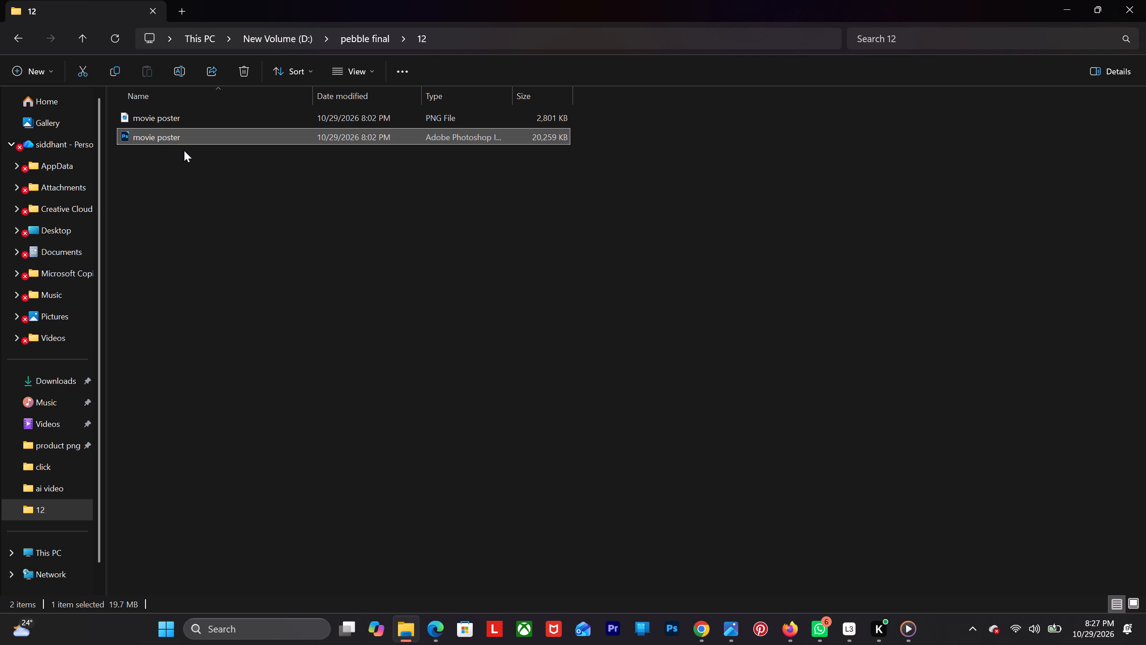
double_click(145, 137)
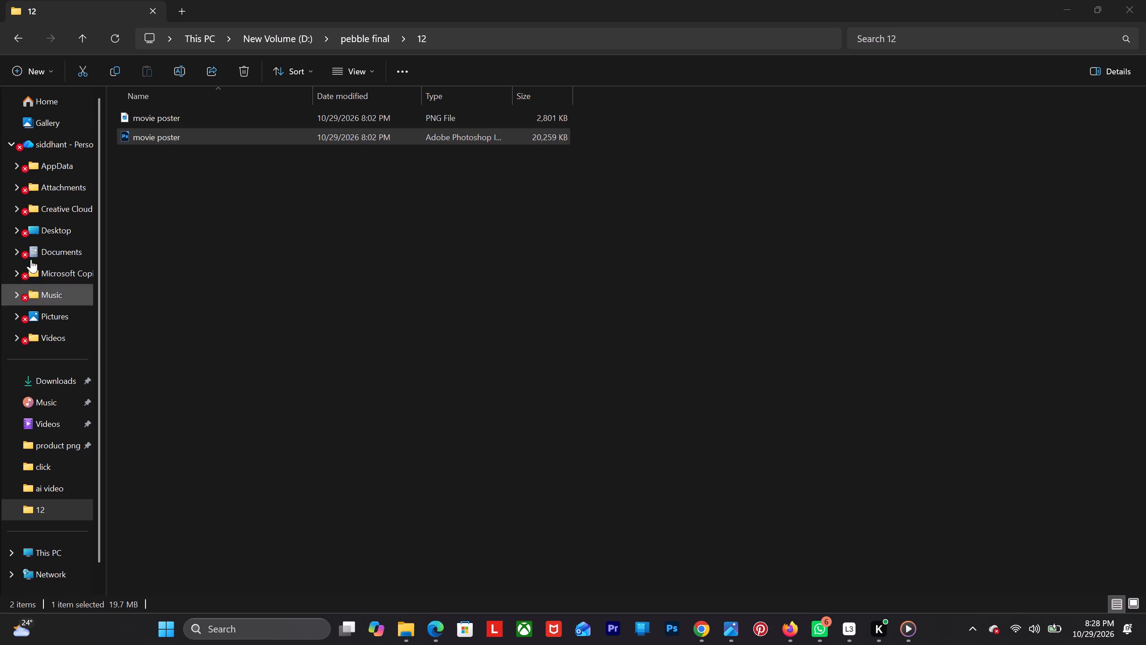
left_click(188, 137)
double_click(188, 137)
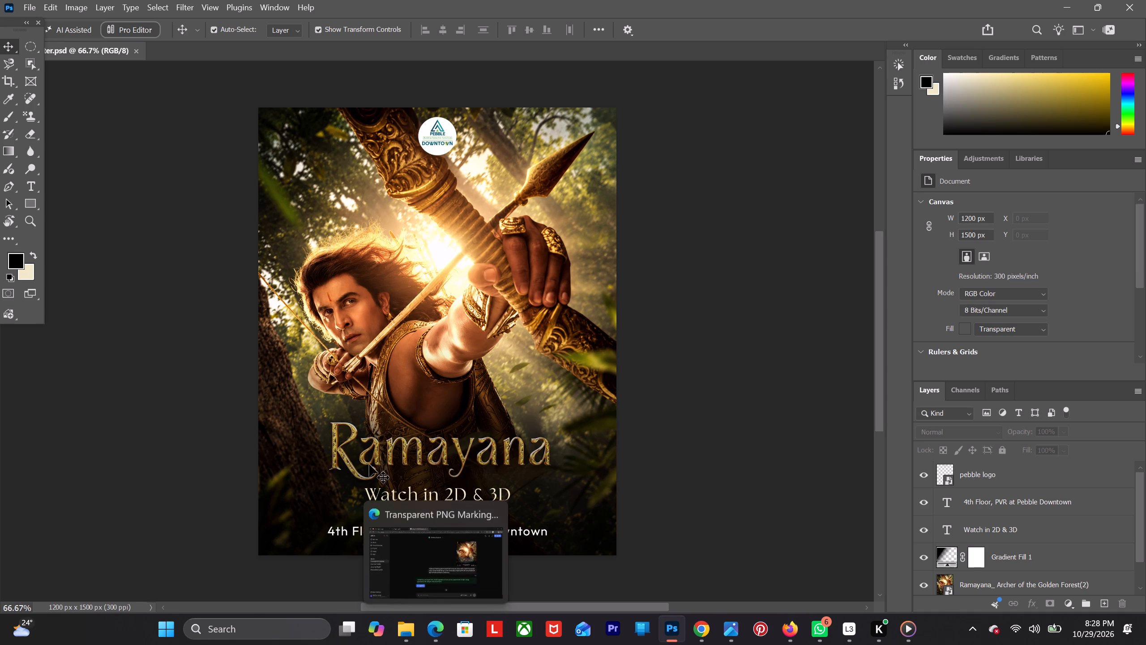
Create a new blank document from the recent custom 4 x 5 in preset at 300 ppi.
left_click(34, 4)
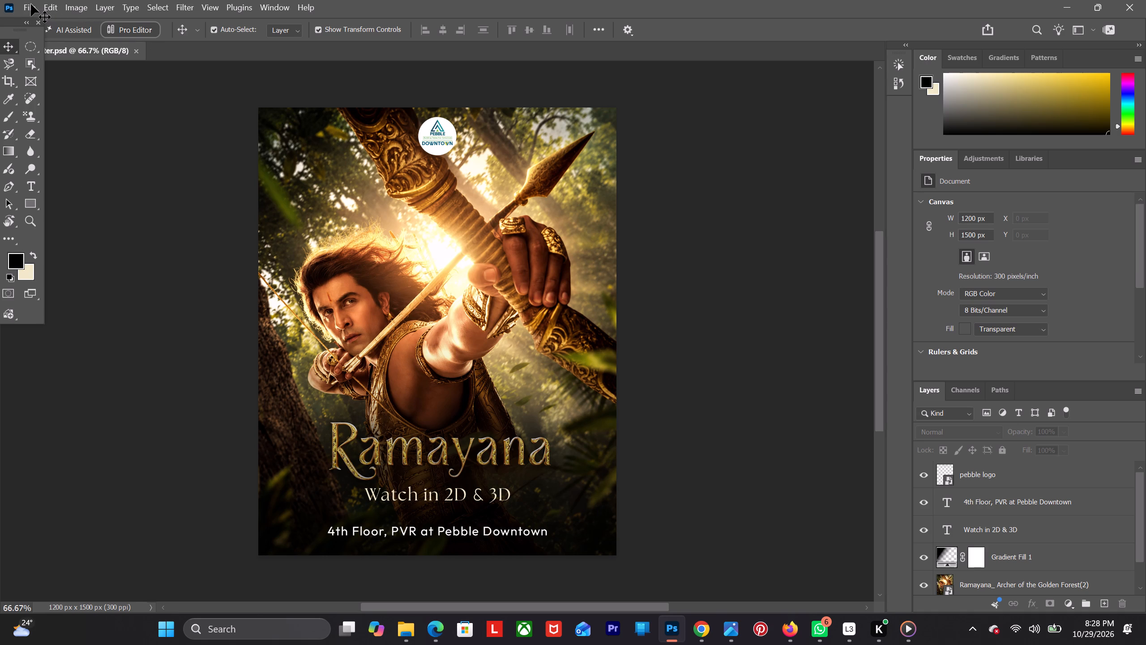
left_click(31, 4)
left_click(30, 5)
left_click(30, 5)
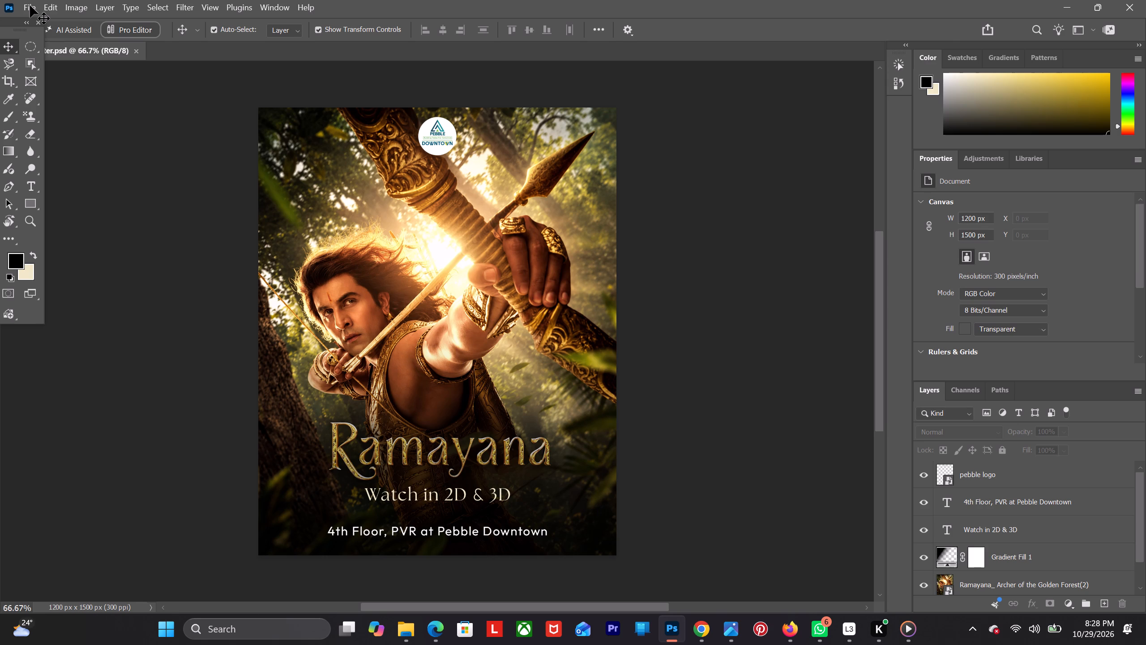
left_click(30, 5)
left_click(31, 10)
scroll(31, 10, "down", 1)
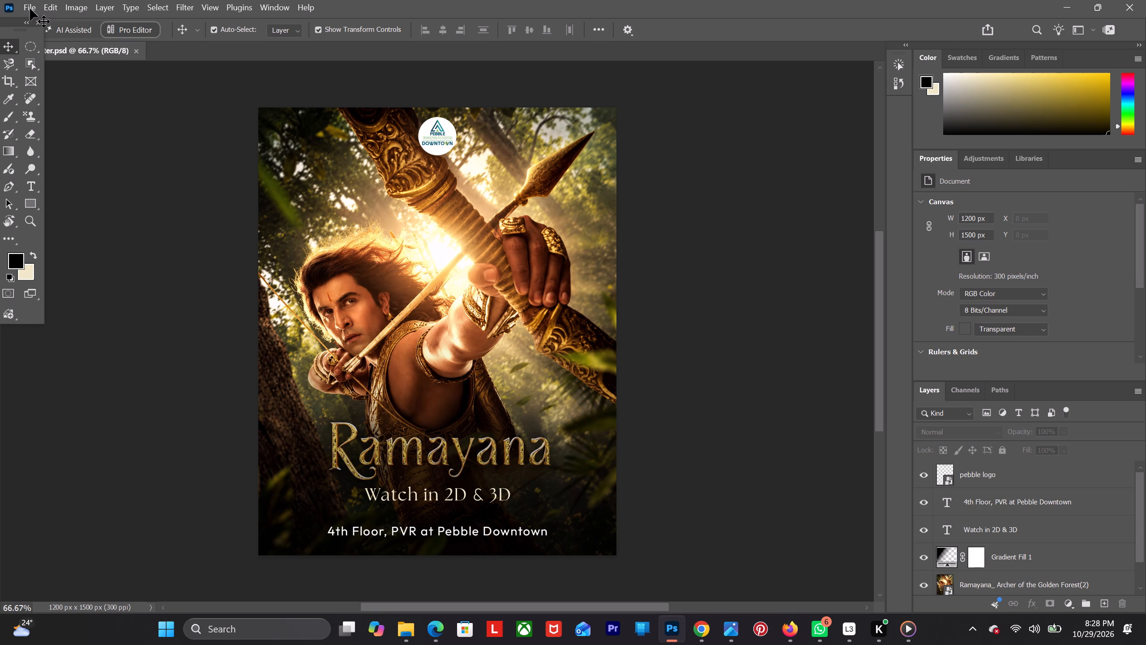
double_click(30, 9)
double_click(30, 6)
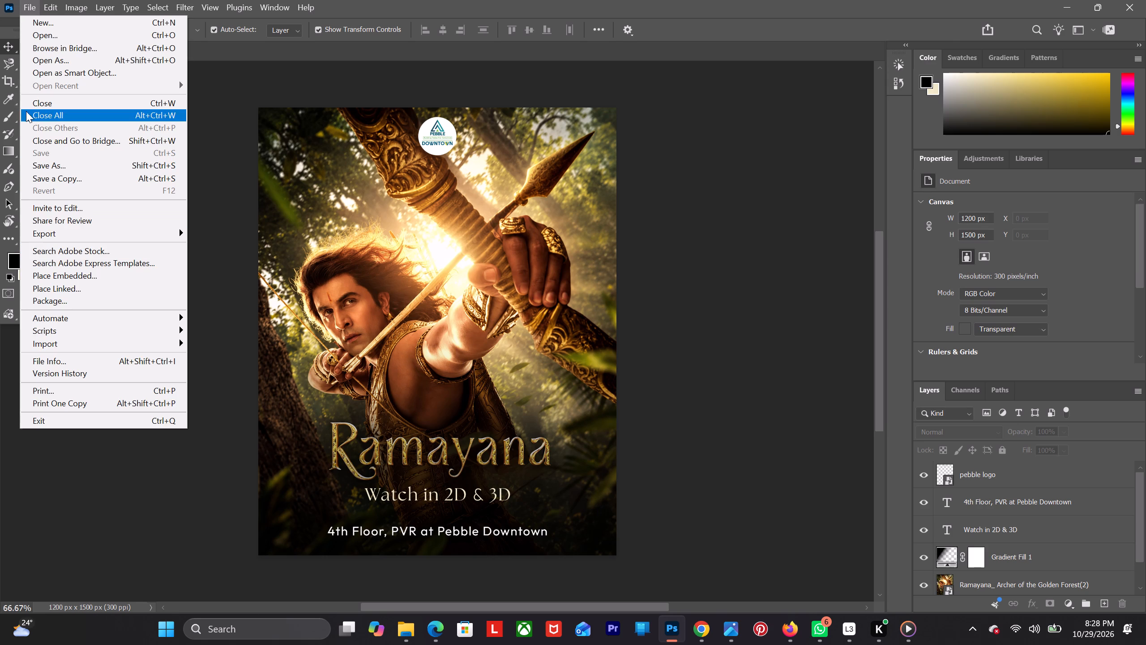
left_click(58, 21)
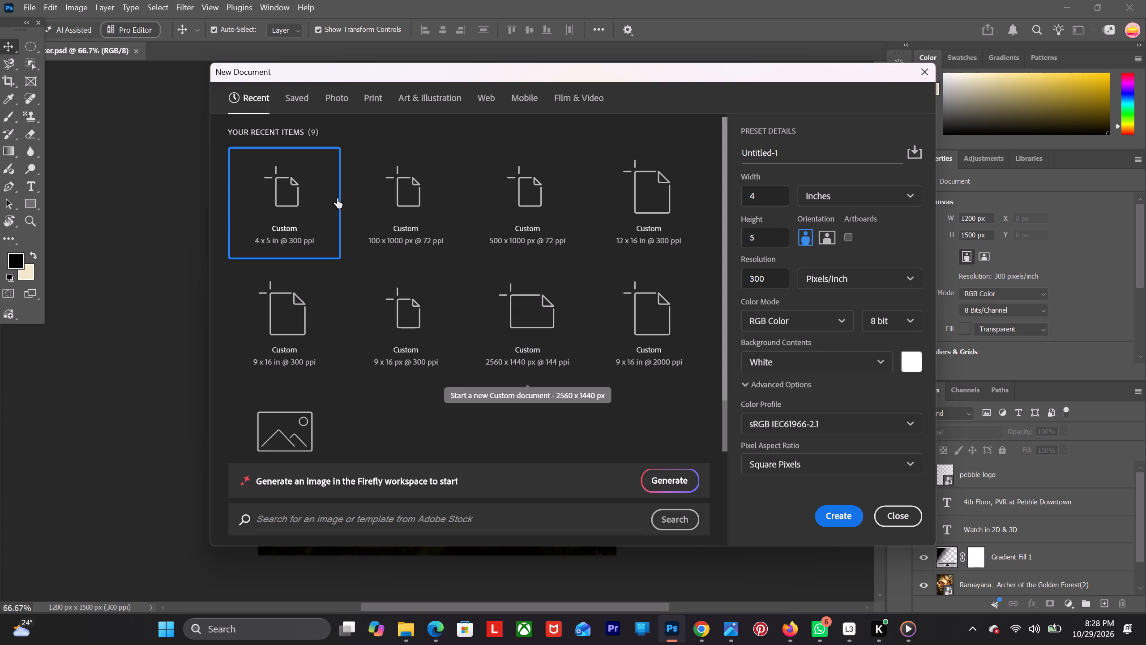
left_click(309, 198)
left_click(834, 511)
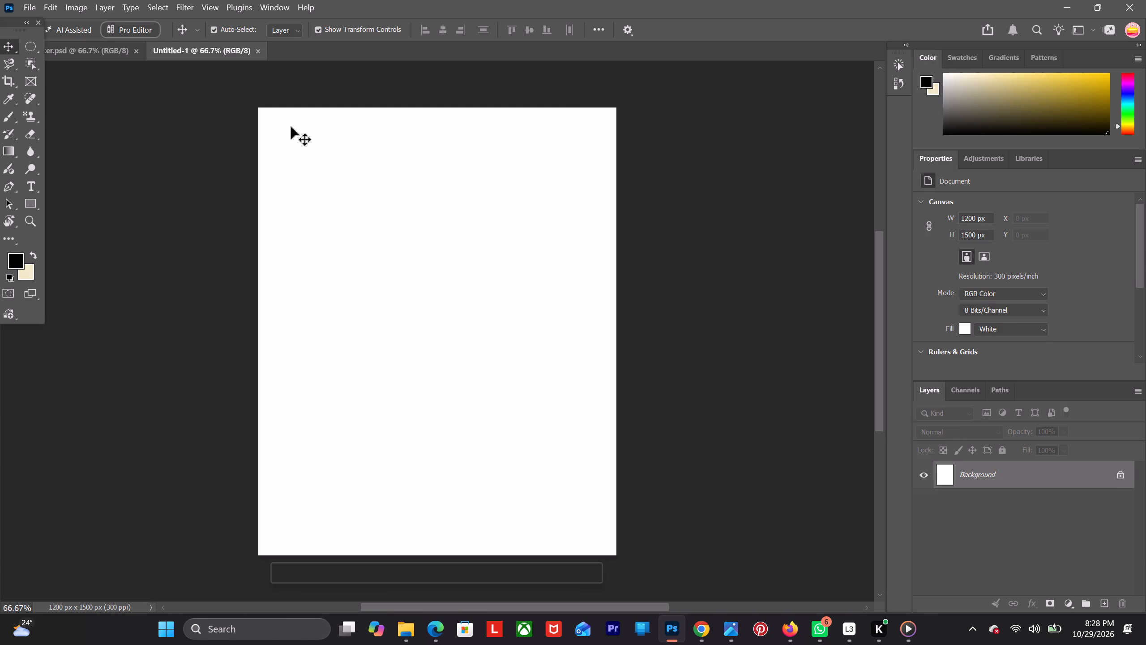
Create another 4 x 5 in, 300 ppi document with a white background and name it 2.
left_click(34, 3)
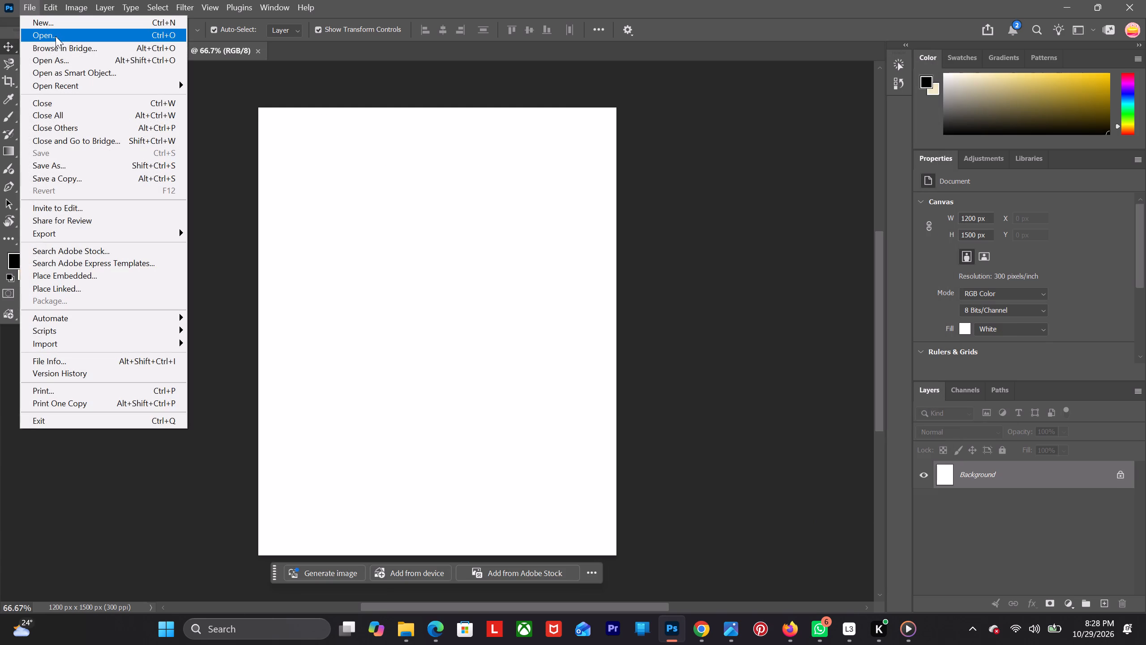
left_click(61, 27)
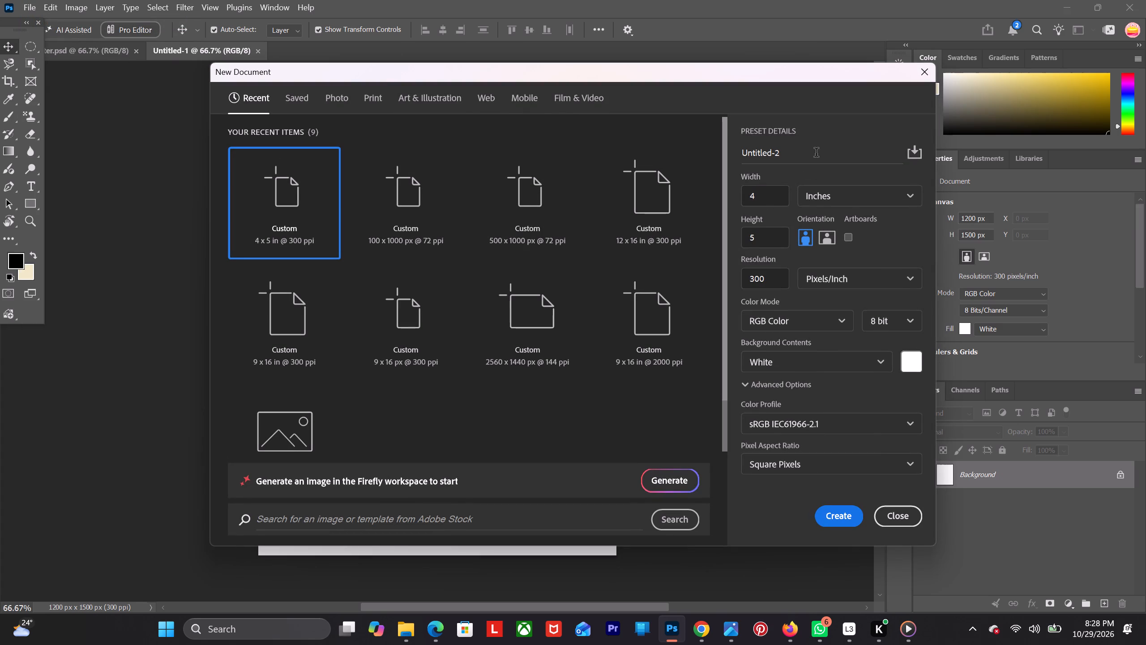
left_click_drag(815, 154, 712, 159)
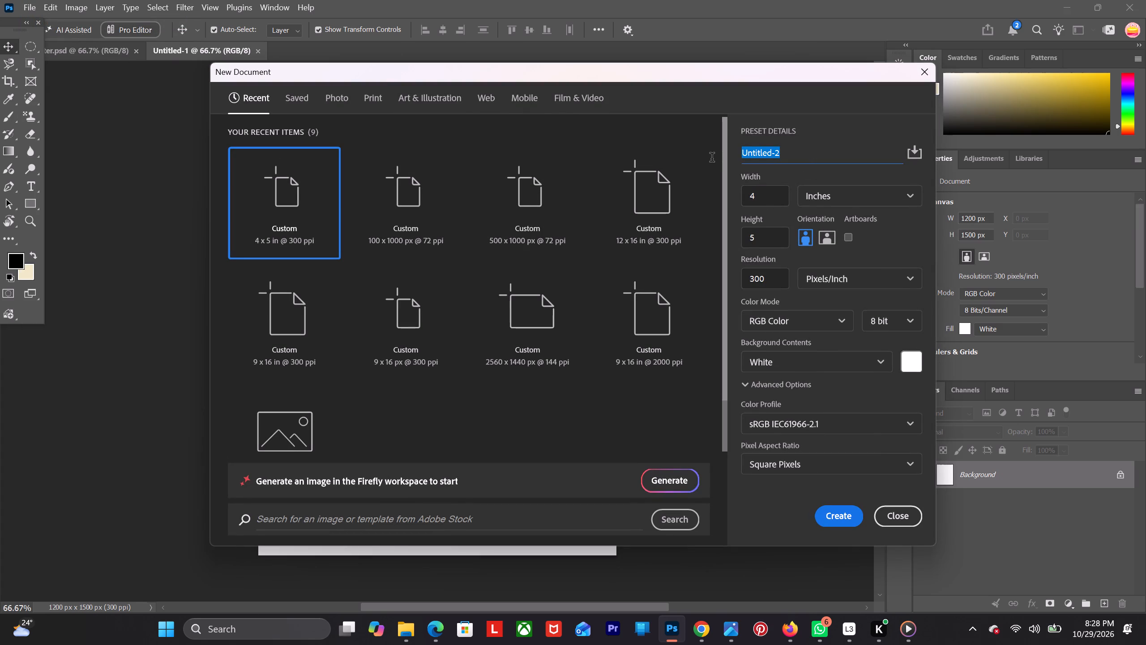
key("2")
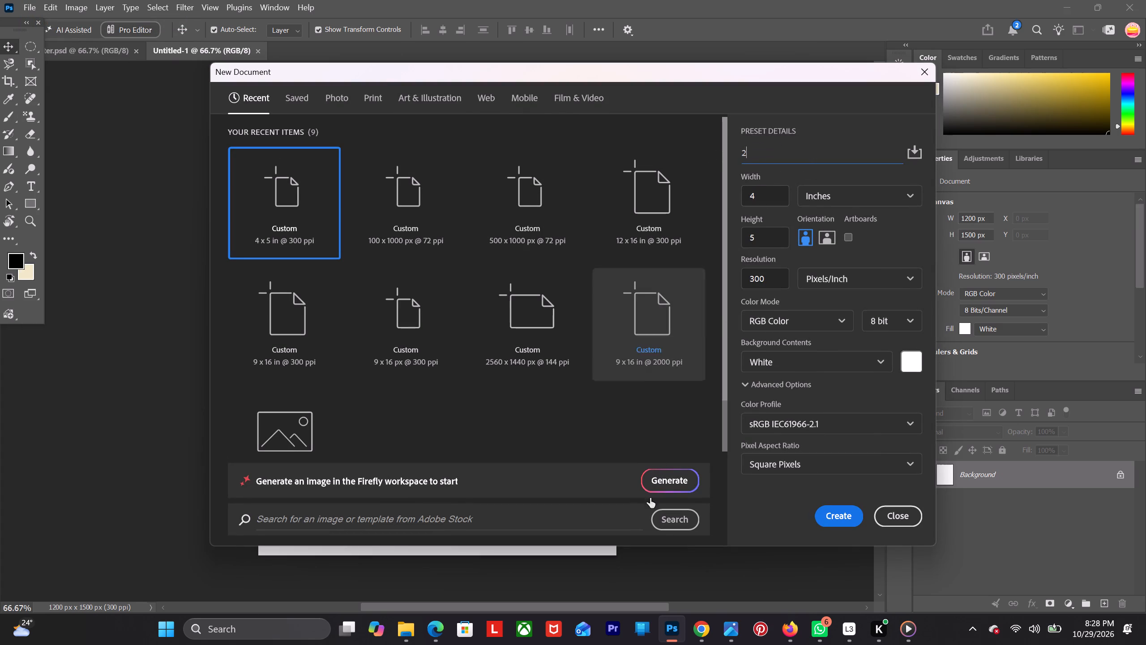
left_click(842, 512)
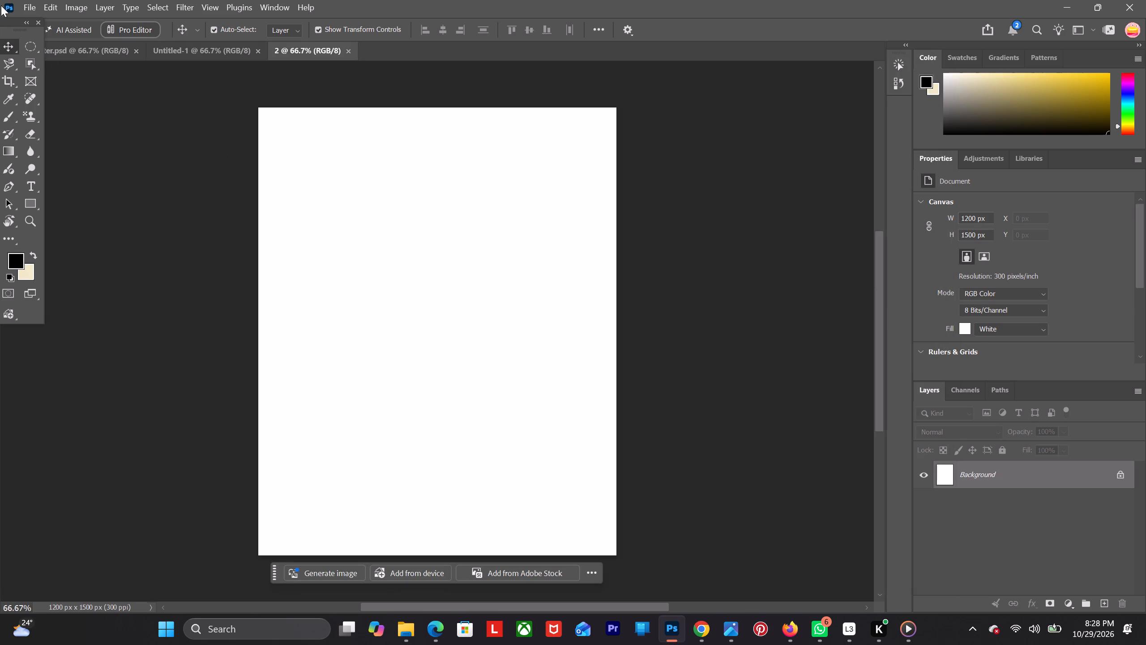
Open the settings for another new document.
left_click(26, 0)
left_click(35, 22)
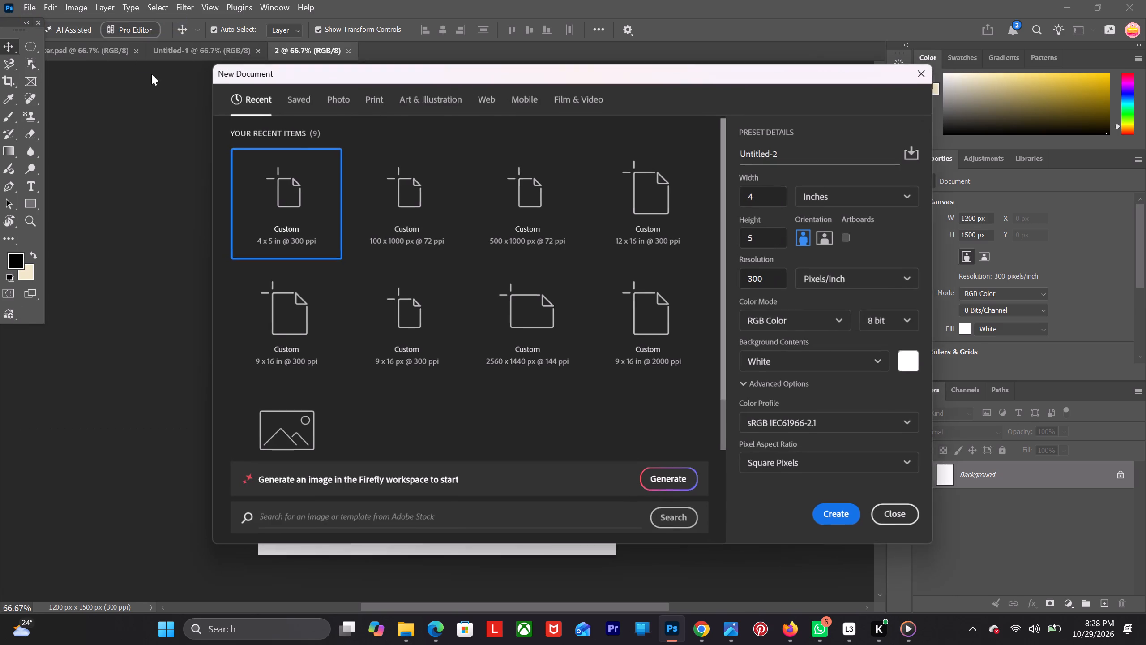
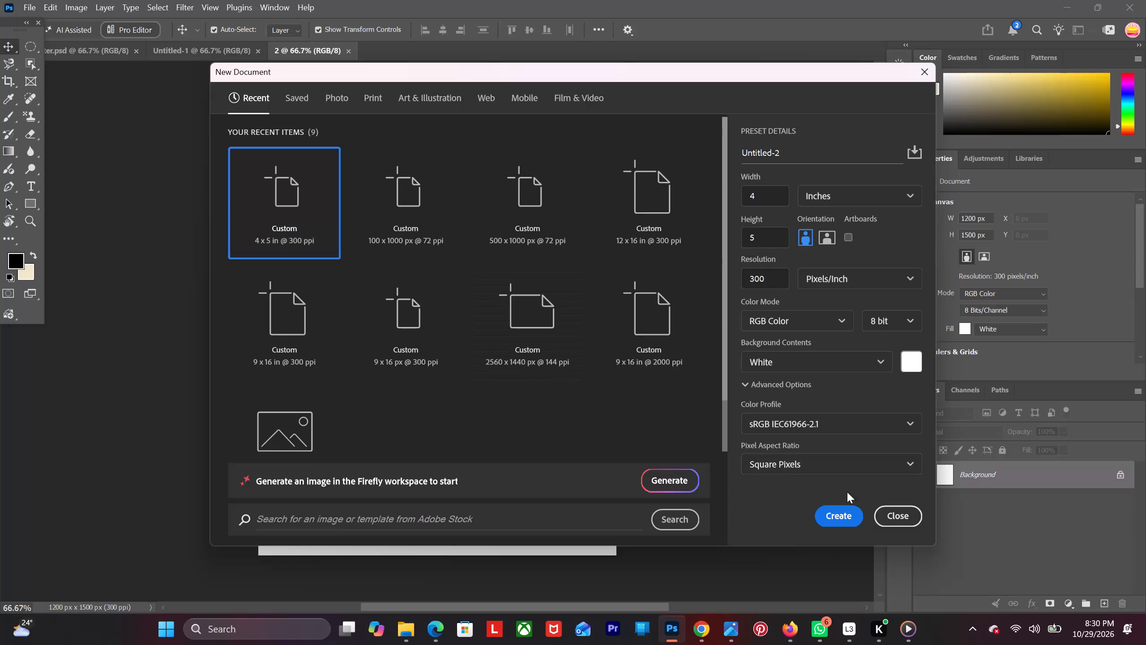
Create a new 4 x 5 inch portrait document at 300 ppi in RGB Color with a white background.
left_click(854, 517)
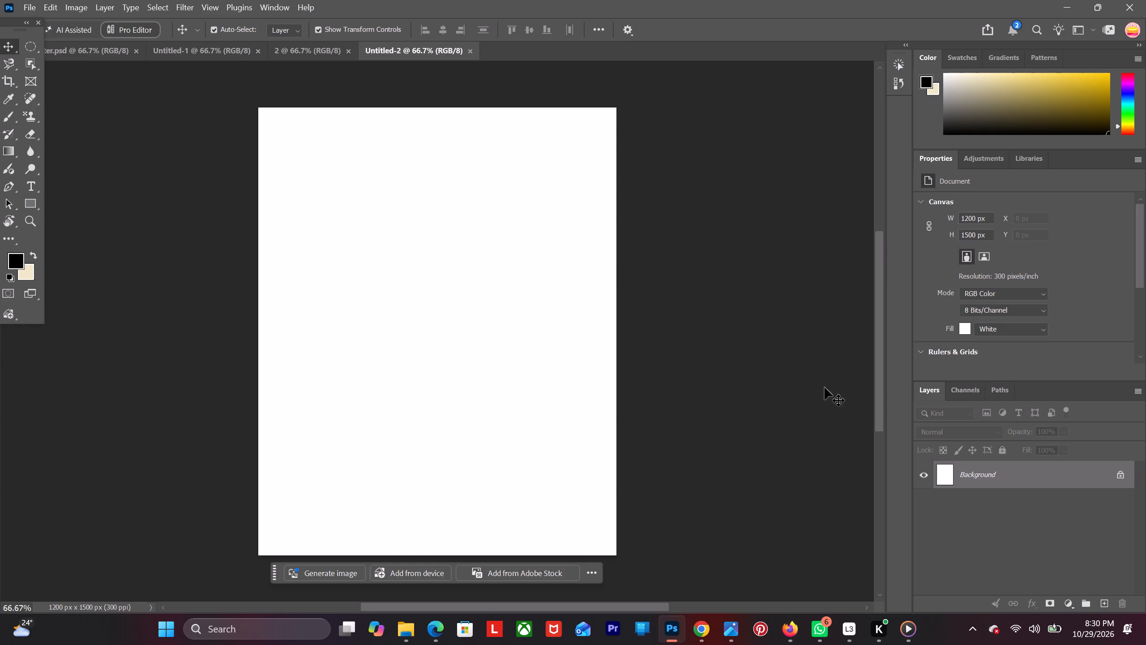
Unlock the Background layer of the new document, turning it into a regular editable layer.
left_click(1117, 472)
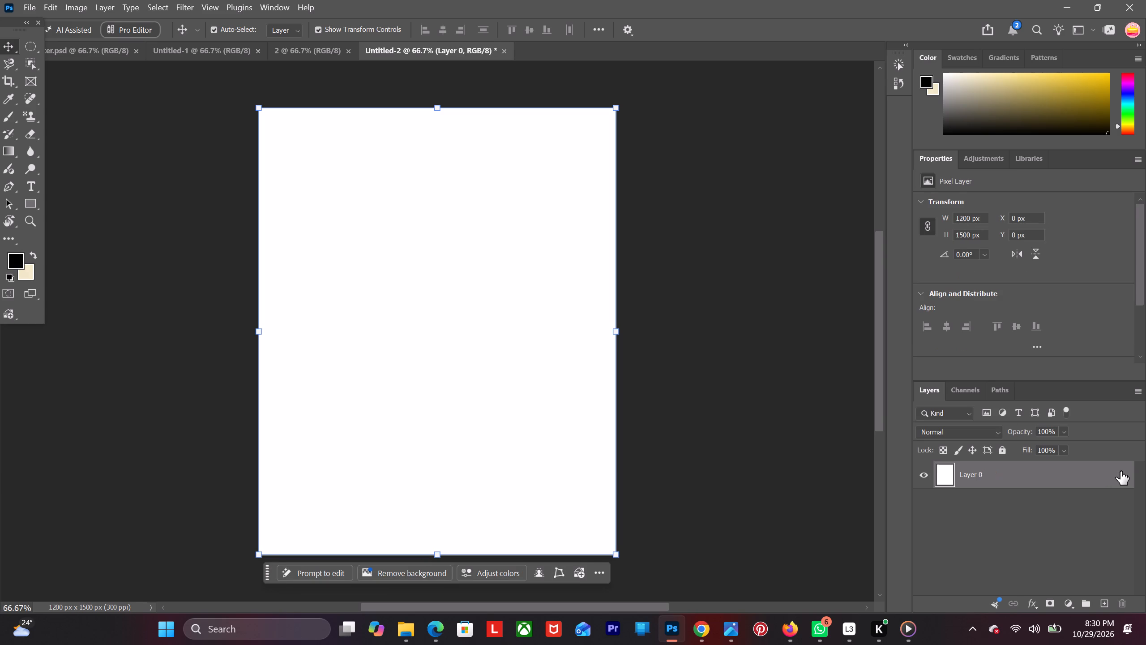
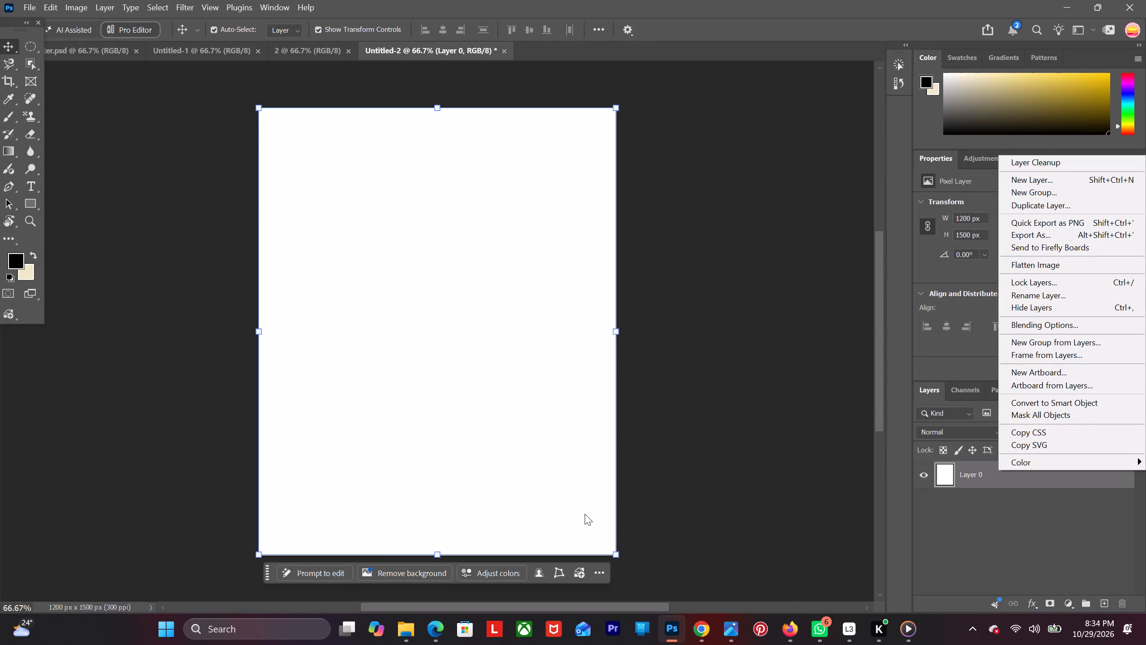
Look through the other open documents, including the Ramayana movie poster, and return to the blank Untitled-1 document.
left_click(308, 43)
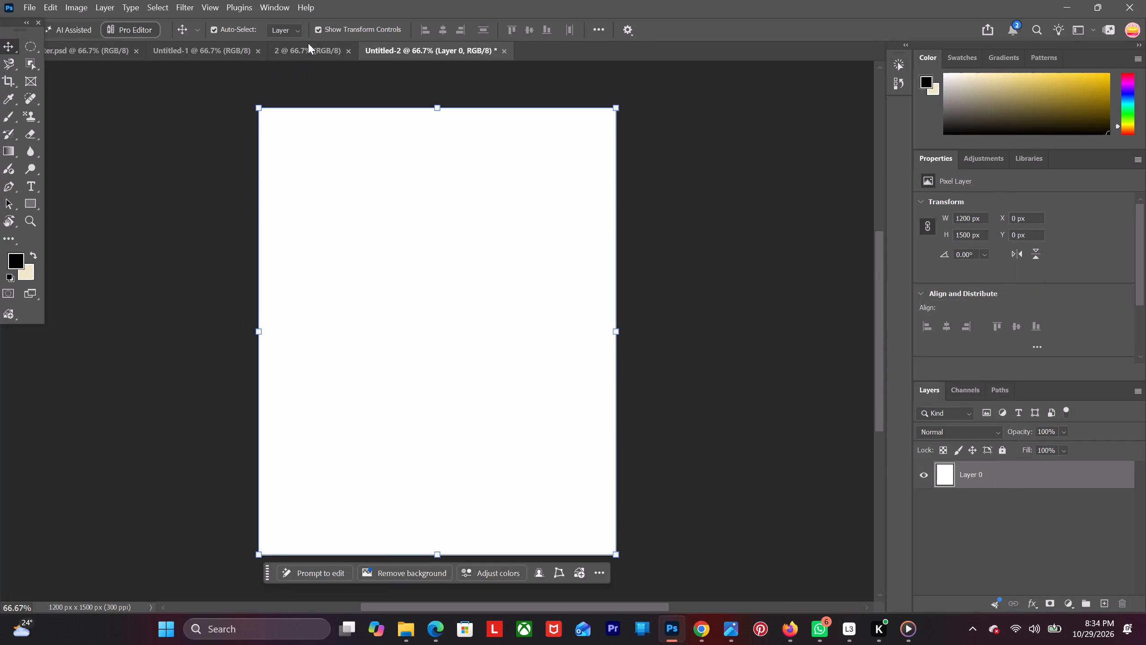
left_click(174, 53)
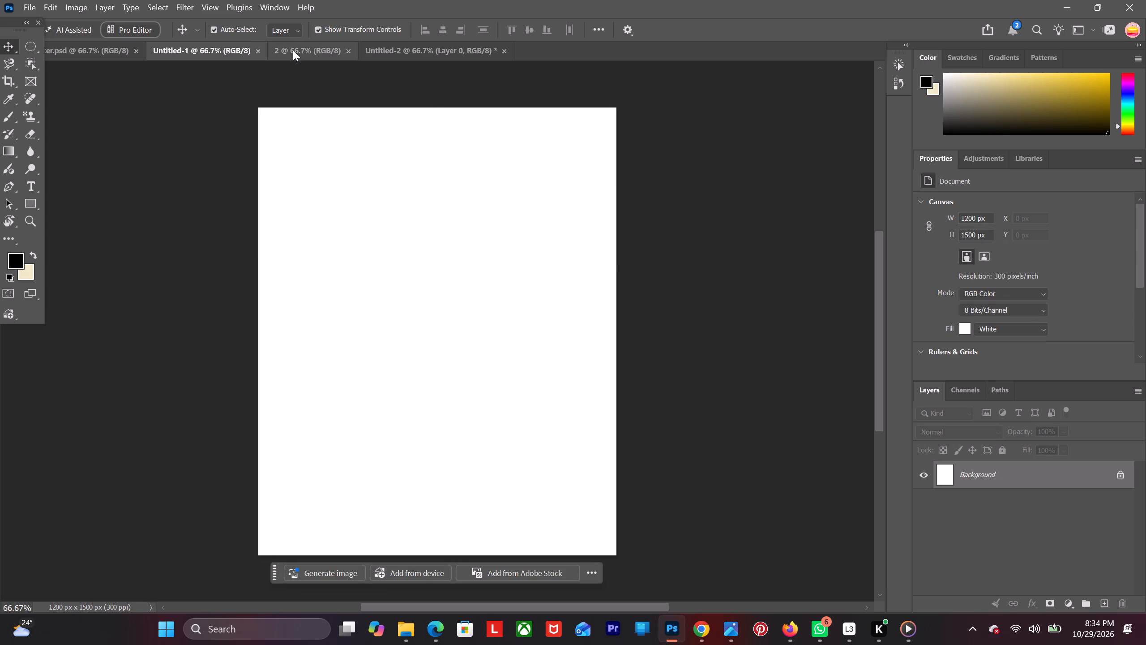
left_click(294, 49)
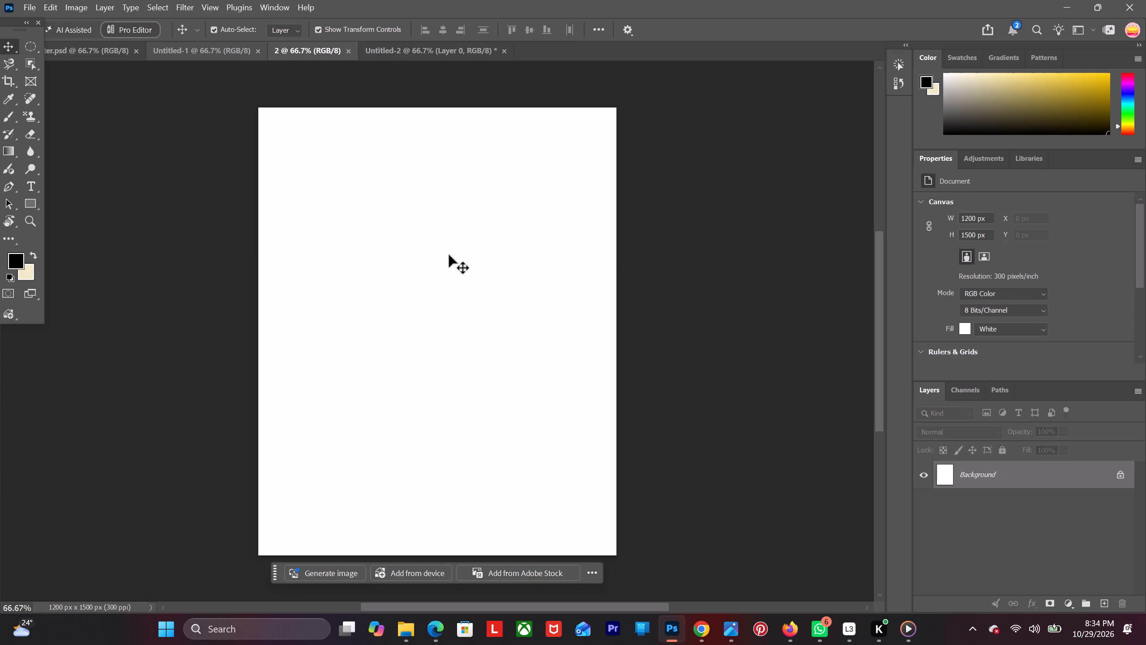
left_click(65, 56)
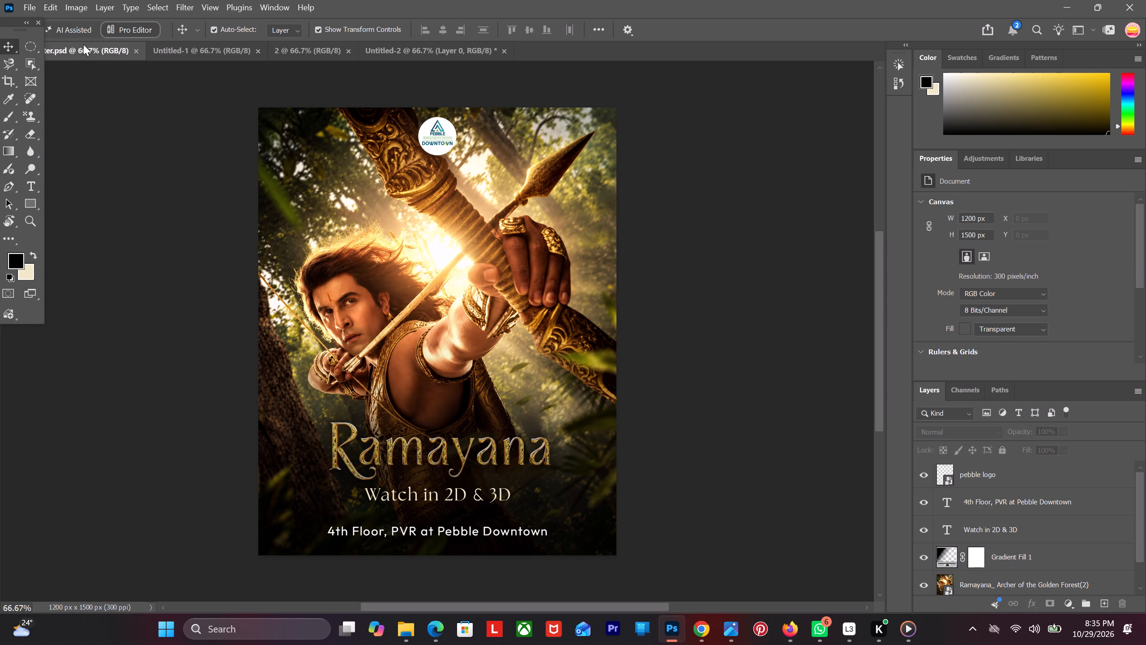
left_click(166, 51)
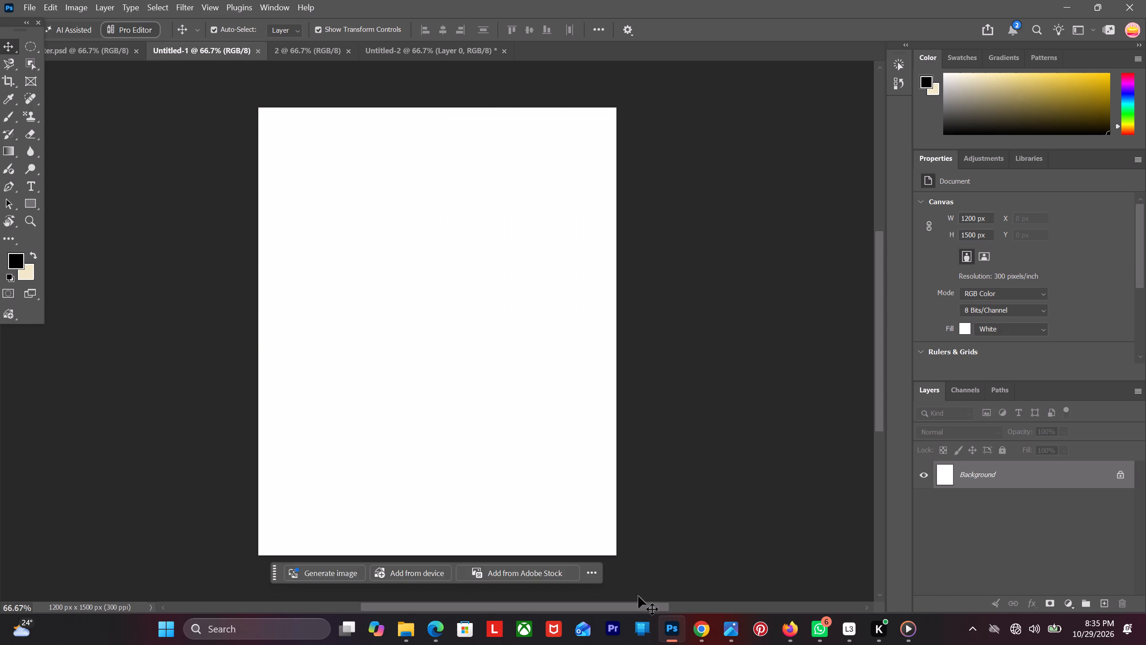
Switch to File Explorer, go to the Downloads folder and preview the Ornate Golden Ramayana Title Logo image.
left_click(408, 622)
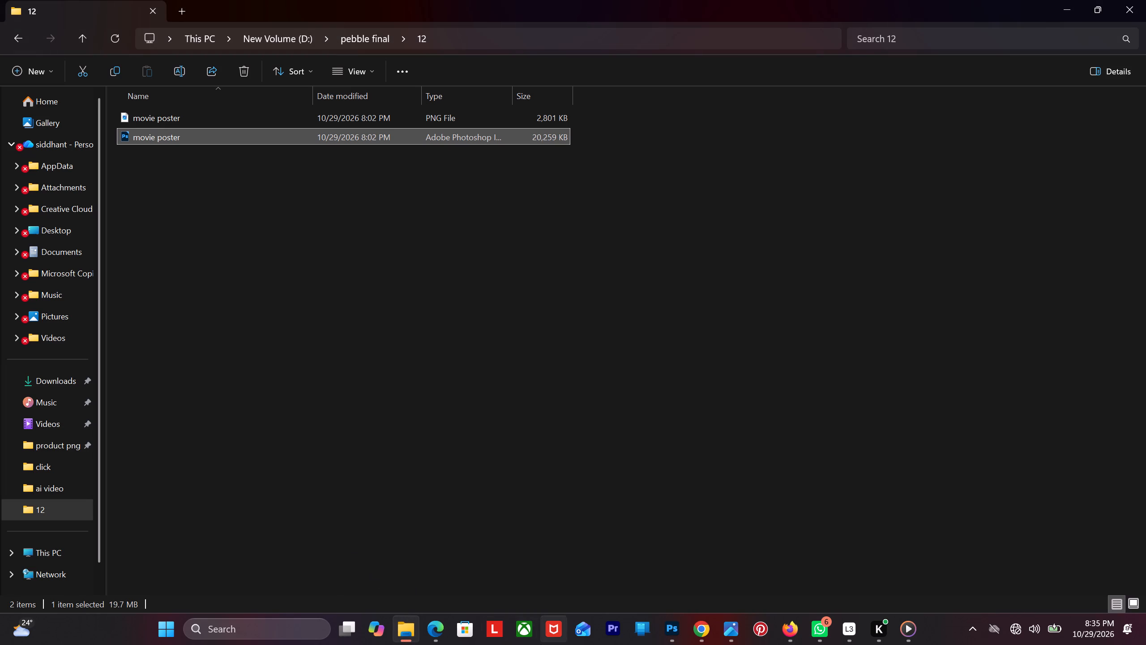
left_click(66, 379)
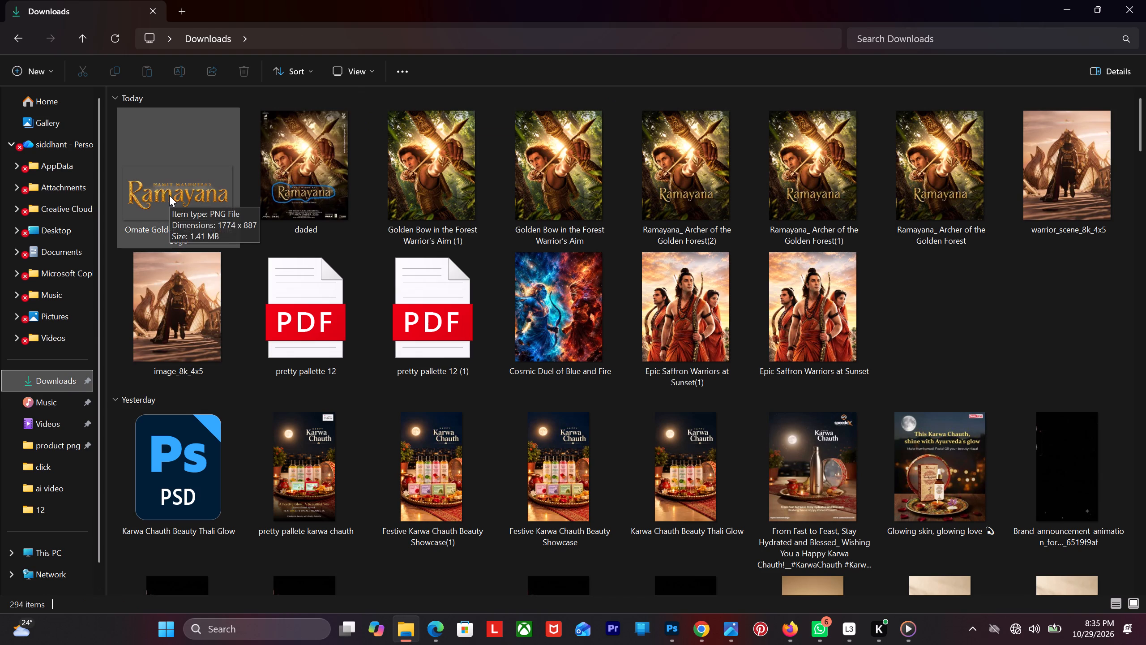
double_click(169, 195)
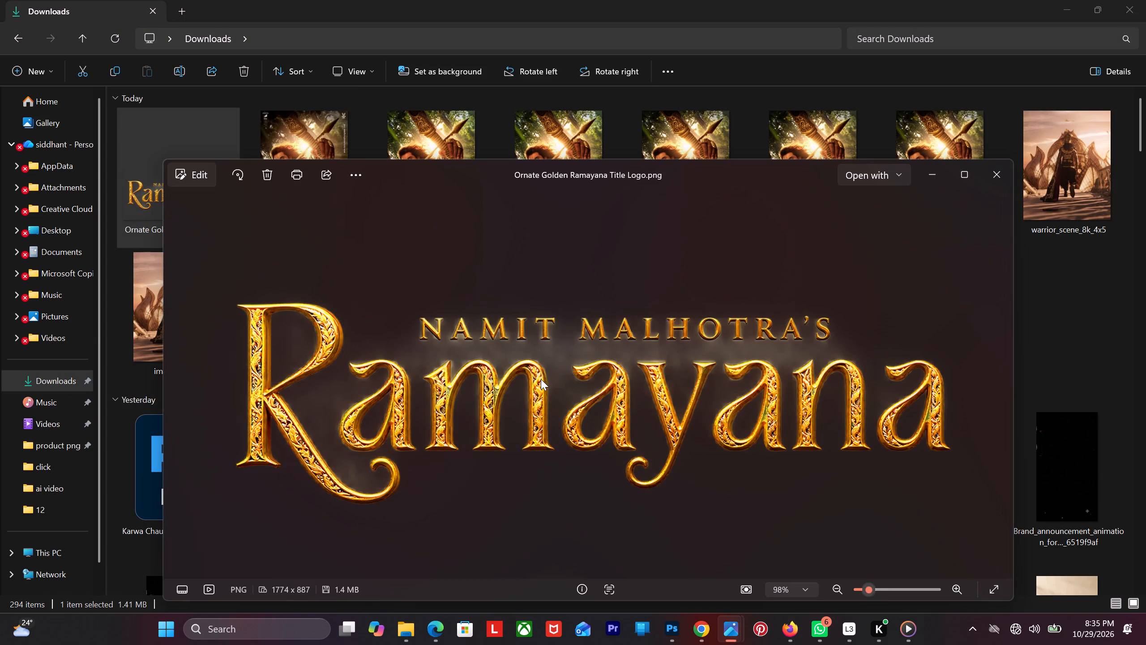
scroll(541, 379, "up", 5)
scroll(541, 379, "down", 8)
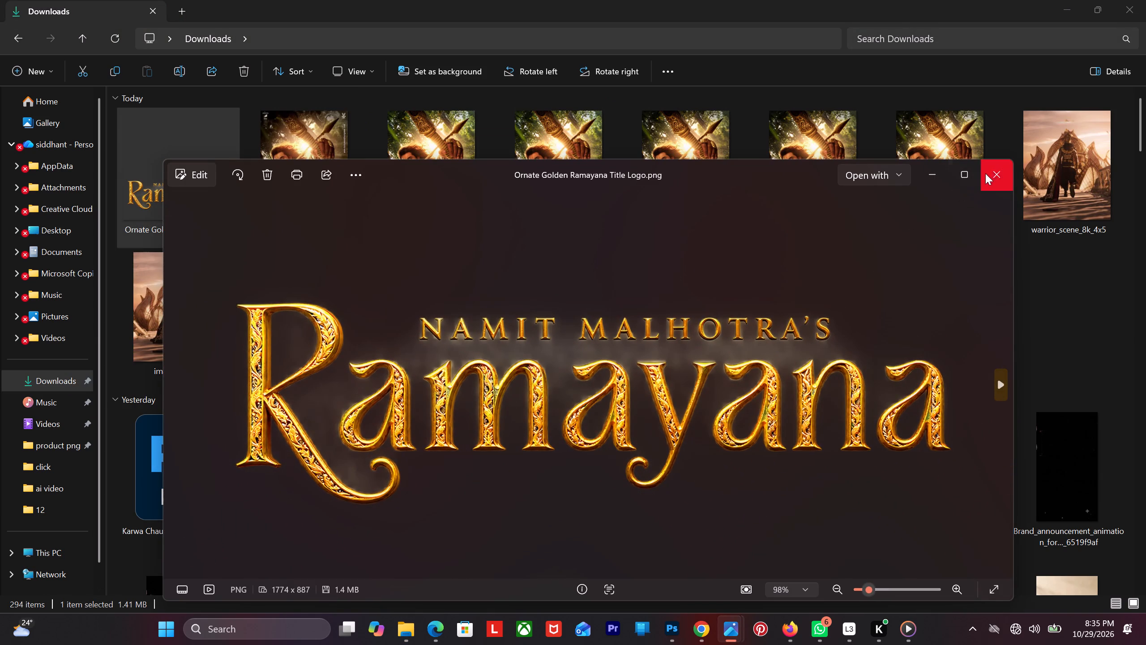
left_click(1000, 167)
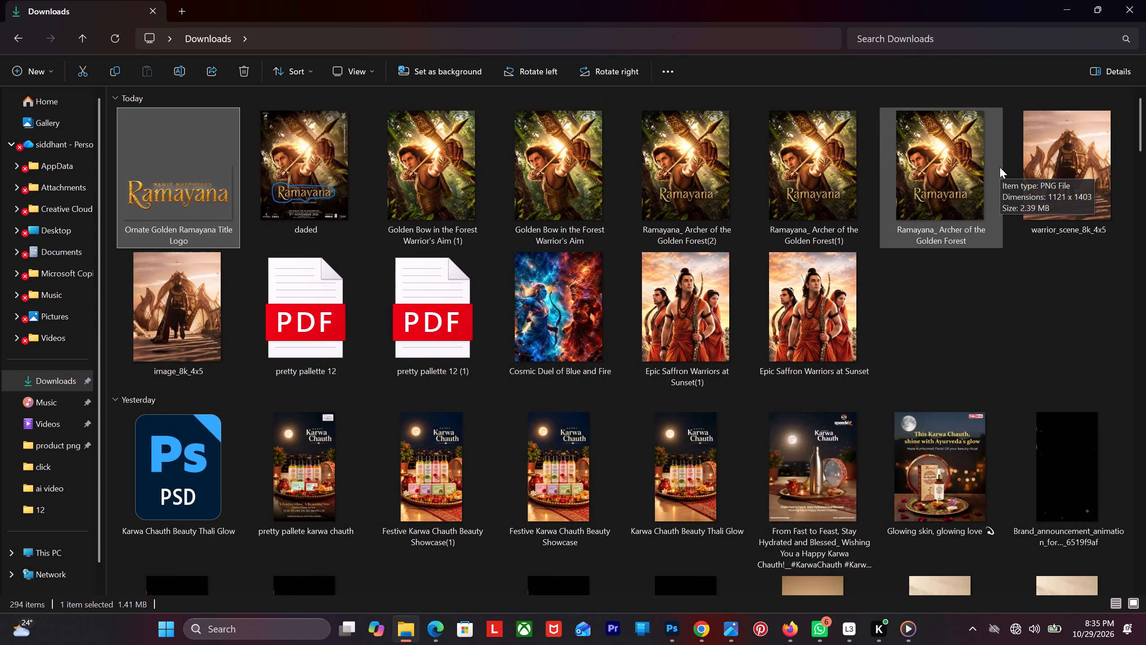
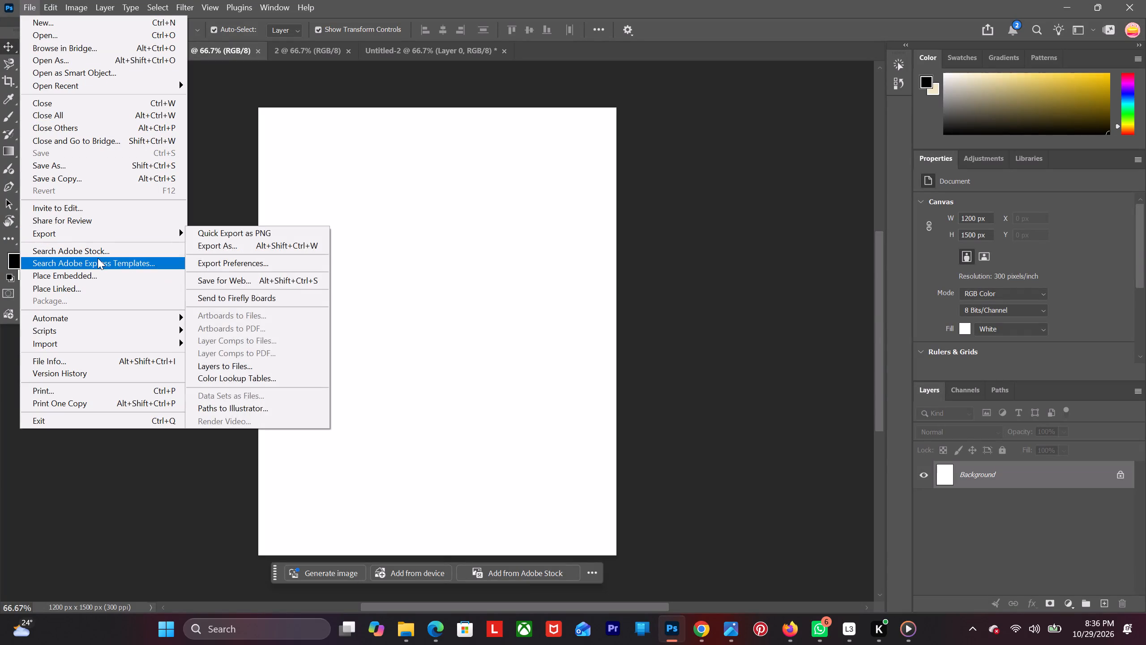
Place the Ornate Golden Ramayana Title Logo image from Downloads as an embedded object in the blank Untitled-1 document.
left_click(97, 274)
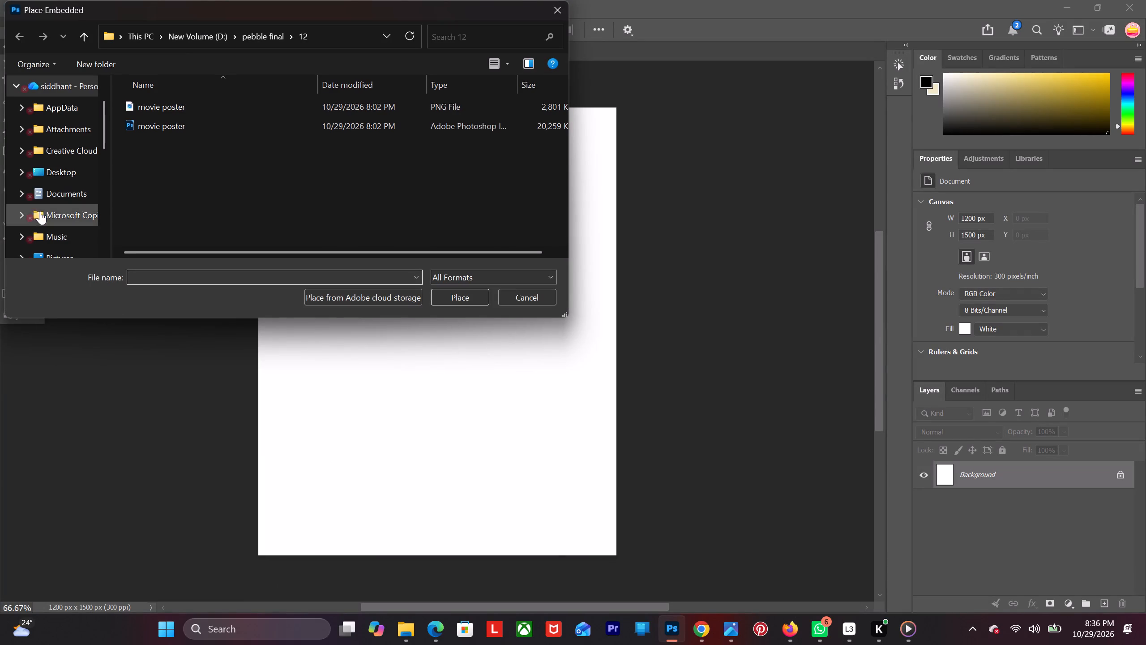
scroll(56, 237, "down", 2)
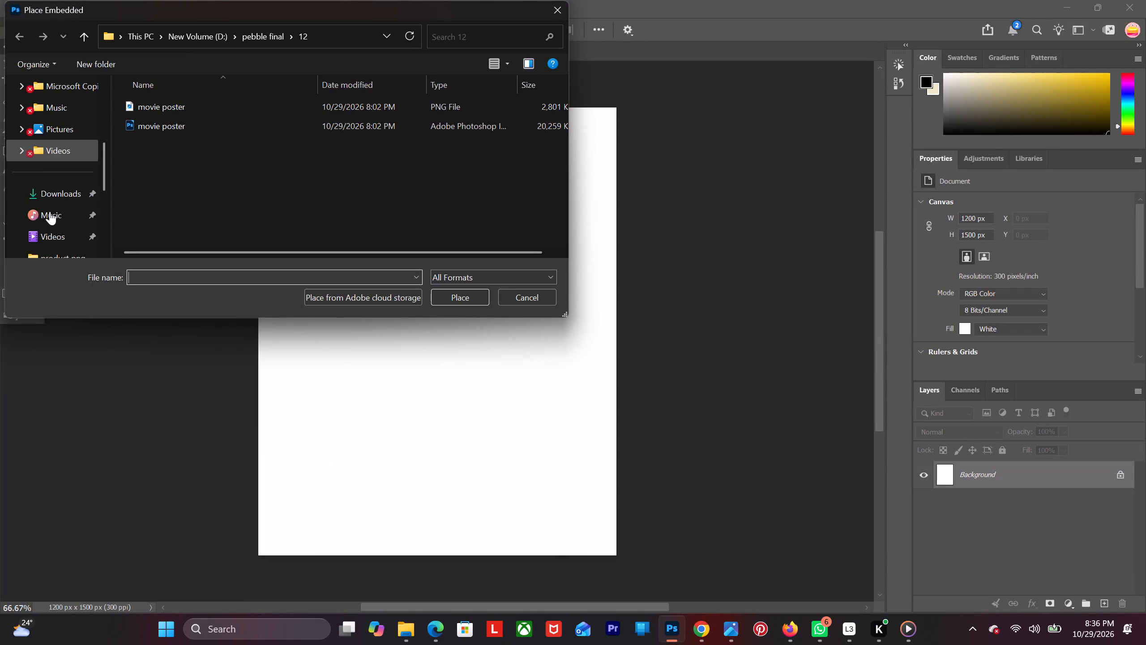
left_click(53, 198)
left_click(164, 184)
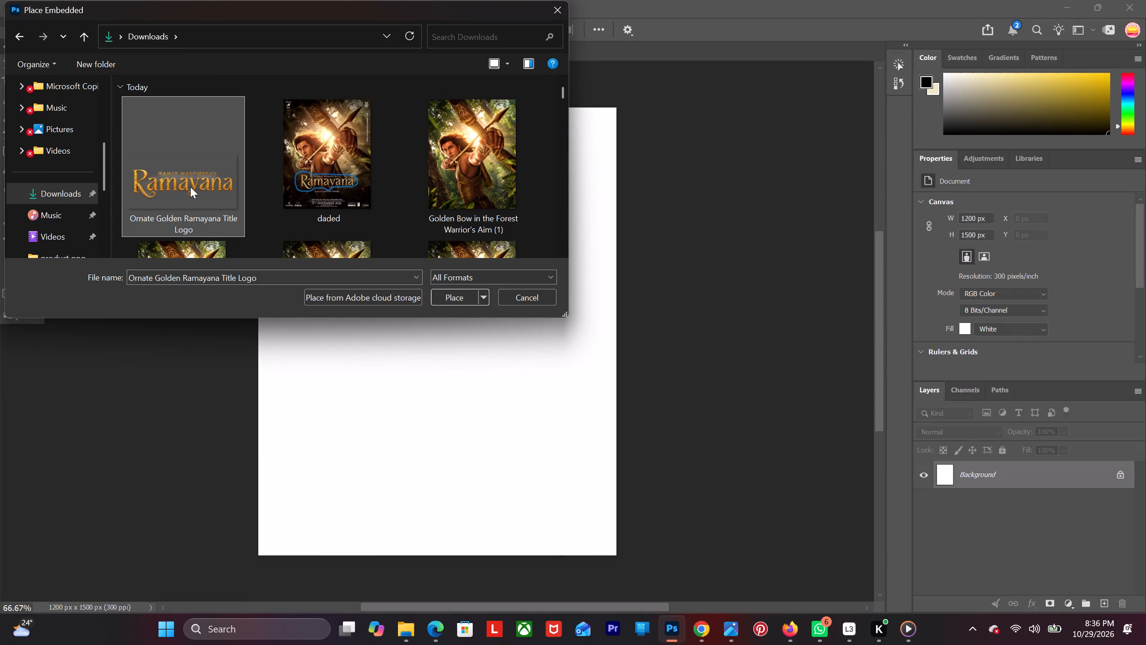
left_click(442, 295)
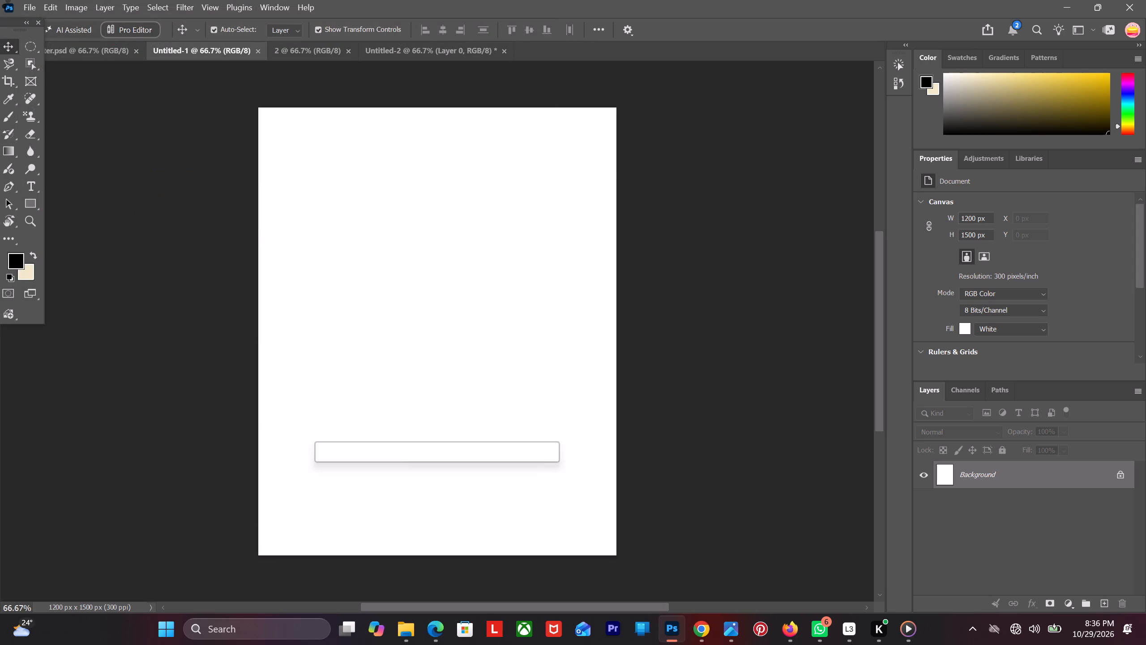
left_click(7, 49)
Place the Epic Saffron Warriors at Sunset(1) image from Downloads as an embedded object in the Untitled-1 document.
left_click(35, 9)
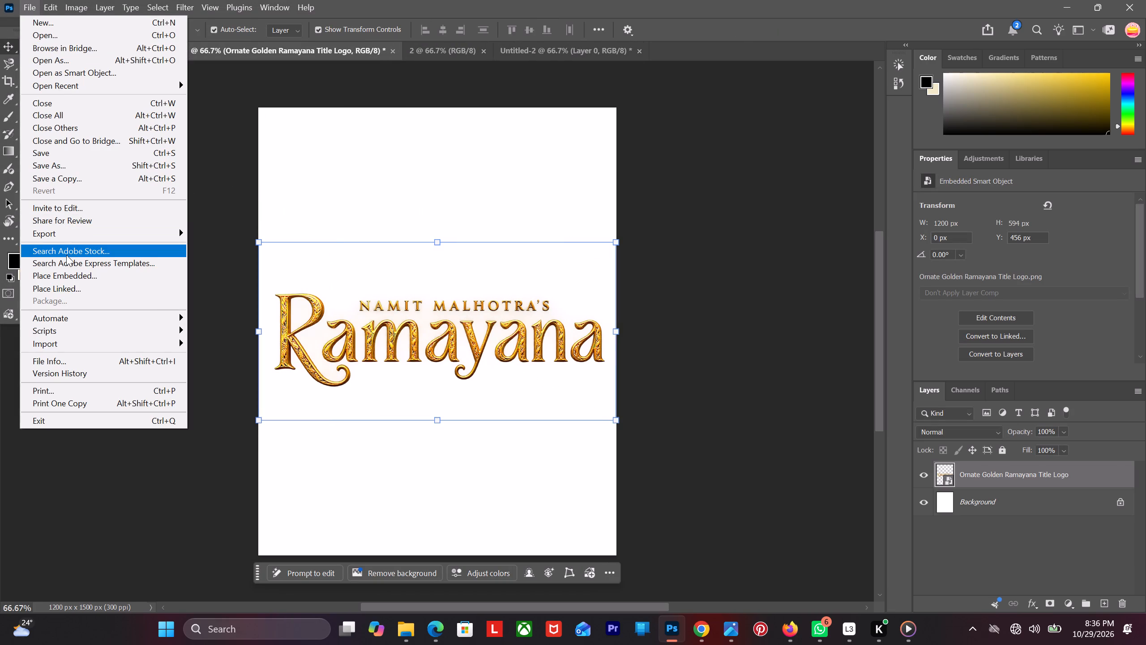
left_click(68, 279)
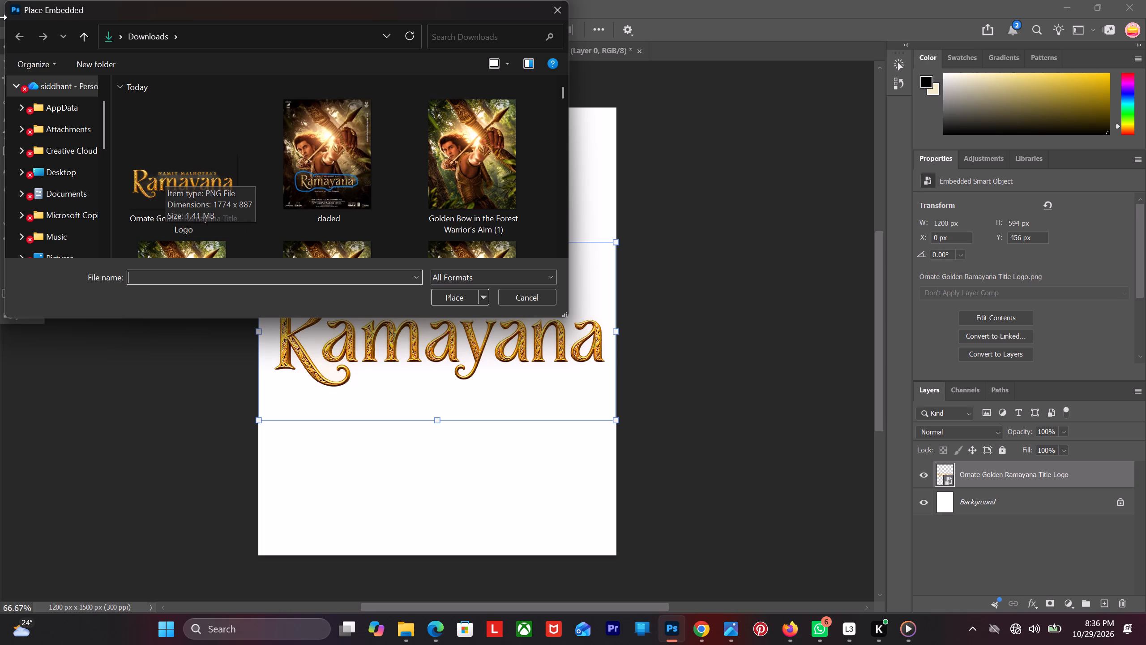
scroll(271, 155, "down", 2)
scroll(343, 154, "down", 1)
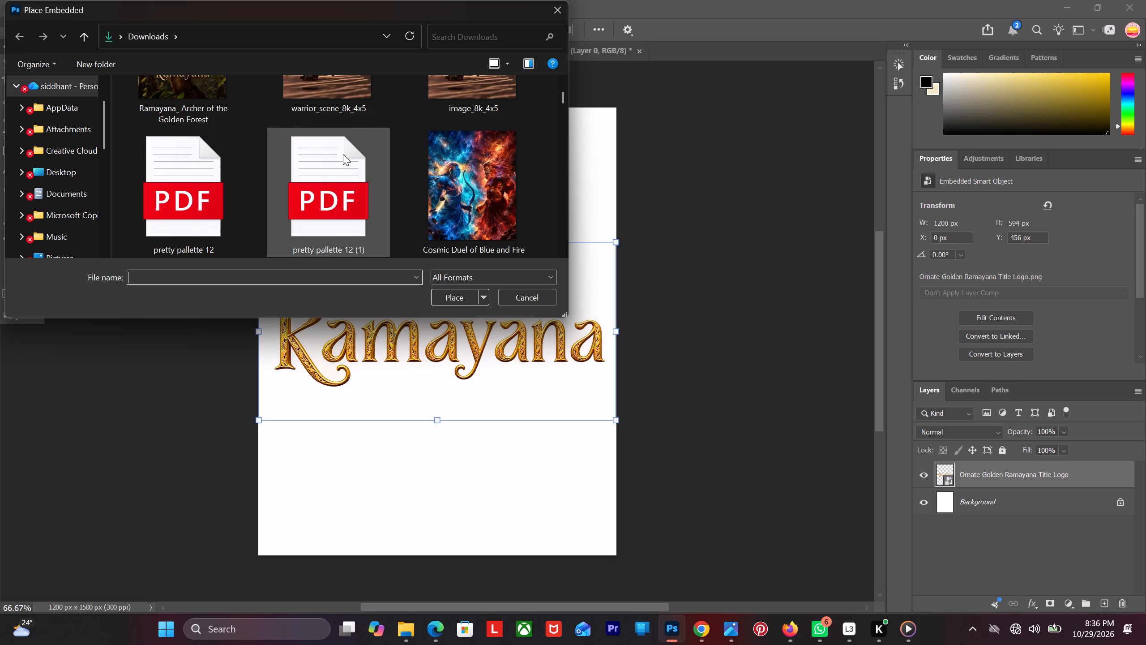
scroll(343, 154, "down", 1)
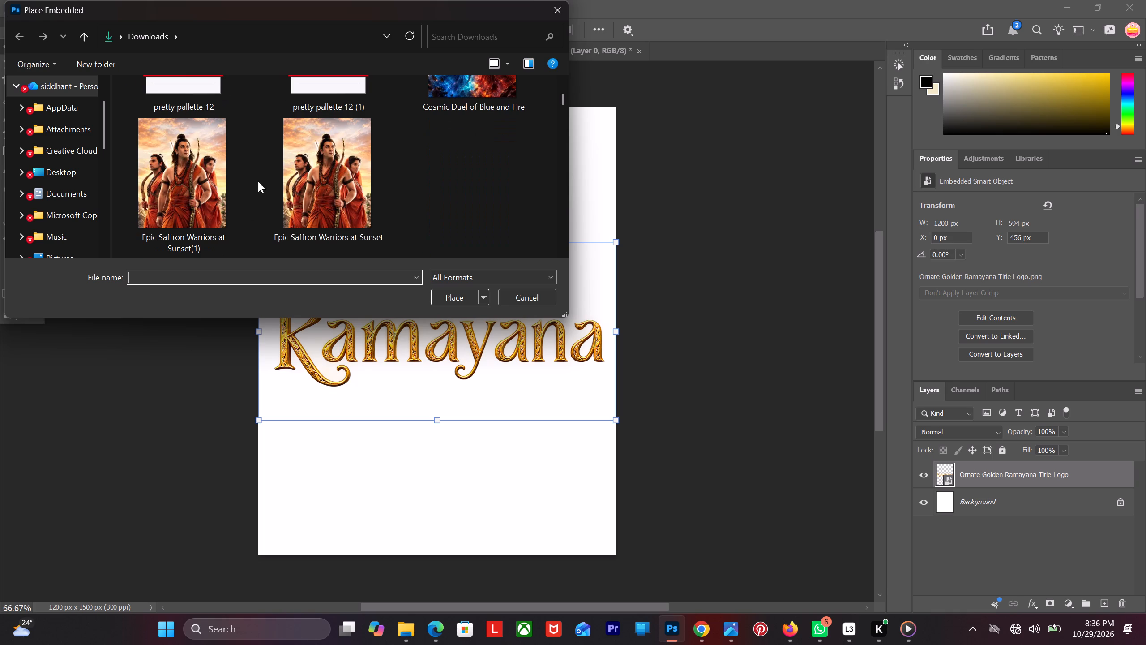
left_click(212, 189)
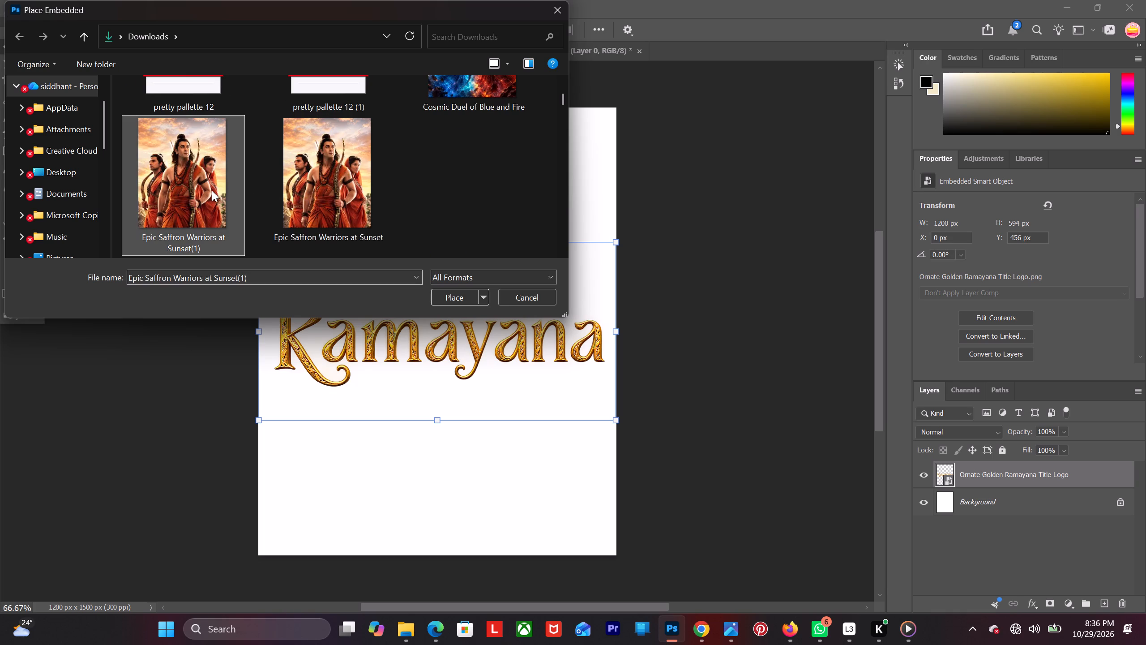
left_click(450, 307)
left_click(456, 301)
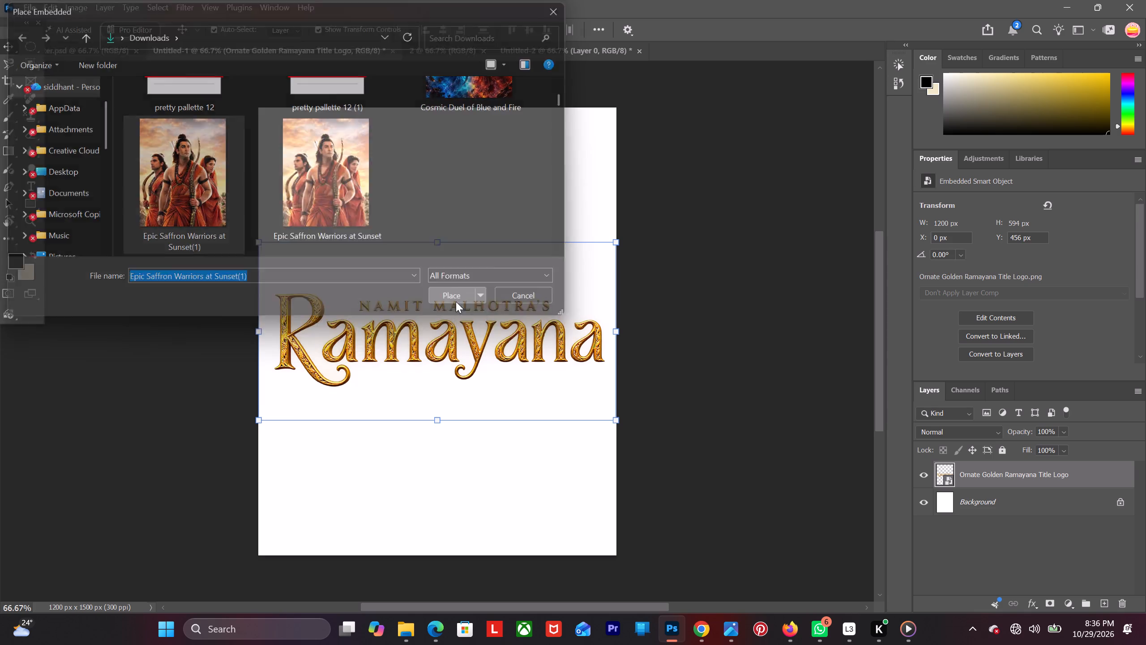
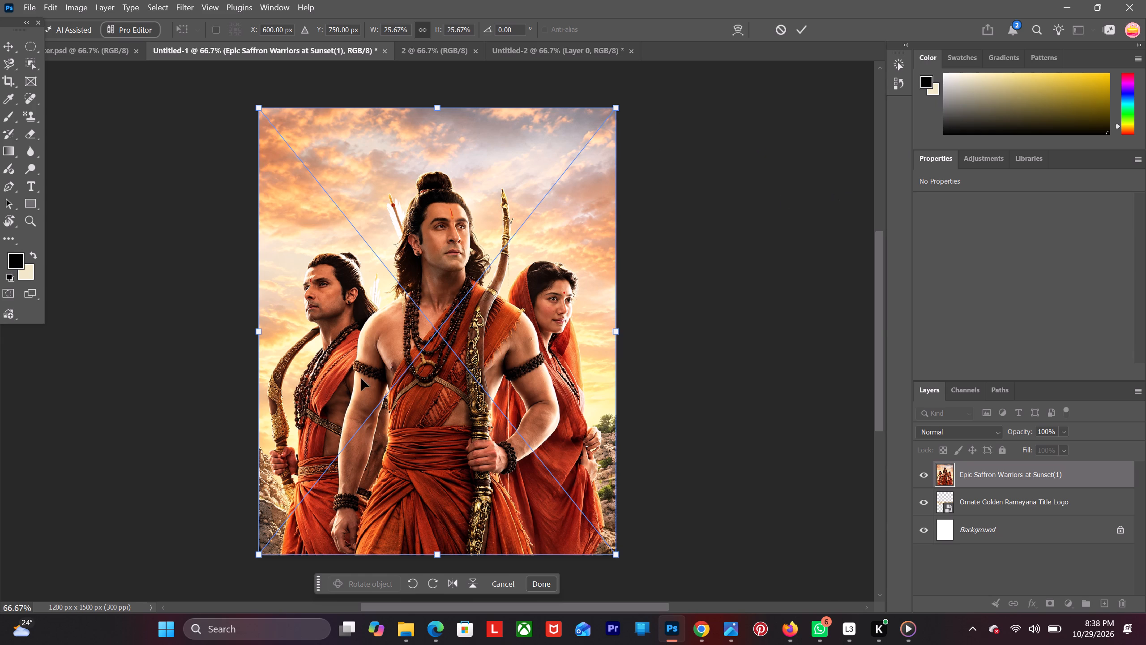
Move the Ornate Golden Ramayana Title Logo layer above the Epic Saffron Warriors at Sunset(1) layer.
left_click_drag(991, 507, 989, 494)
left_click_drag(989, 494, 987, 478)
left_click_drag(988, 498, 985, 473)
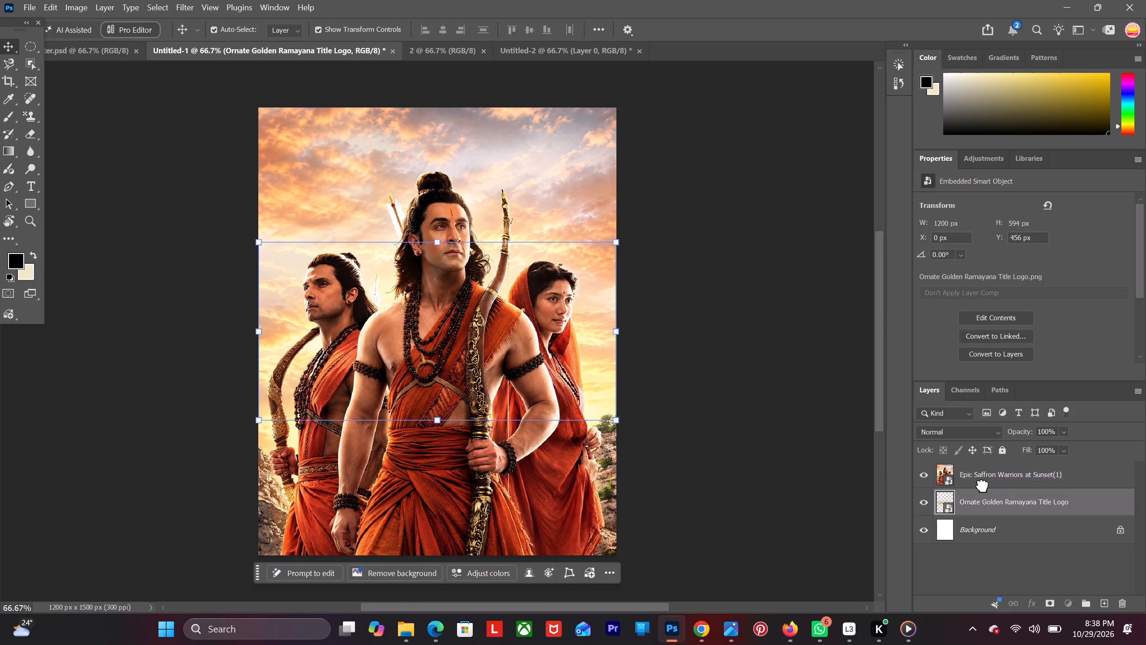
Convert the title logo layer and the Epic Saffron Warriors layer each to a smart object.
left_click(989, 478)
right_click(989, 478)
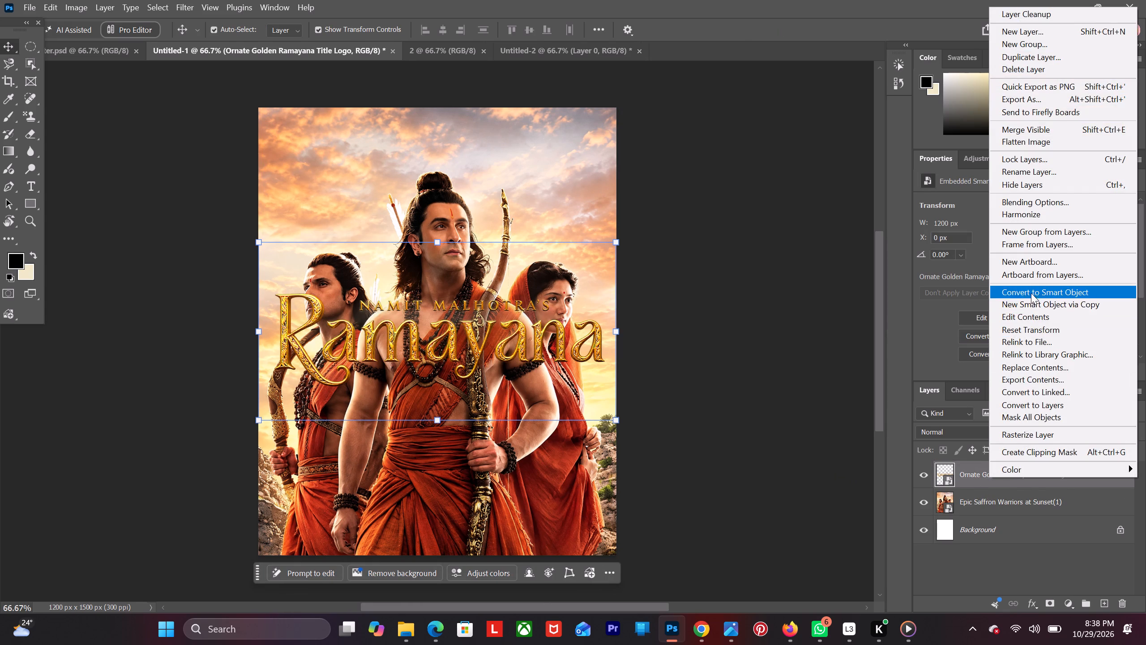
left_click(1031, 290)
left_click(1019, 491)
right_click(1019, 491)
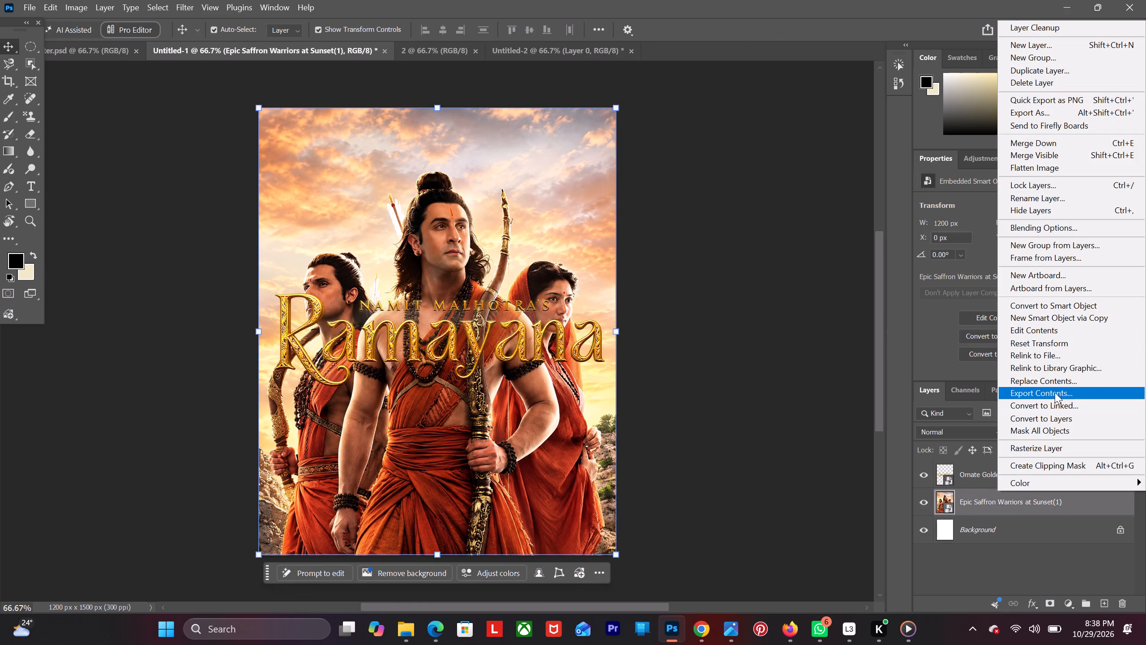
left_click(1058, 306)
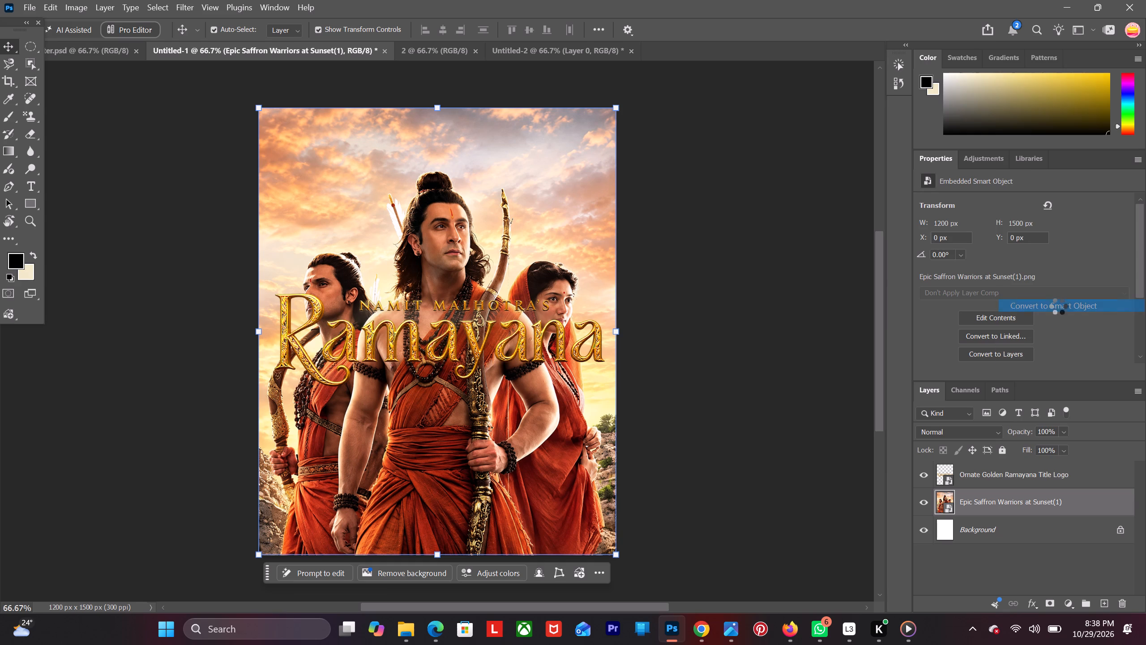
Scale the Ramayana title logo to about 73.74% and centre it over the warriors' lower bodies, at about X 600, Y 1152 px.
left_click_drag(373, 350, 373, 372)
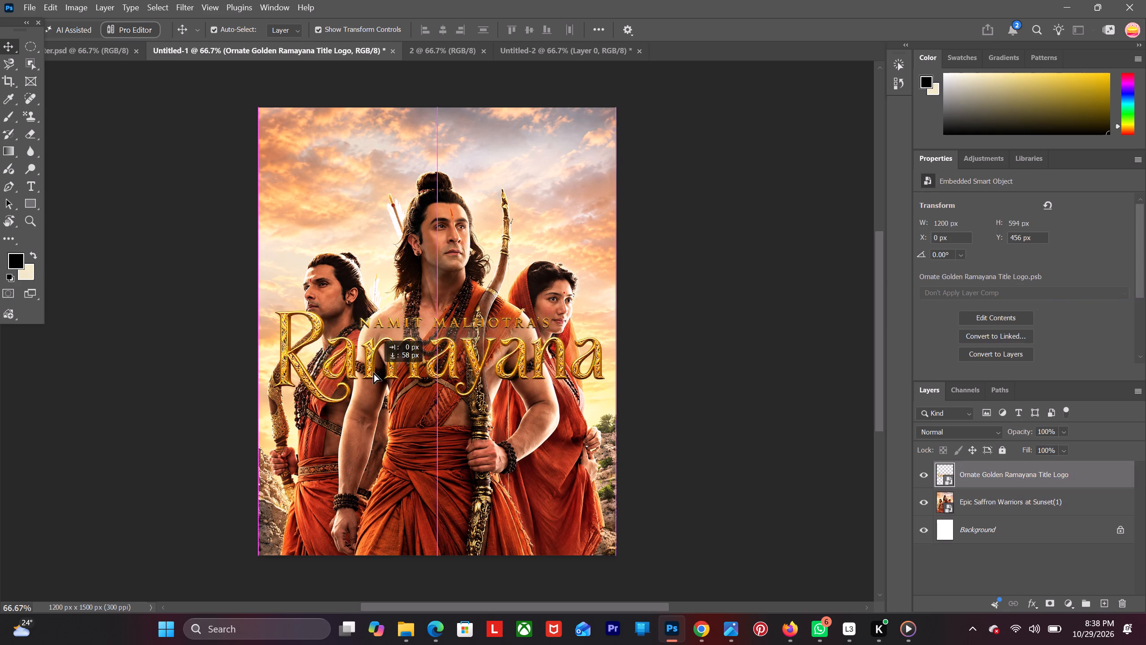
left_click_drag(373, 372, 369, 482)
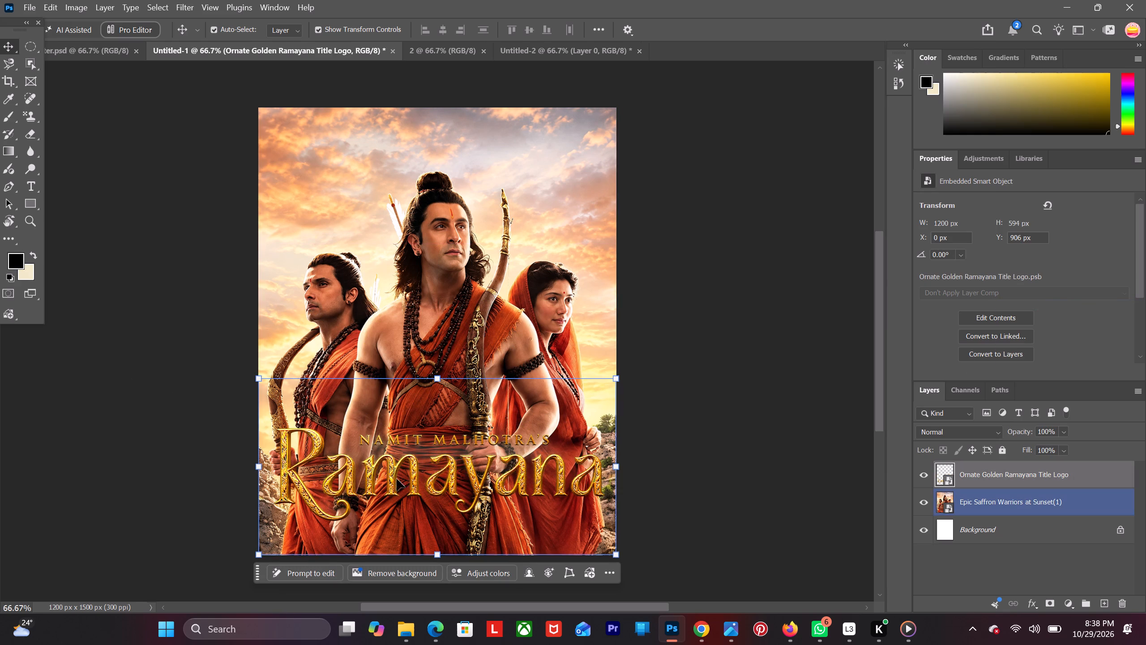
left_click_drag(440, 378, 441, 418)
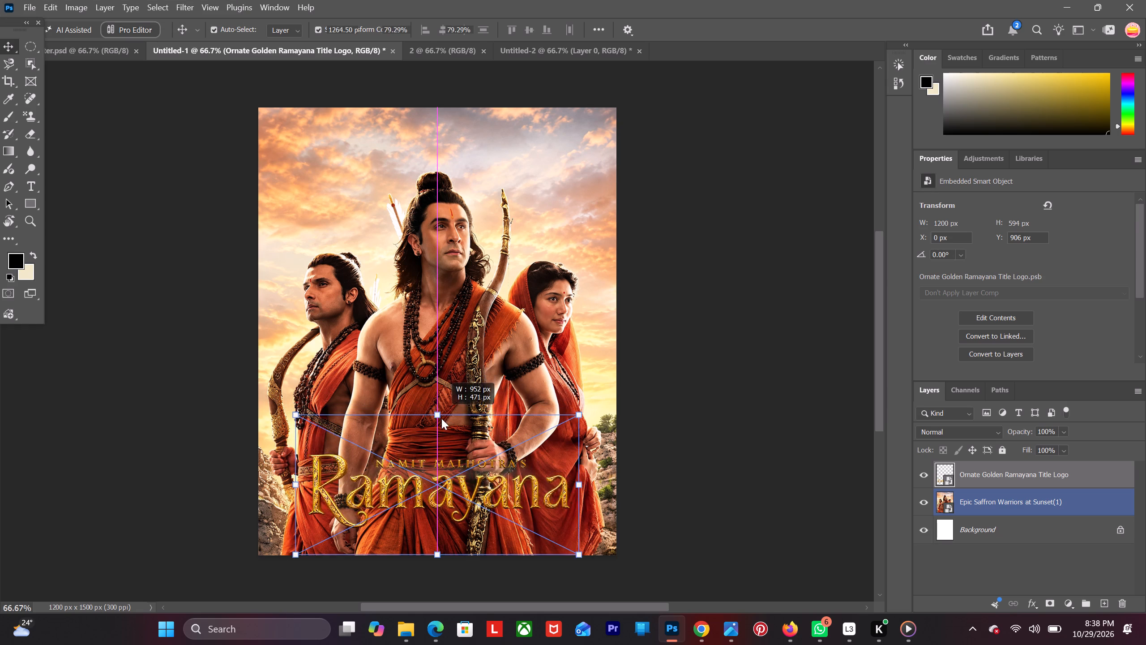
left_click_drag(441, 418, 443, 424)
left_click_drag(432, 500, 431, 461)
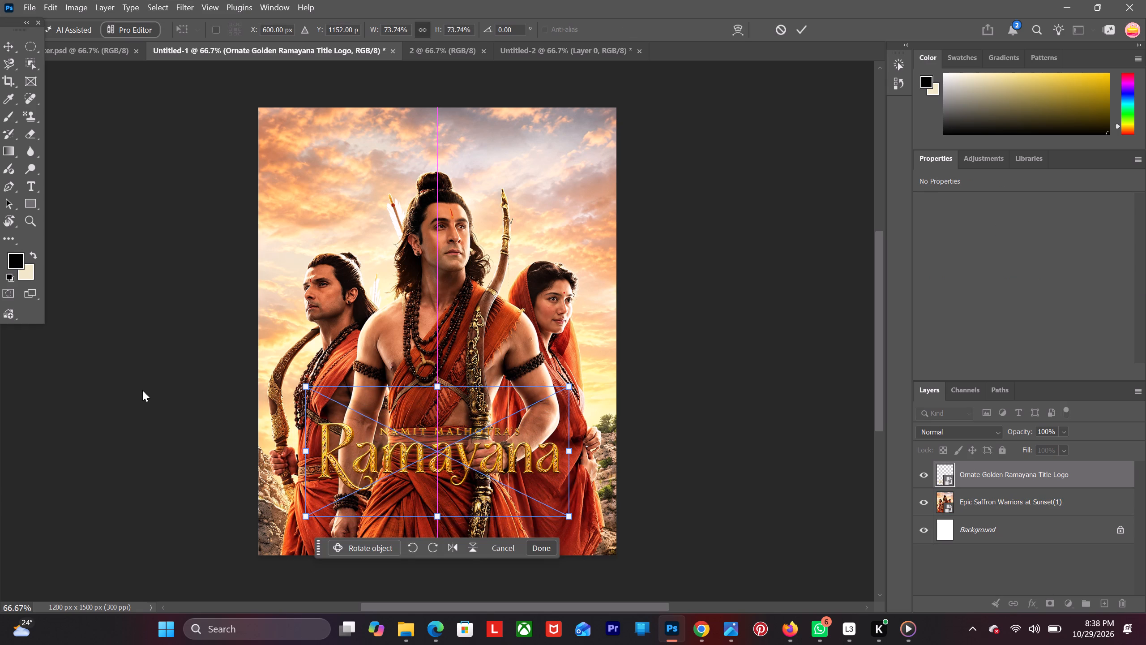
left_click(180, 361)
In File Explorer, look through the D: drive's marketing agency folder and pebble final subfolders 4, 3 and 2 for reference designs.
left_click(410, 627)
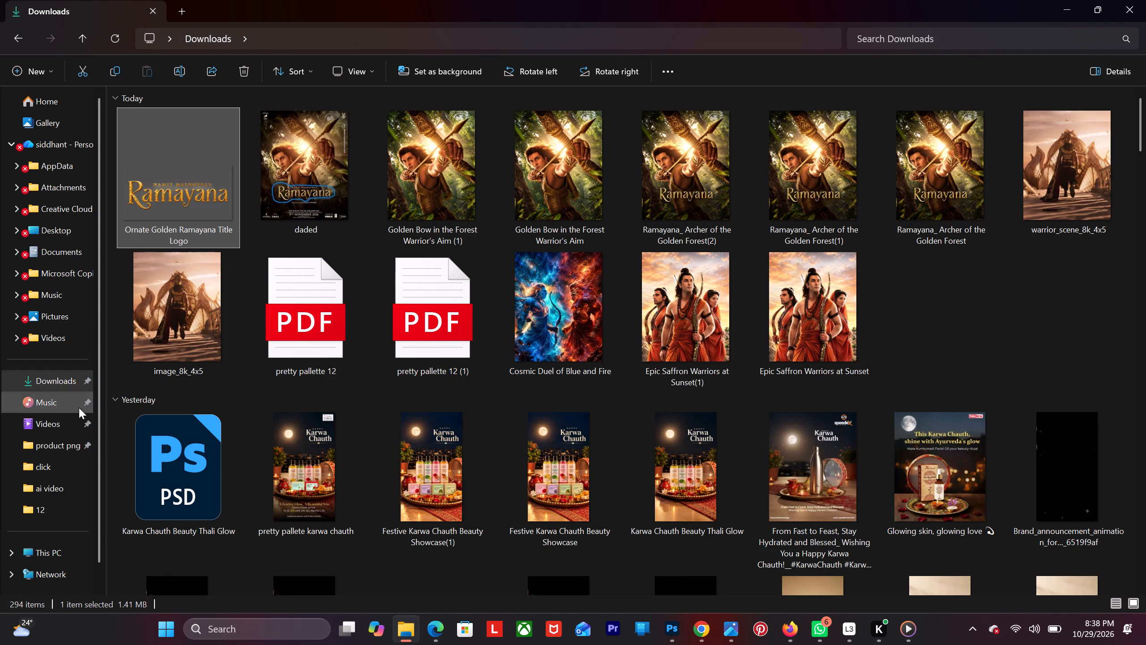
left_click(55, 544)
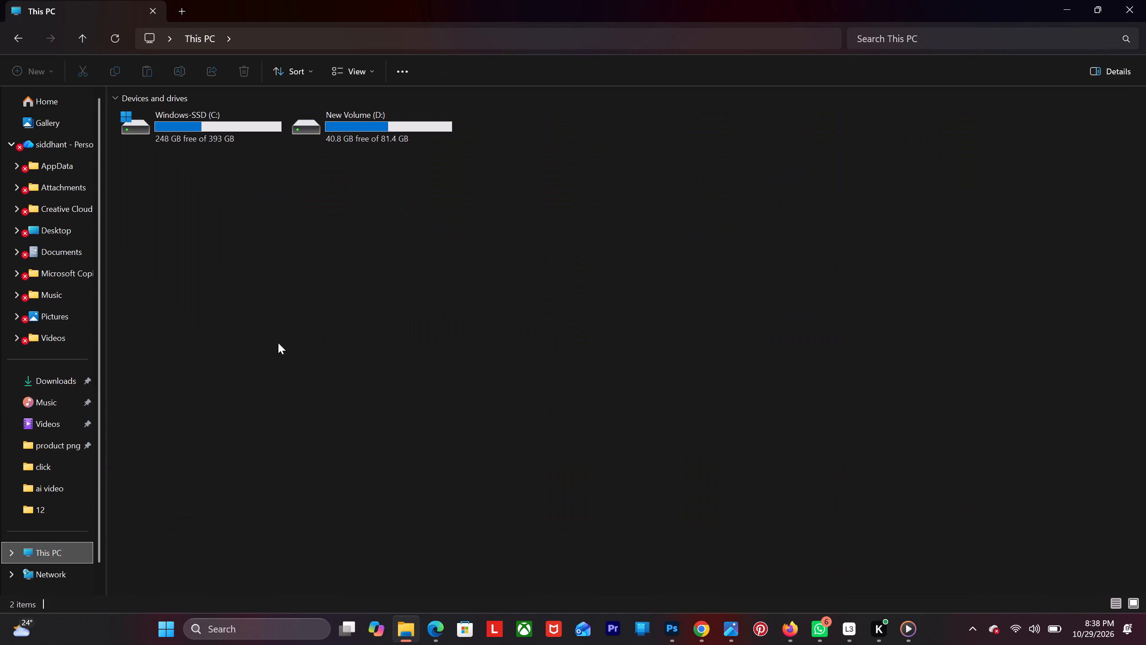
triple_click(360, 110)
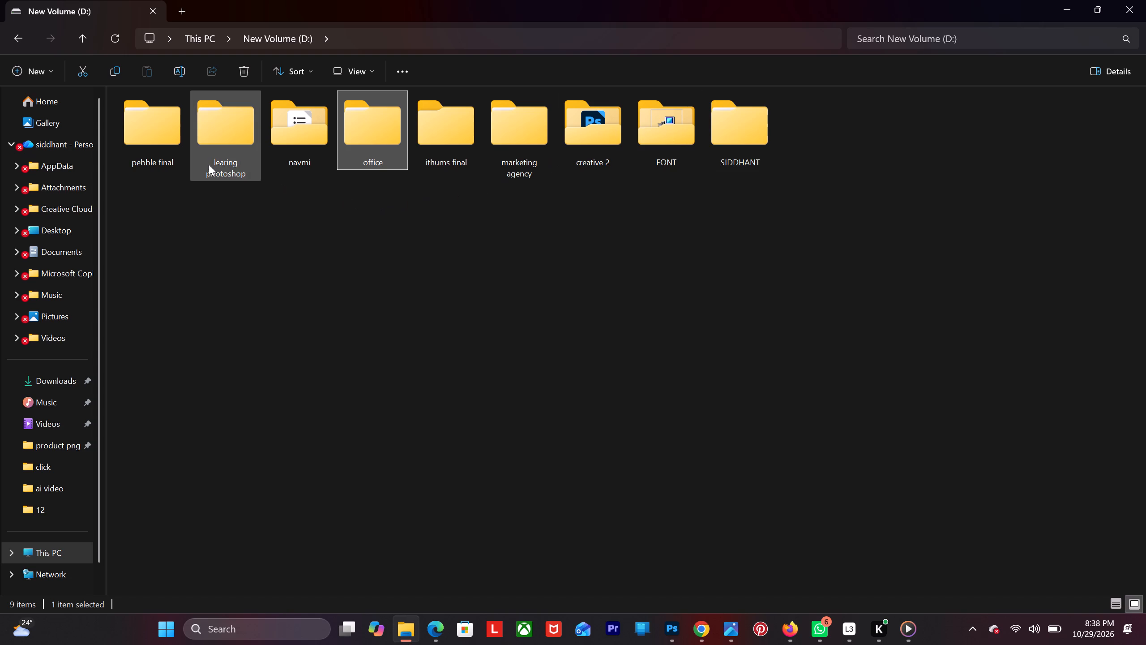
double_click(500, 145)
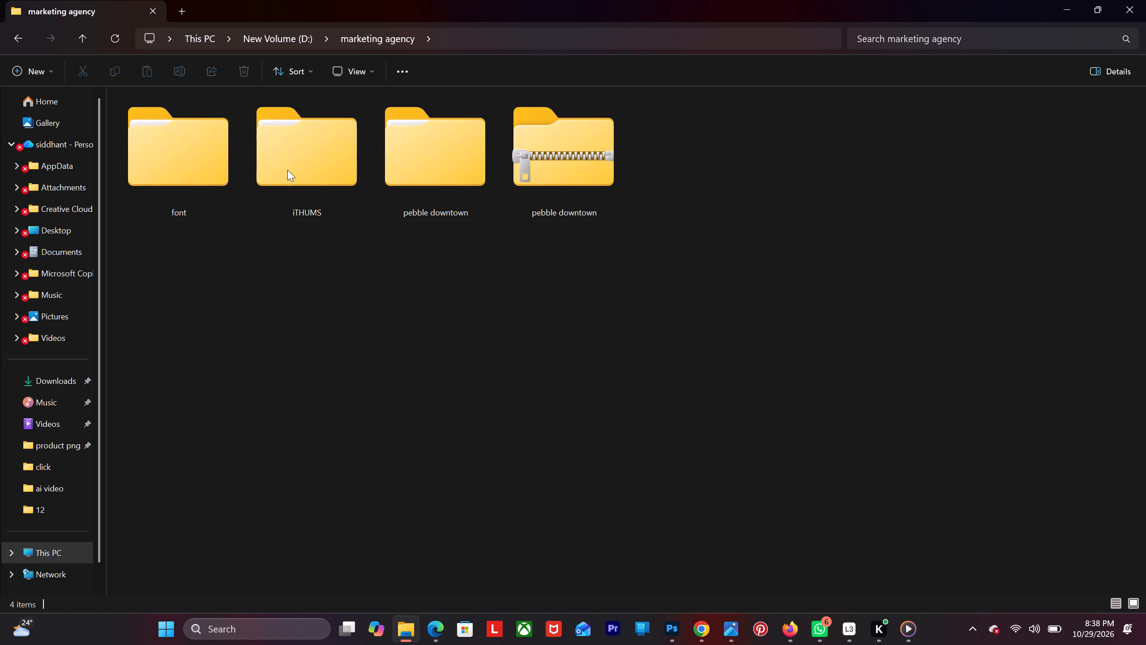
left_click(12, 35)
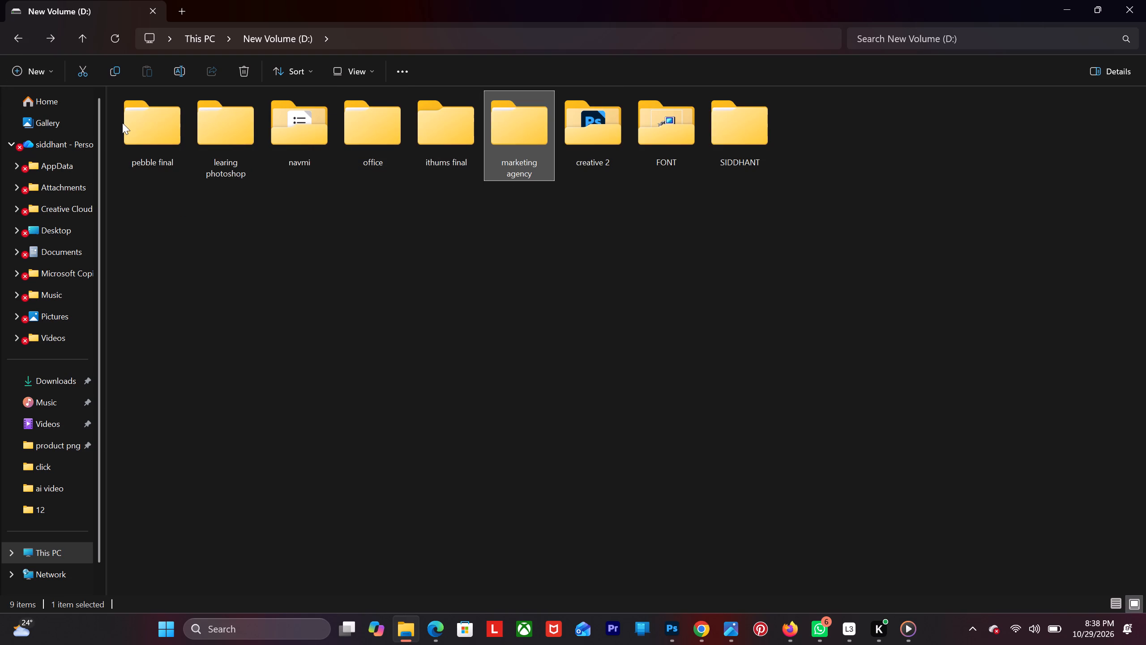
double_click(142, 123)
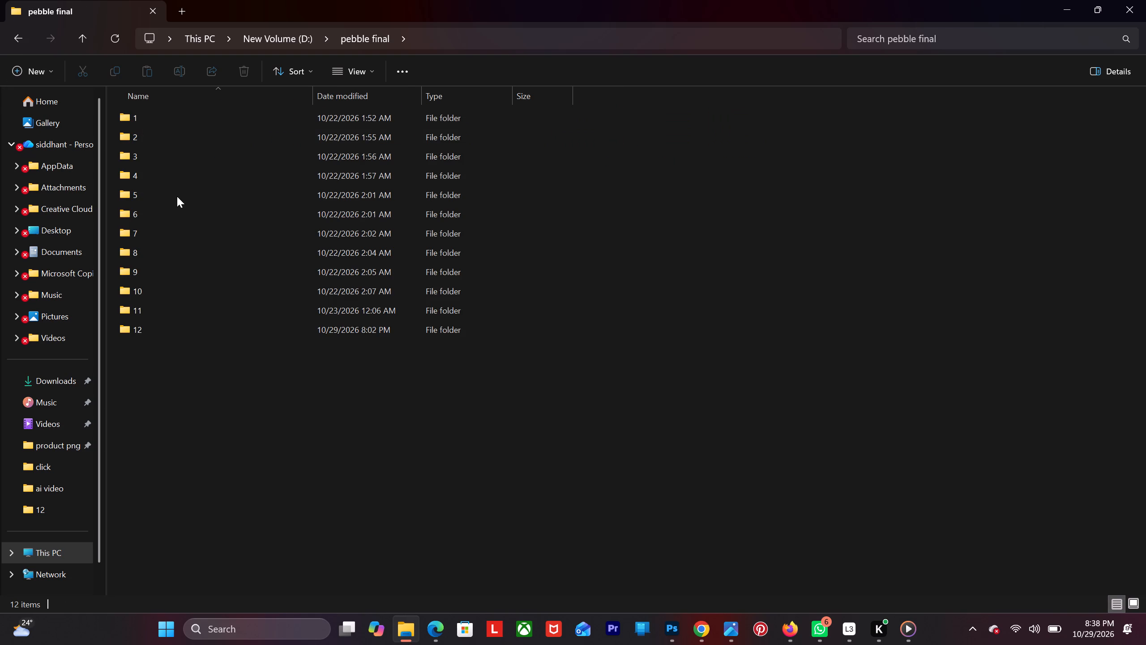
double_click(182, 179)
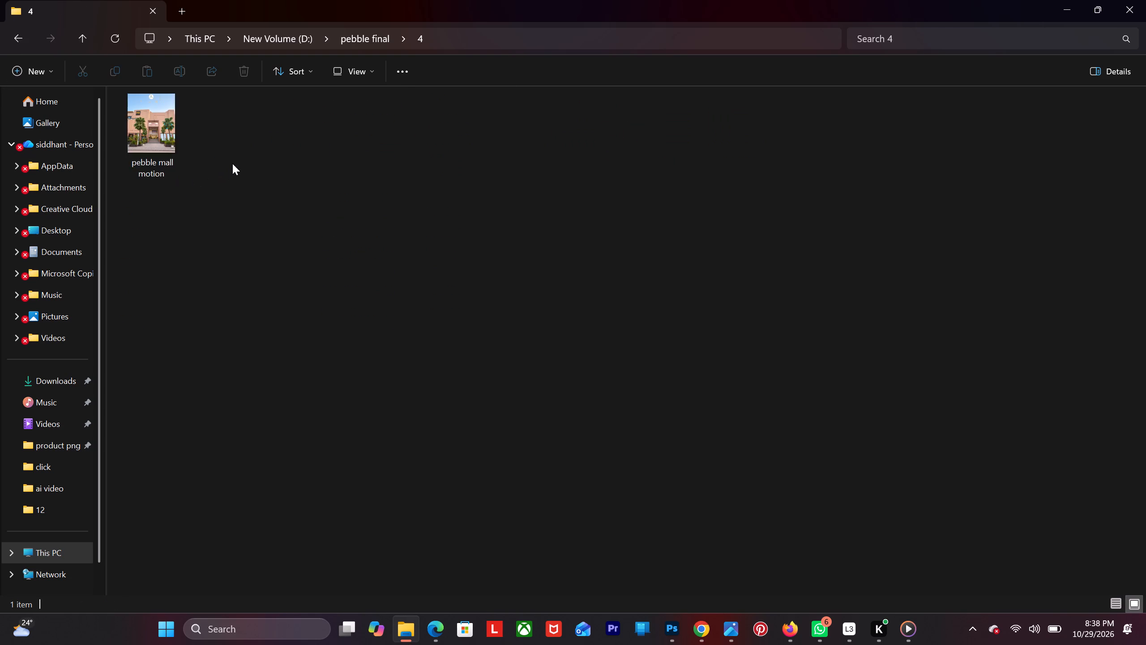
left_click(14, 36)
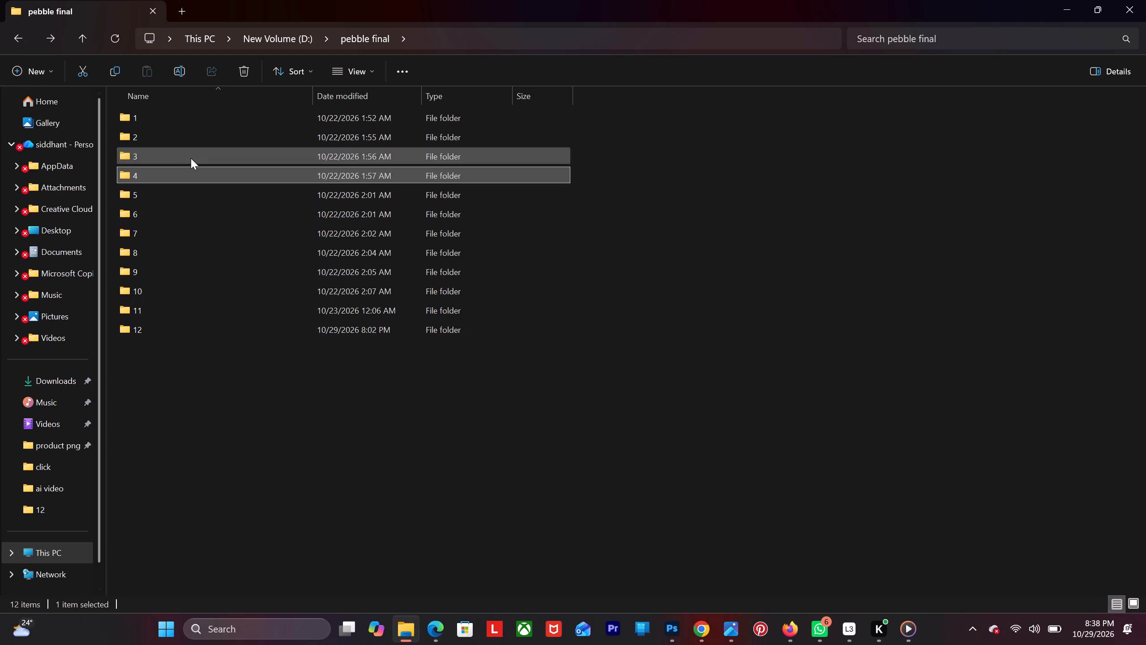
double_click(191, 158)
left_click(17, 34)
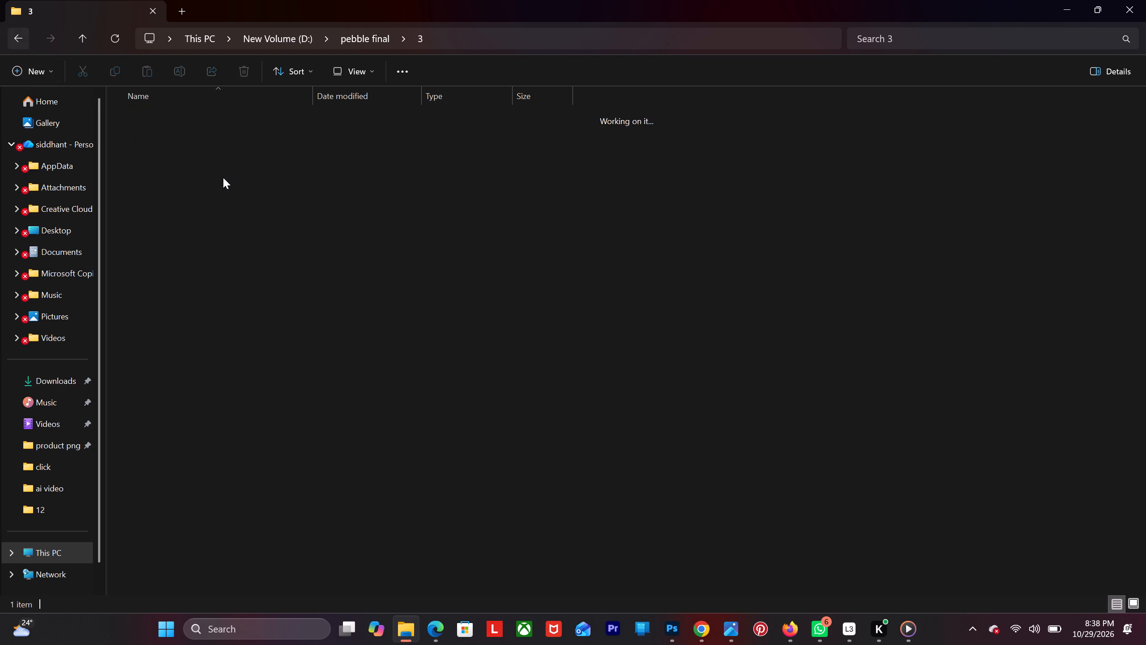
double_click(212, 136)
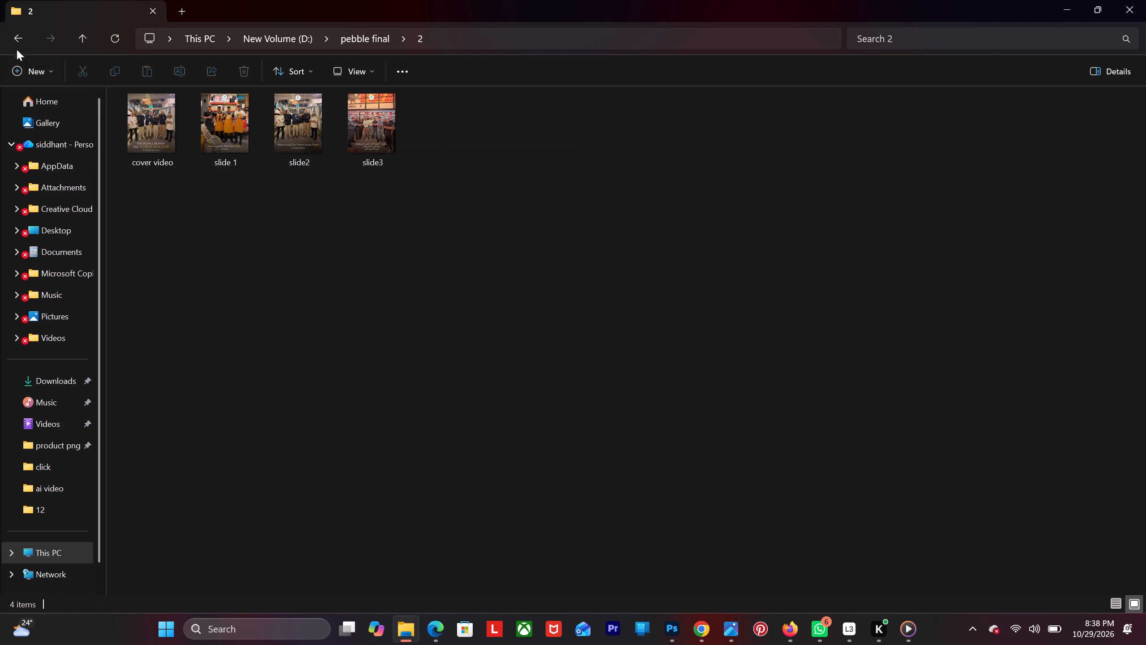
left_click(17, 37)
Preview the frontslide and 4 images in pebble final folder 1, and slide 1 and slide2 in folder 2.
double_click(136, 117)
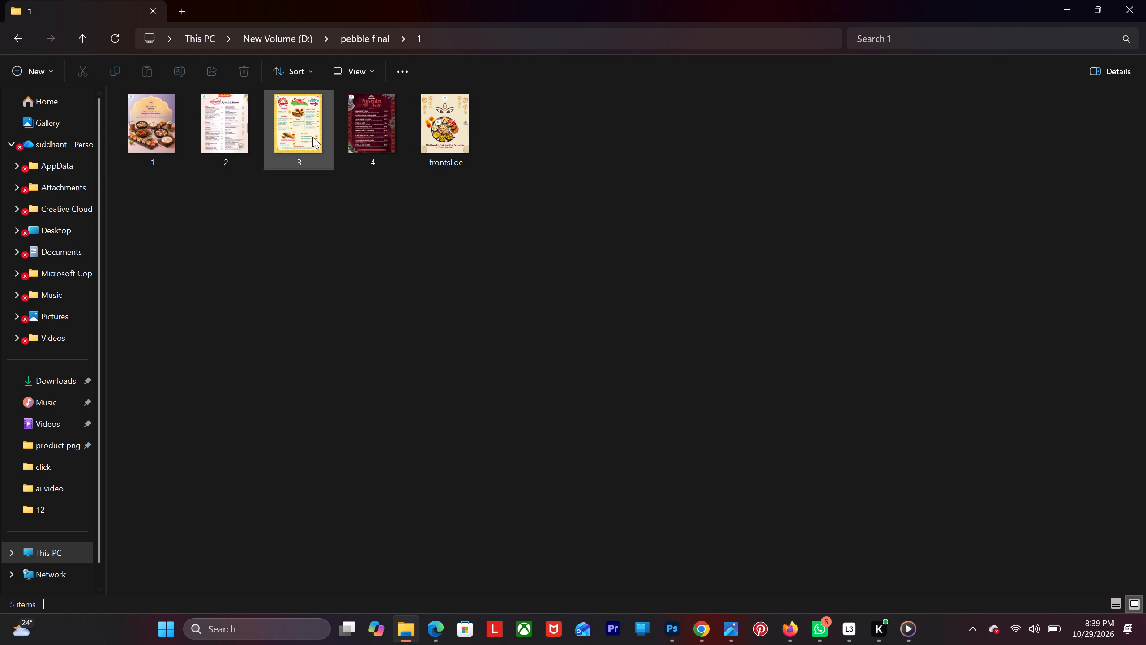
double_click(423, 126)
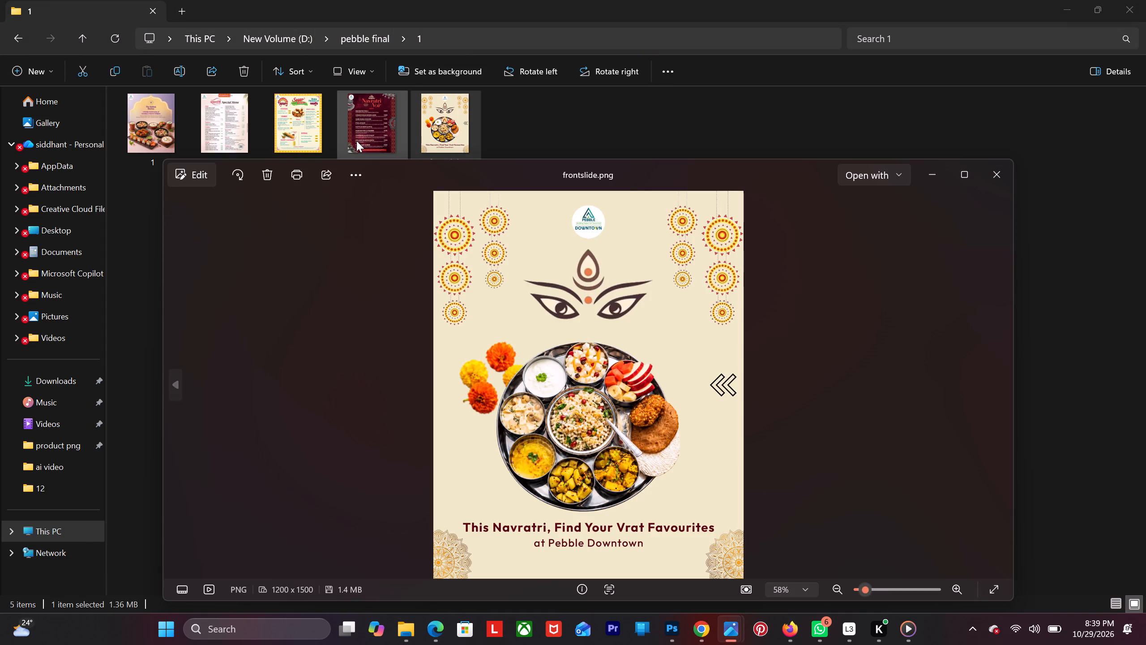
double_click(357, 141)
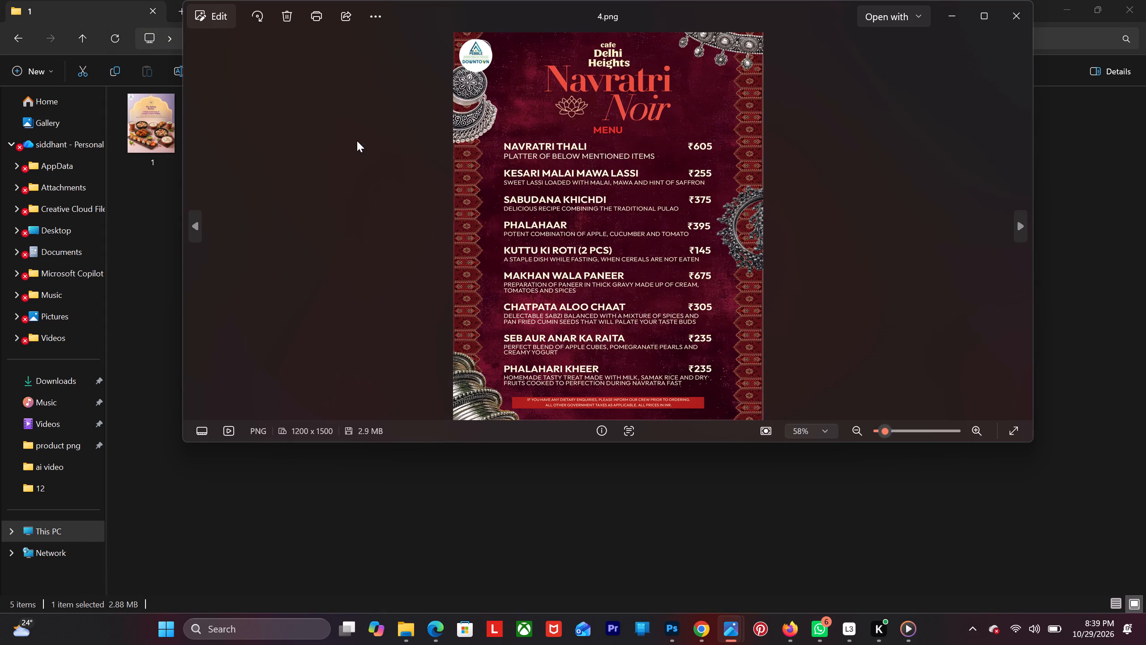
left_click(12, 30)
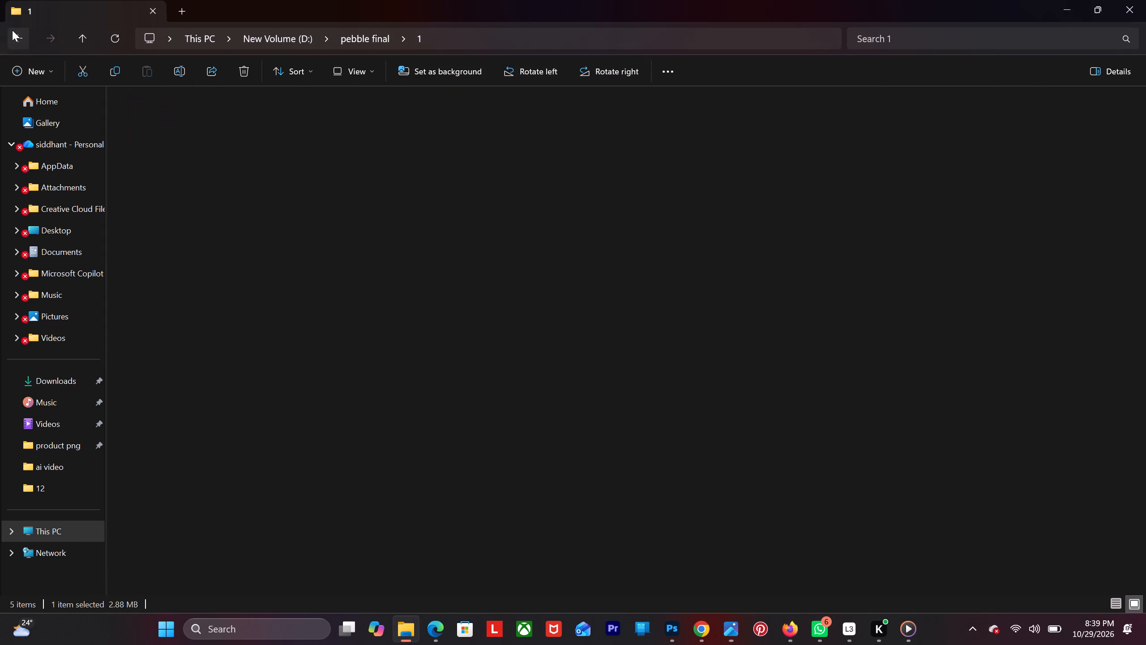
double_click(129, 133)
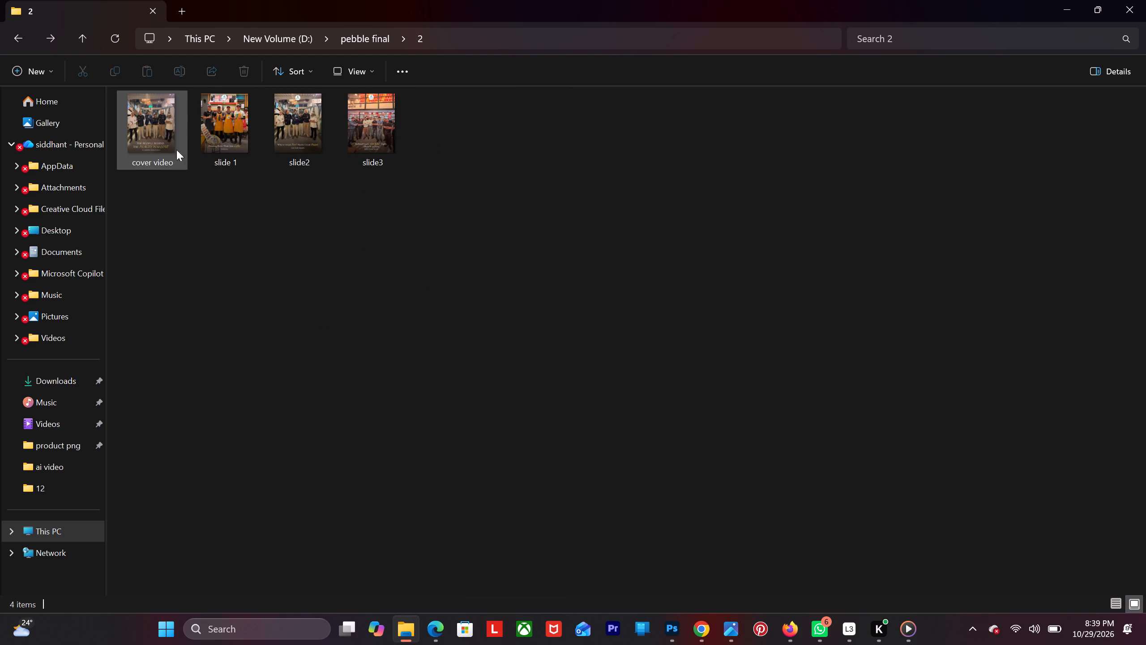
double_click(211, 145)
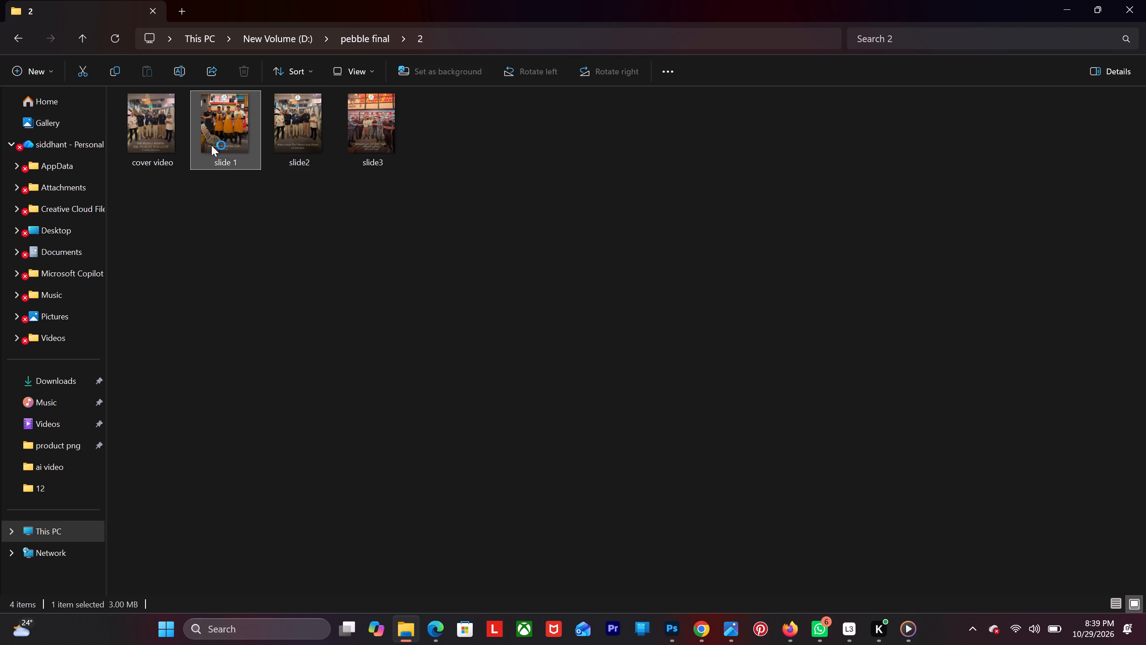
left_click(311, 557)
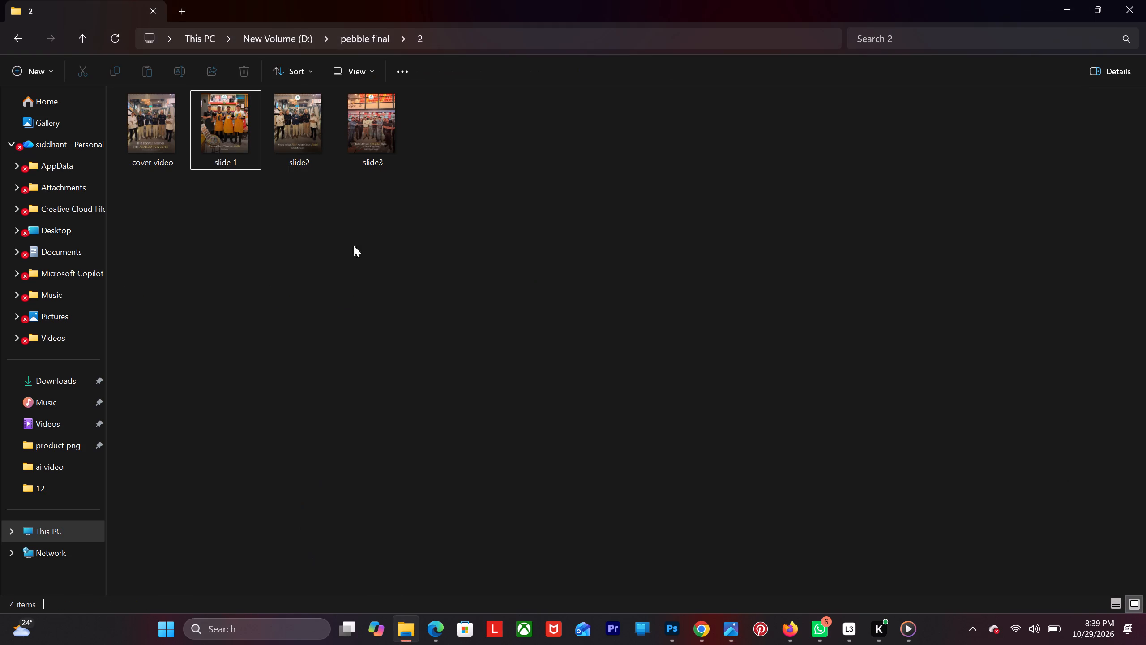
double_click(296, 147)
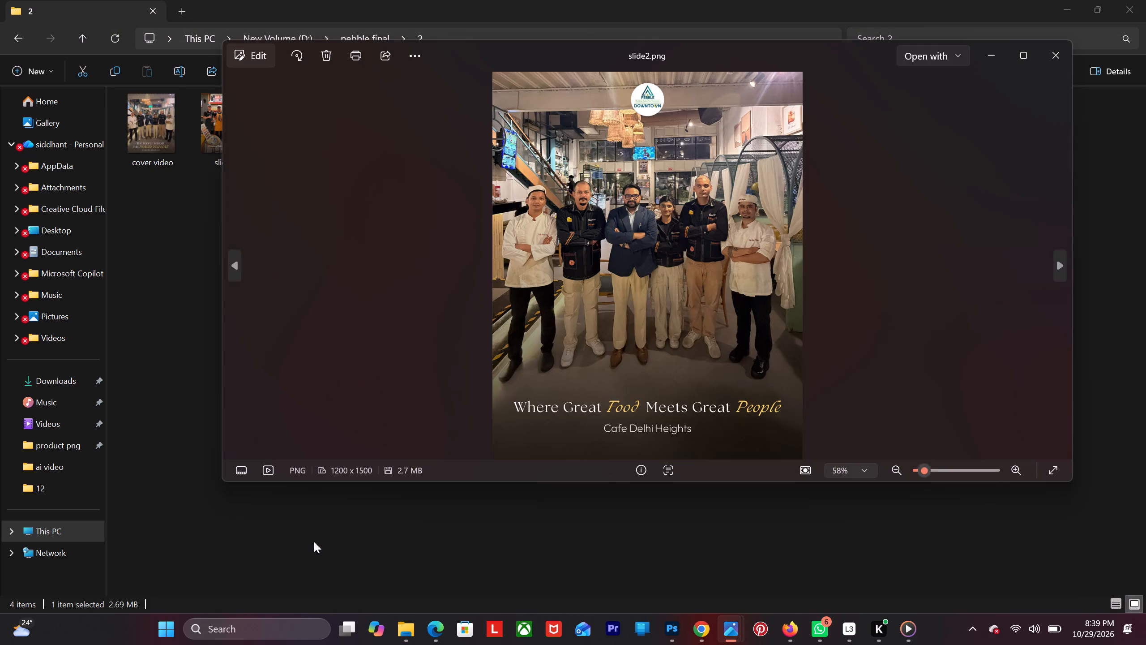
left_click(314, 542)
Look inside pebble final folders 3, 6 and 5 for a reference design.
left_click(22, 41)
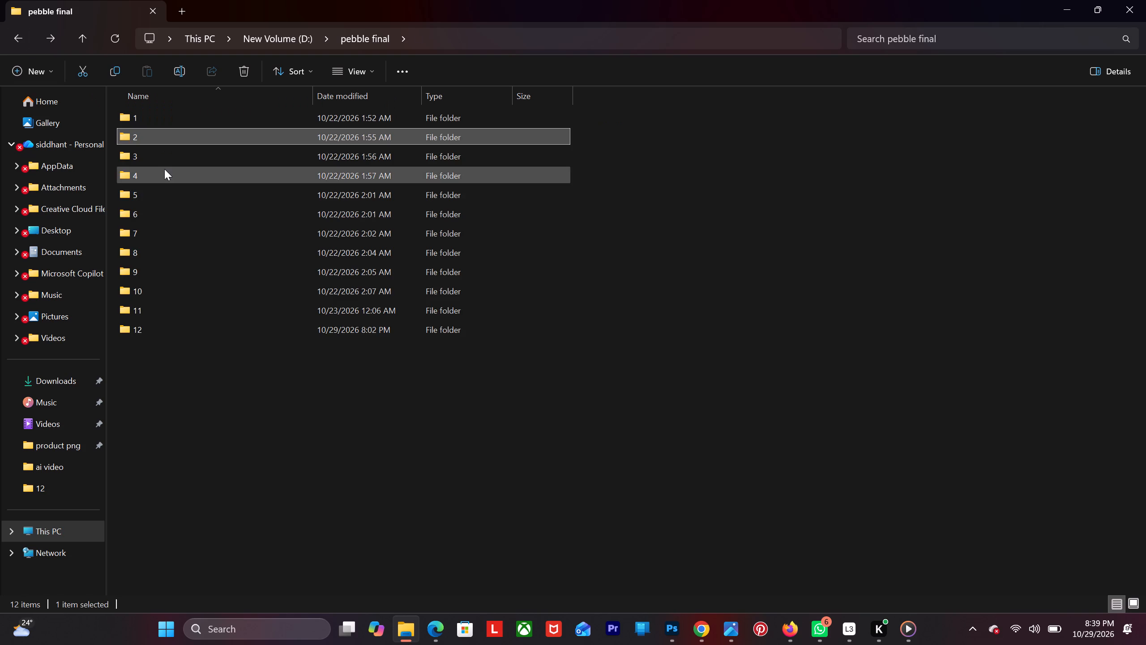
double_click(166, 156)
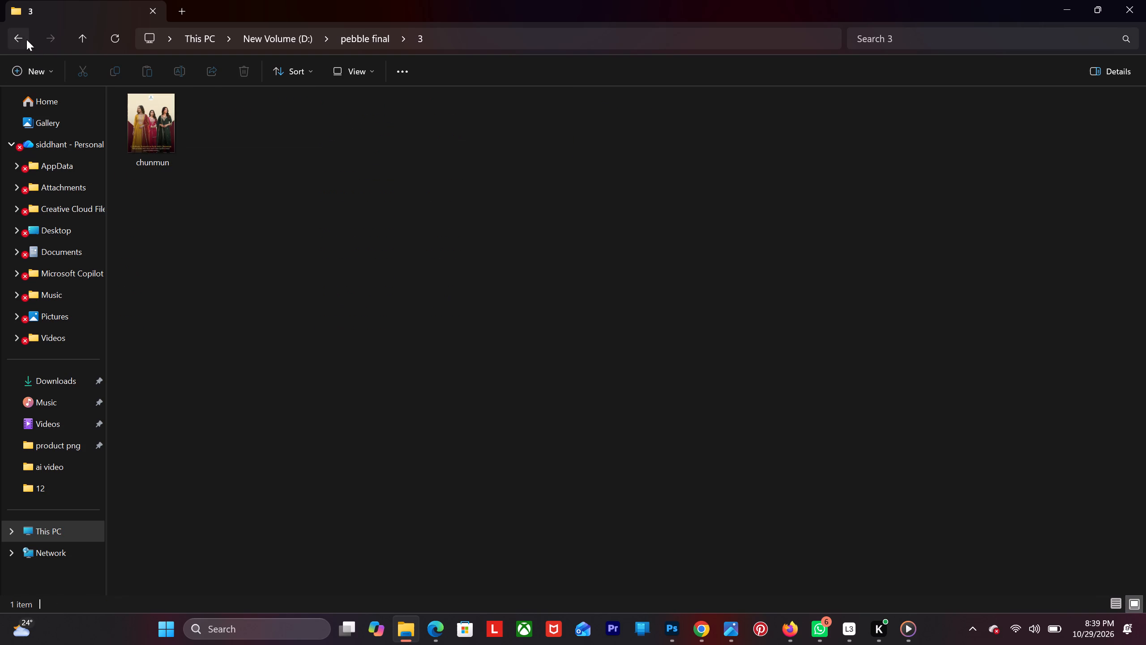
left_click(26, 39)
double_click(147, 208)
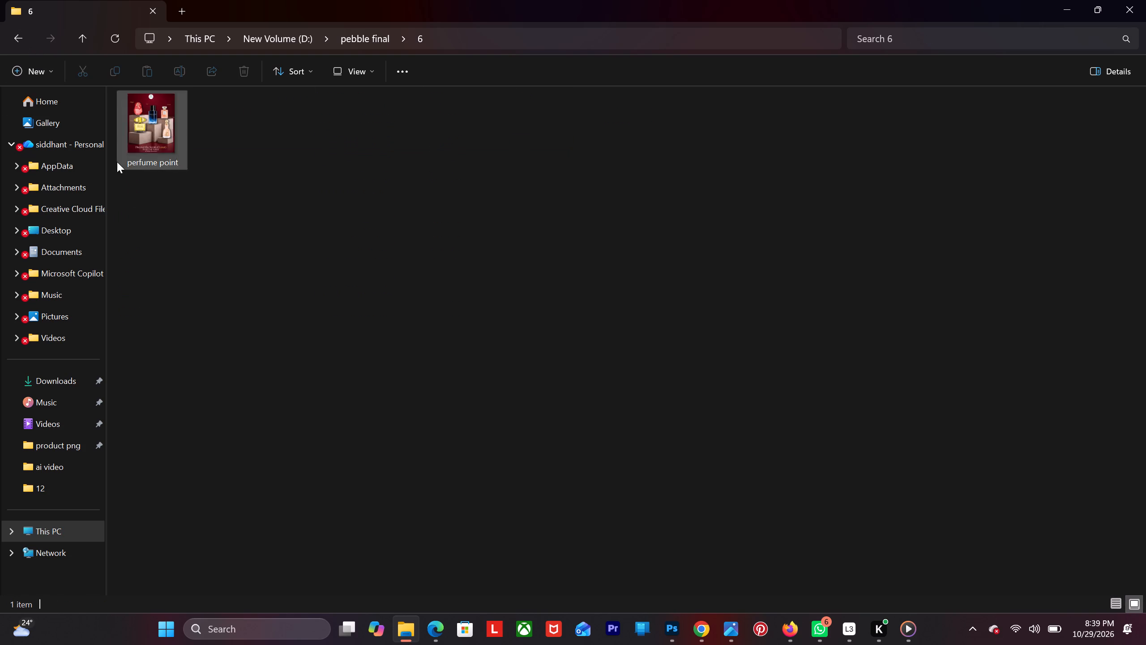
left_click(29, 39)
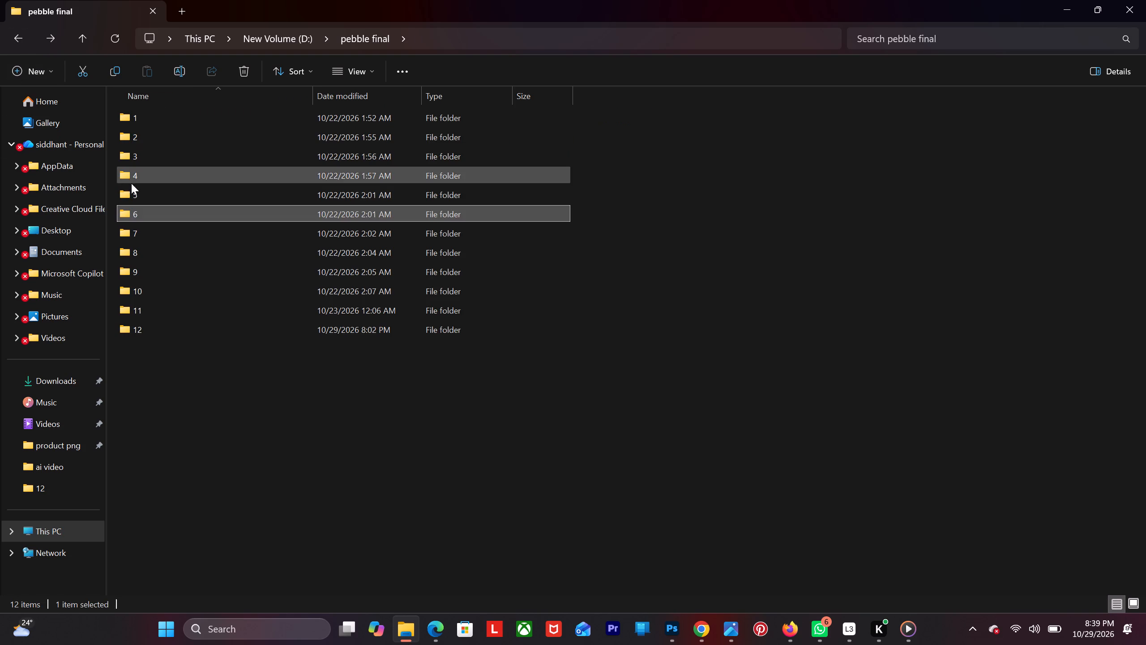
double_click(134, 186)
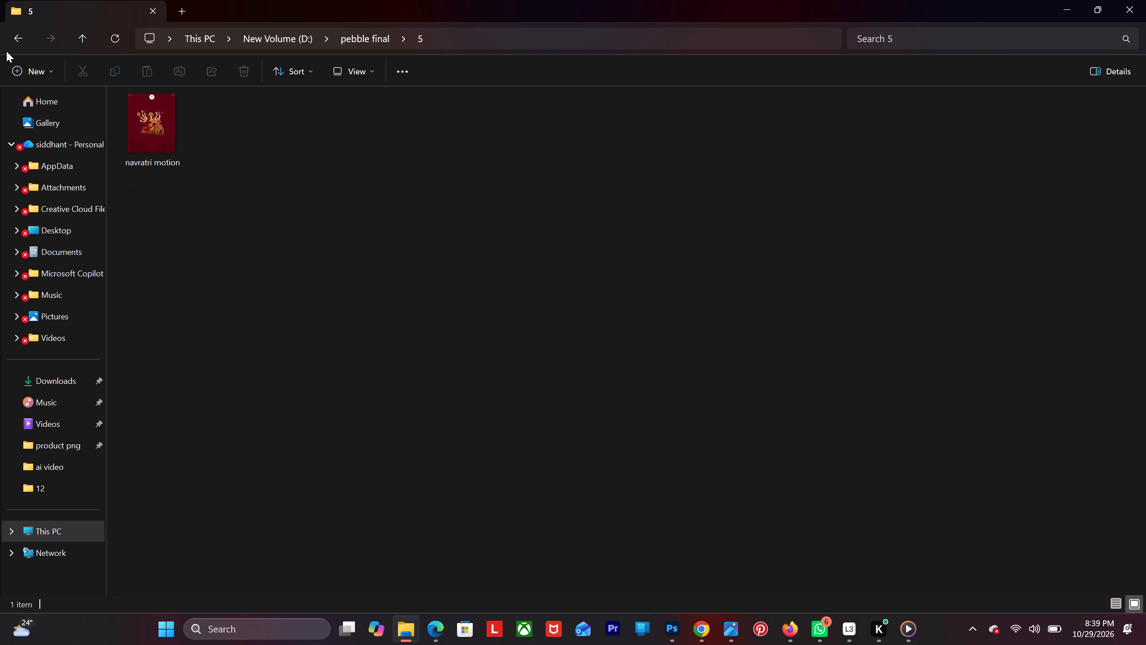
left_click(14, 41)
Preview the slide 2peble, slide 3 and slide 1 coffee designs in pebble final folder 7.
double_click(129, 238)
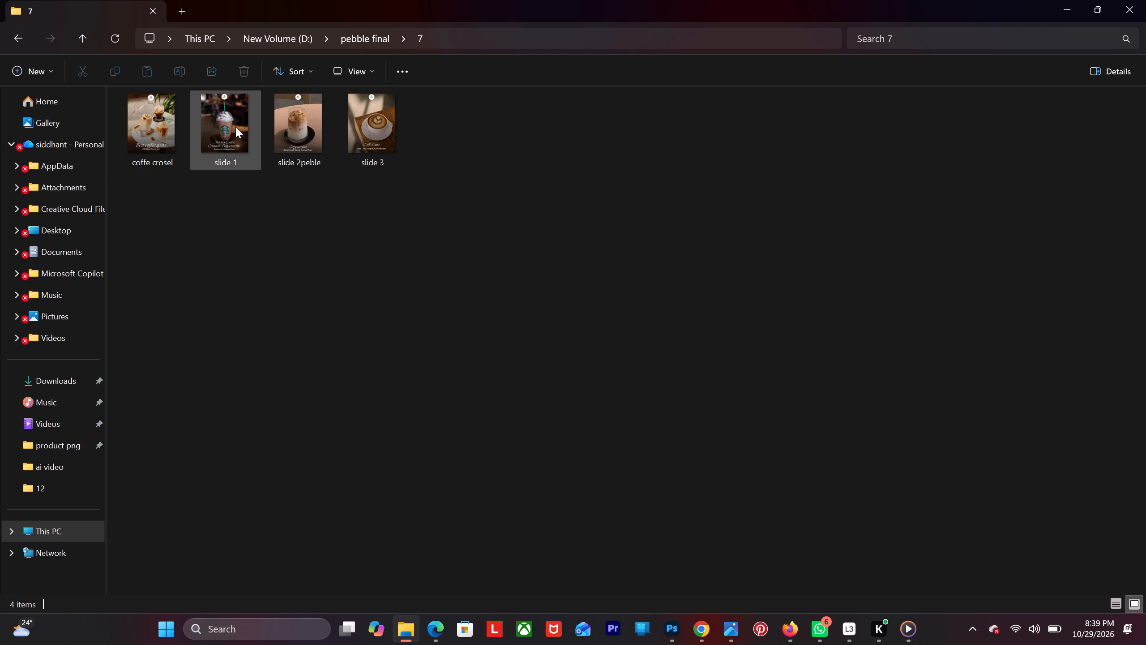
double_click(292, 126)
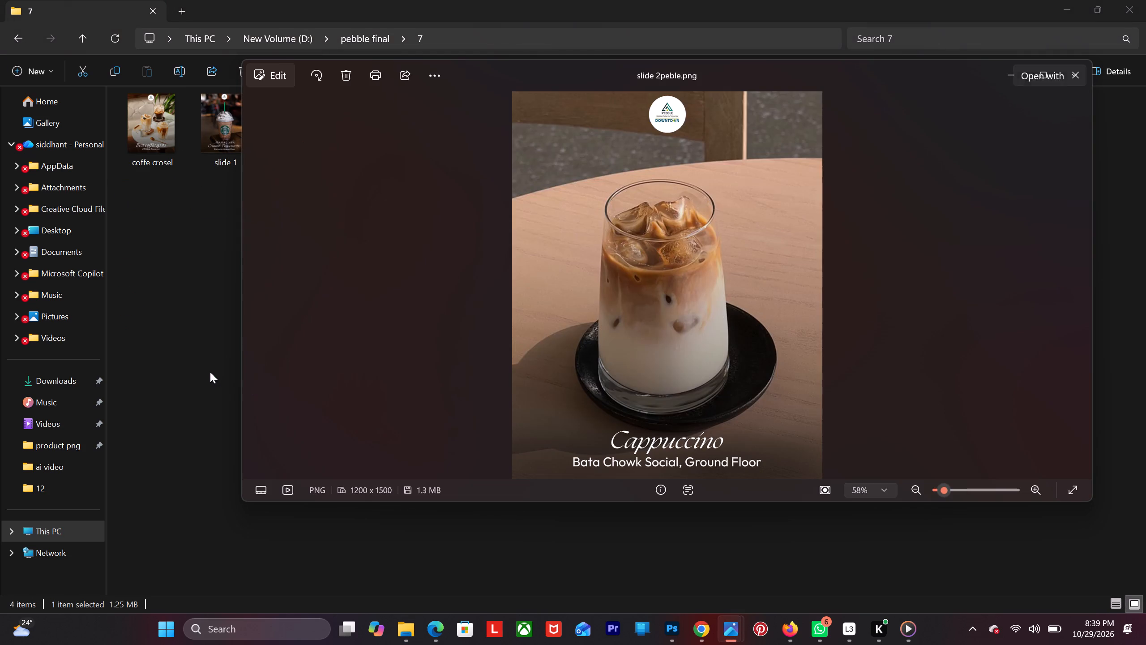
left_click(209, 359)
double_click(382, 142)
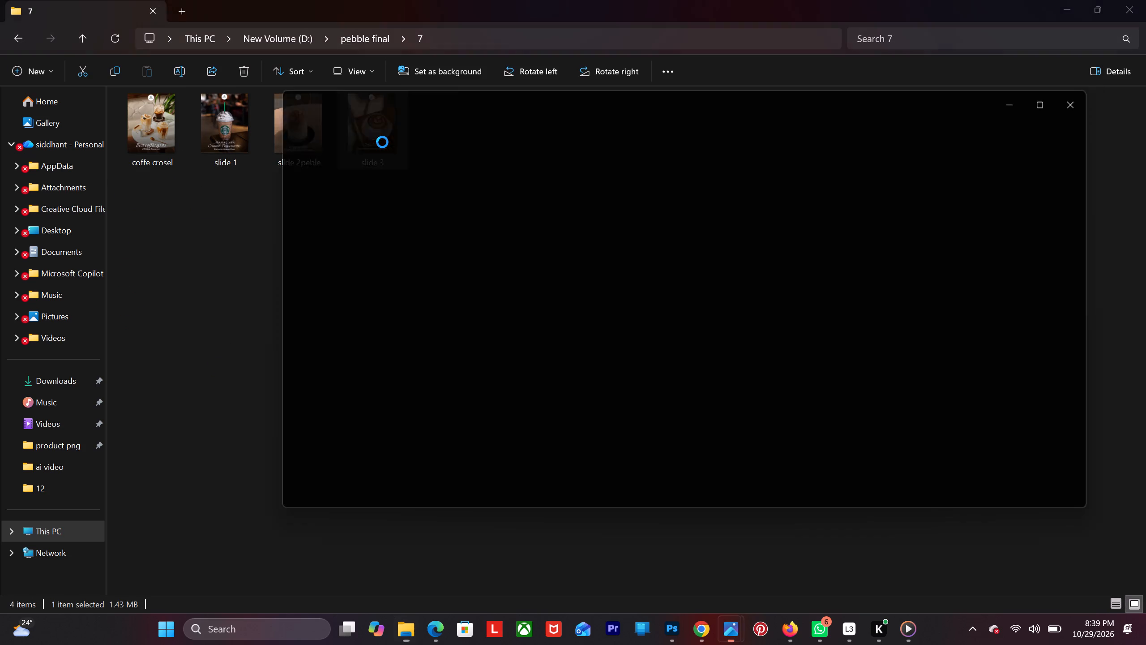
left_click(247, 271)
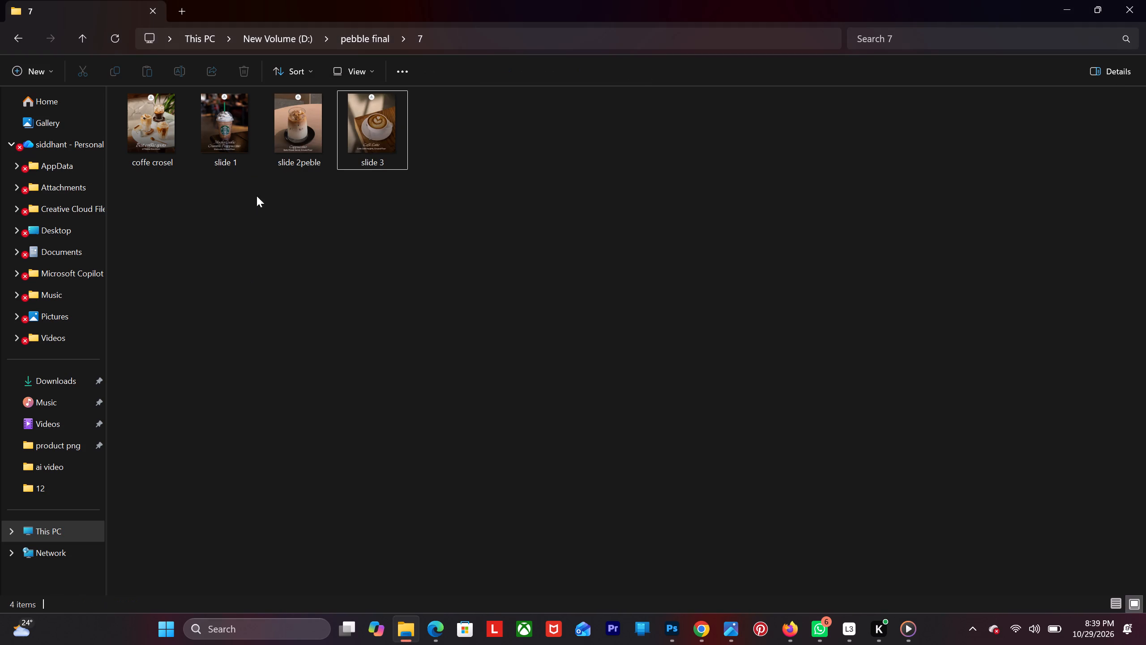
double_click(226, 120)
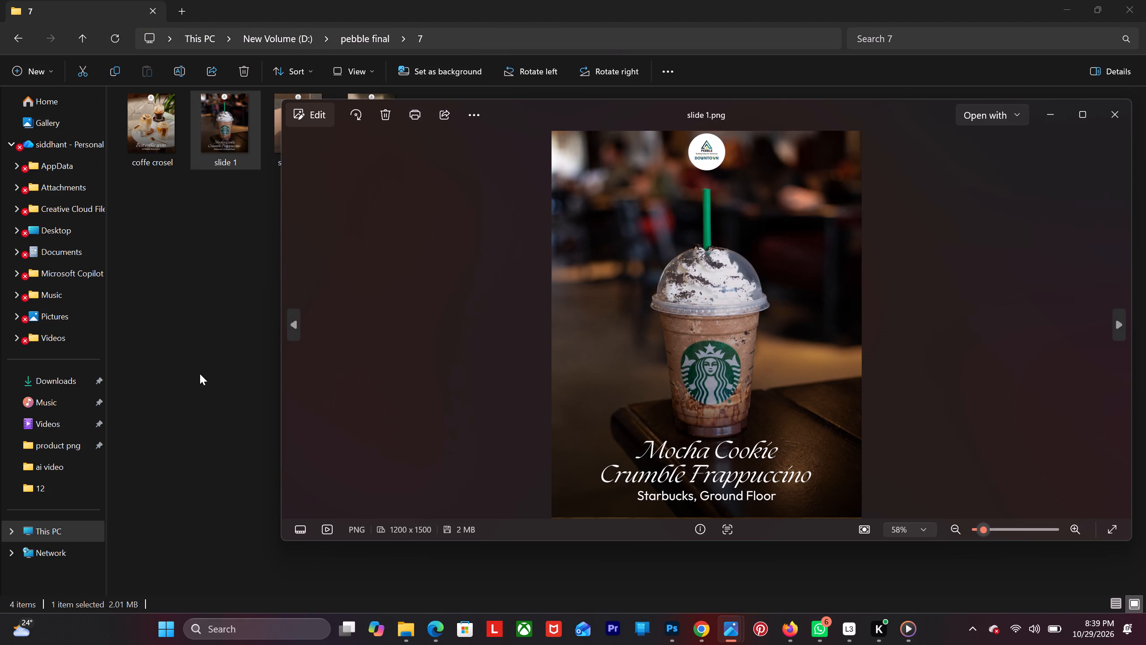
left_click(200, 374)
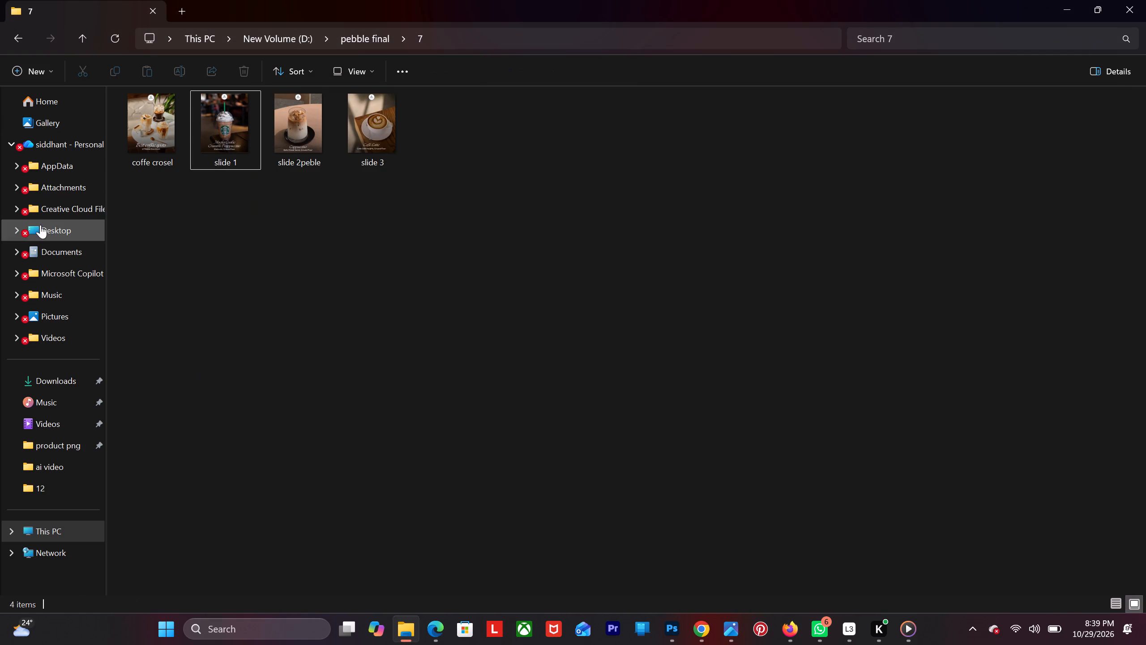
left_click(8, 34)
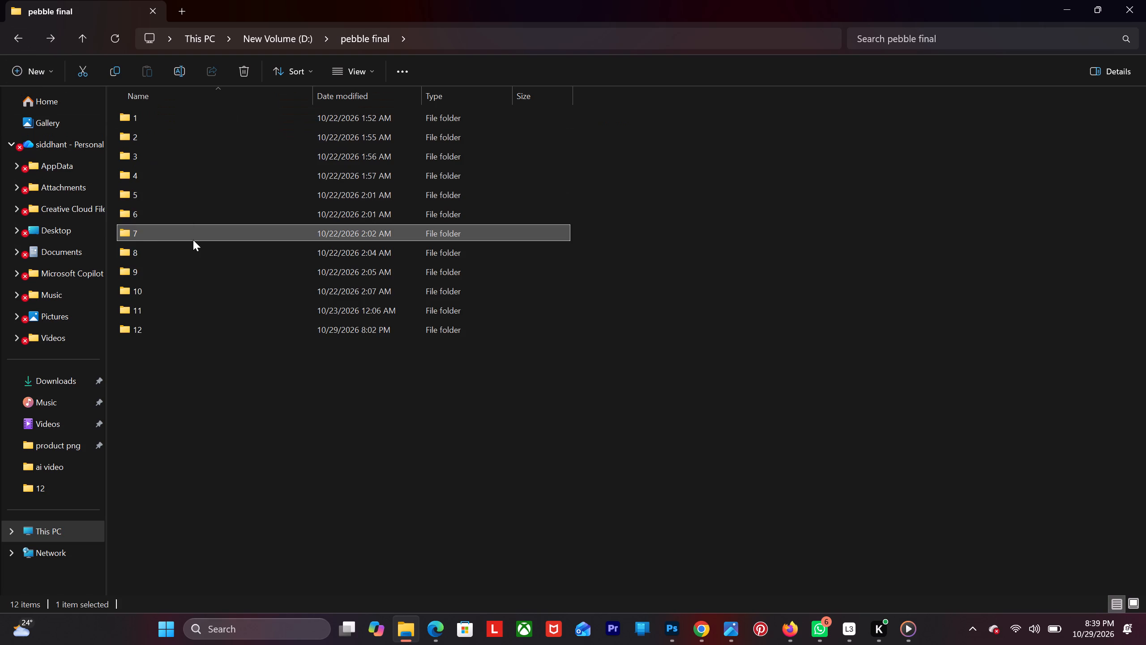
Check pebble final folders 8, 9 and 10 for further reference designs.
double_click(192, 249)
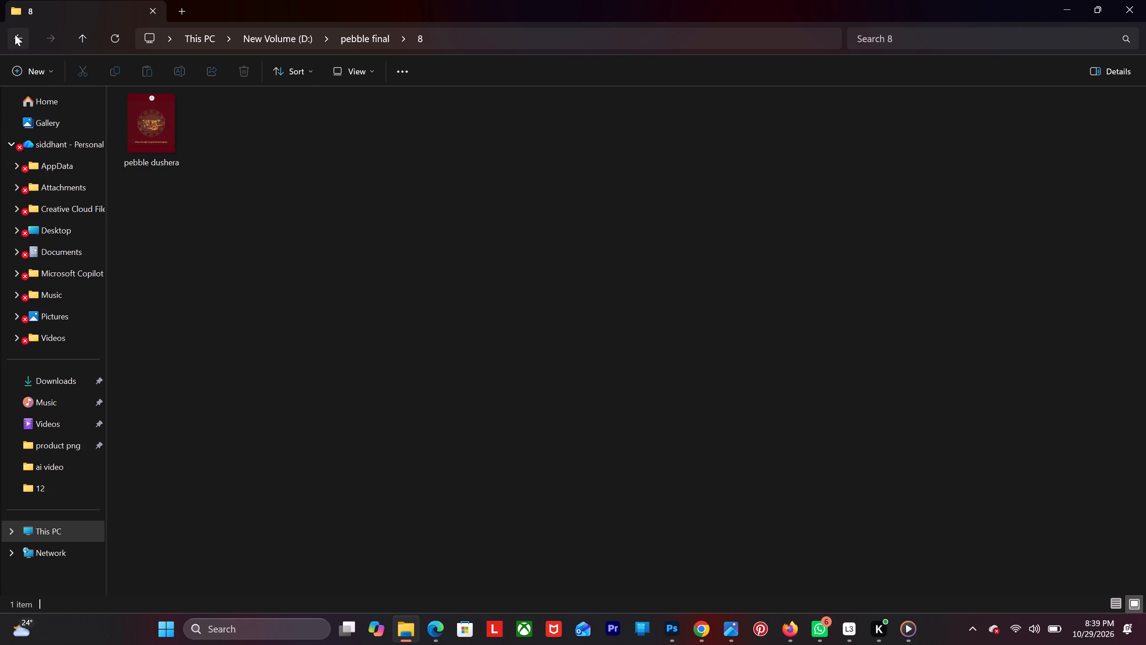
left_click(15, 32)
double_click(162, 271)
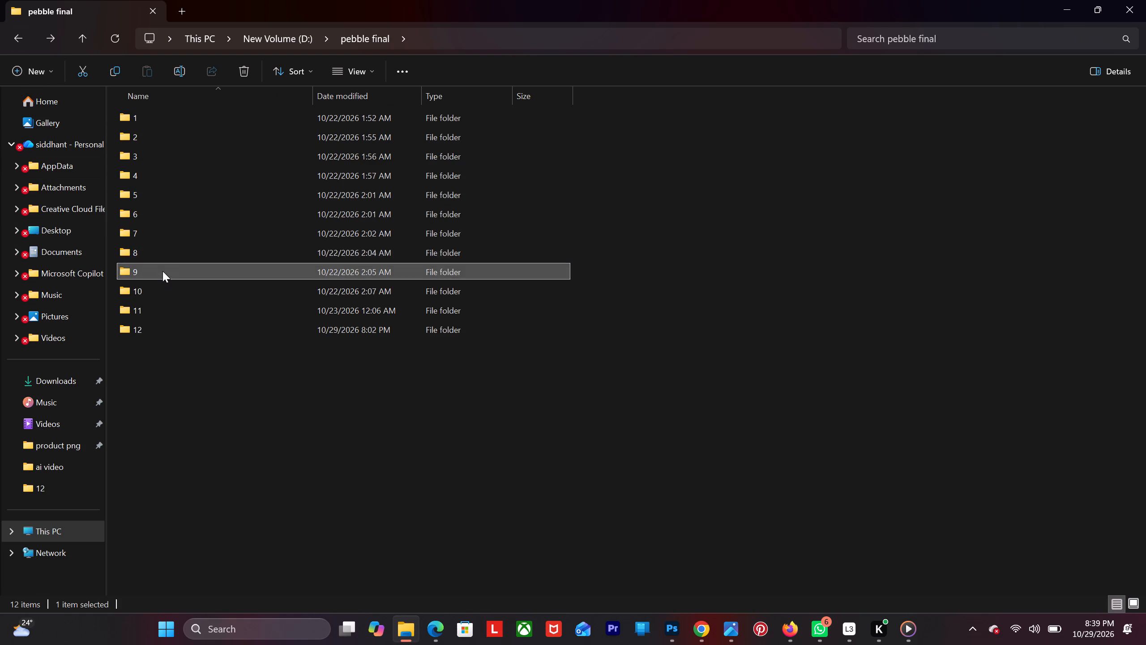
left_click(22, 40)
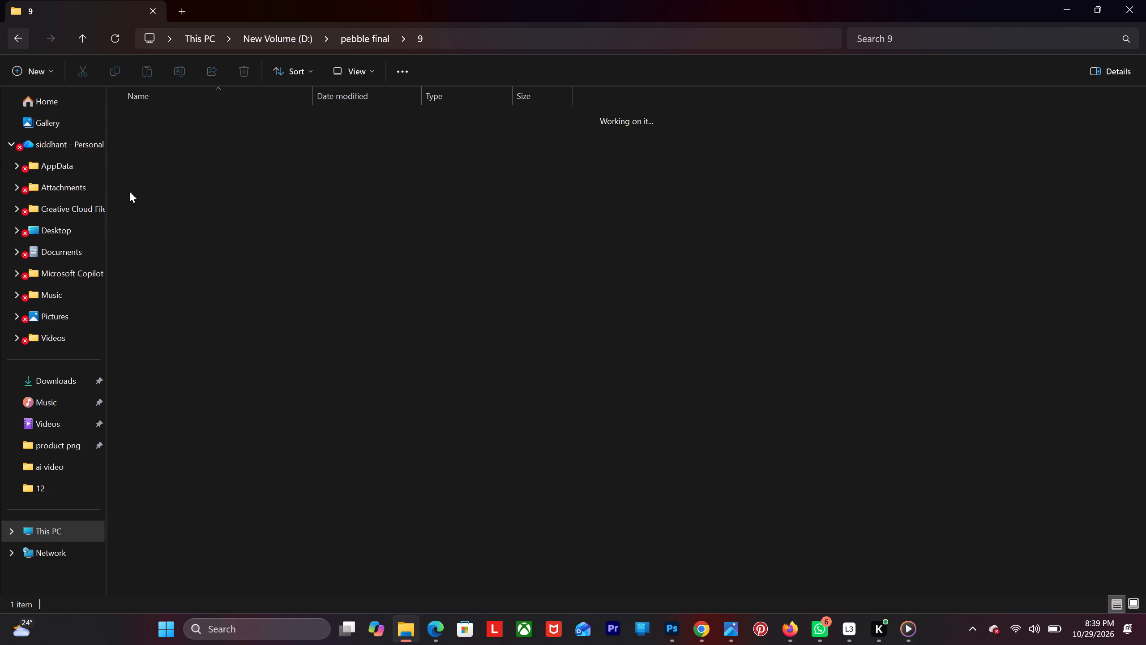
double_click(186, 294)
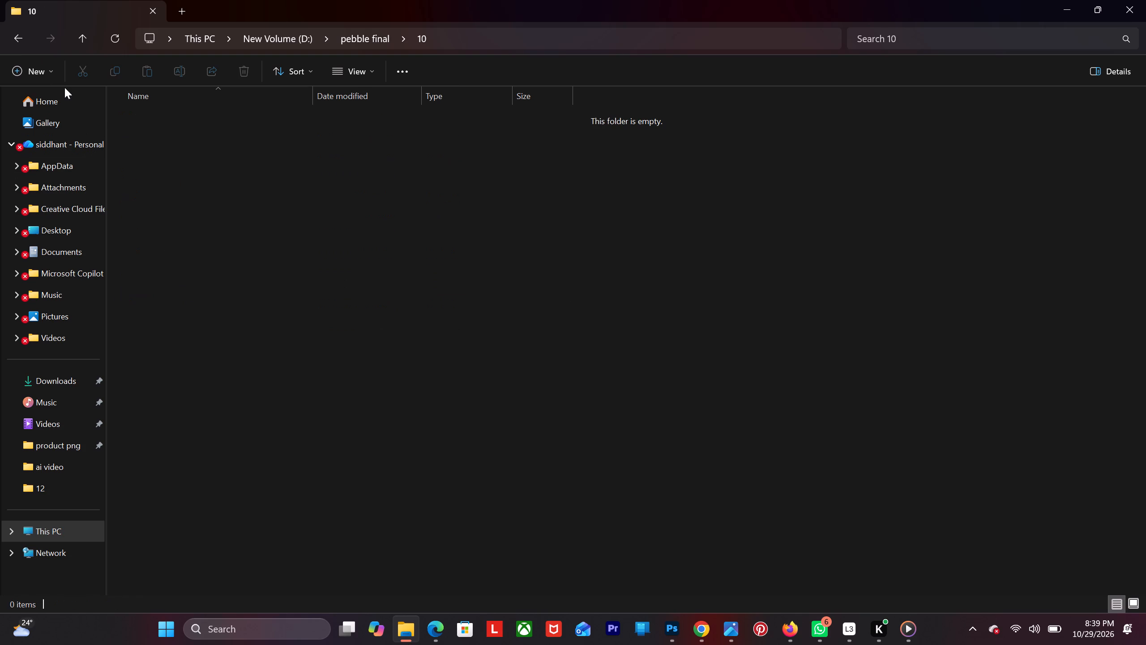
left_click(23, 36)
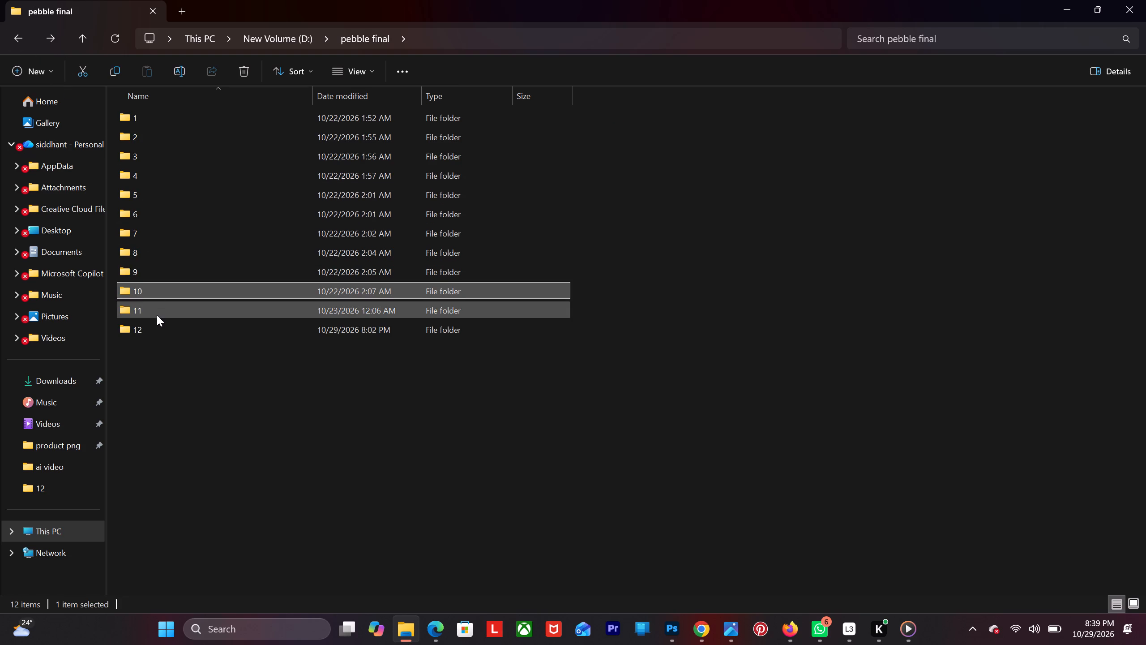
Show the files in pebble final folder 11 as large thumbnails and preview PNG images 2 and 3.
double_click(157, 315)
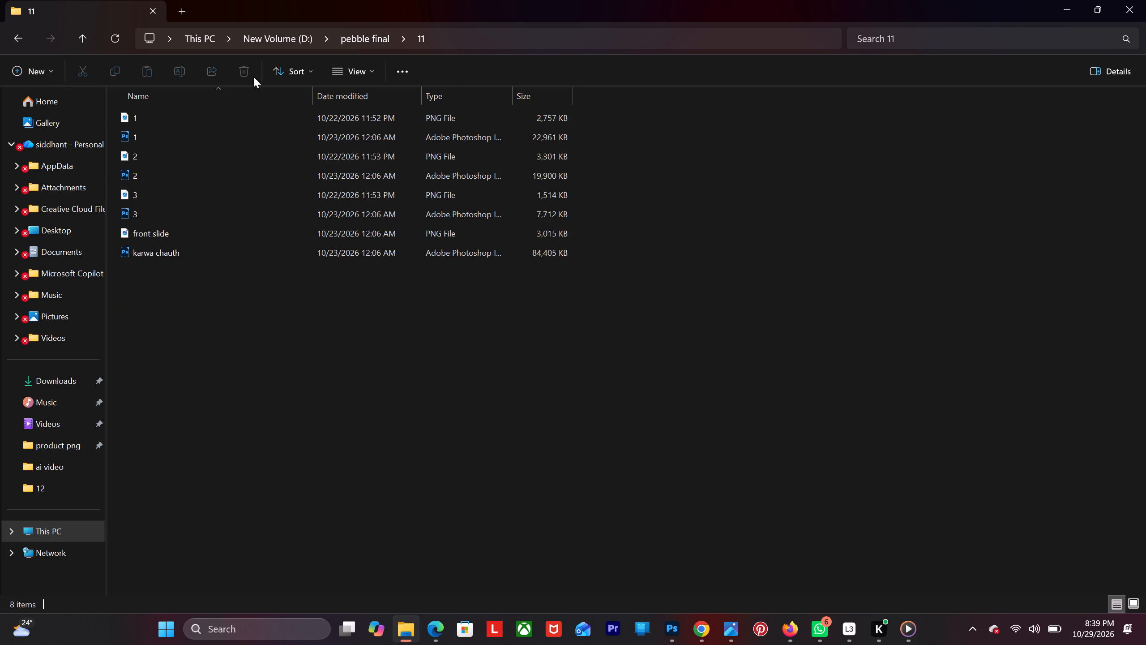
left_click(334, 73)
left_click(339, 100)
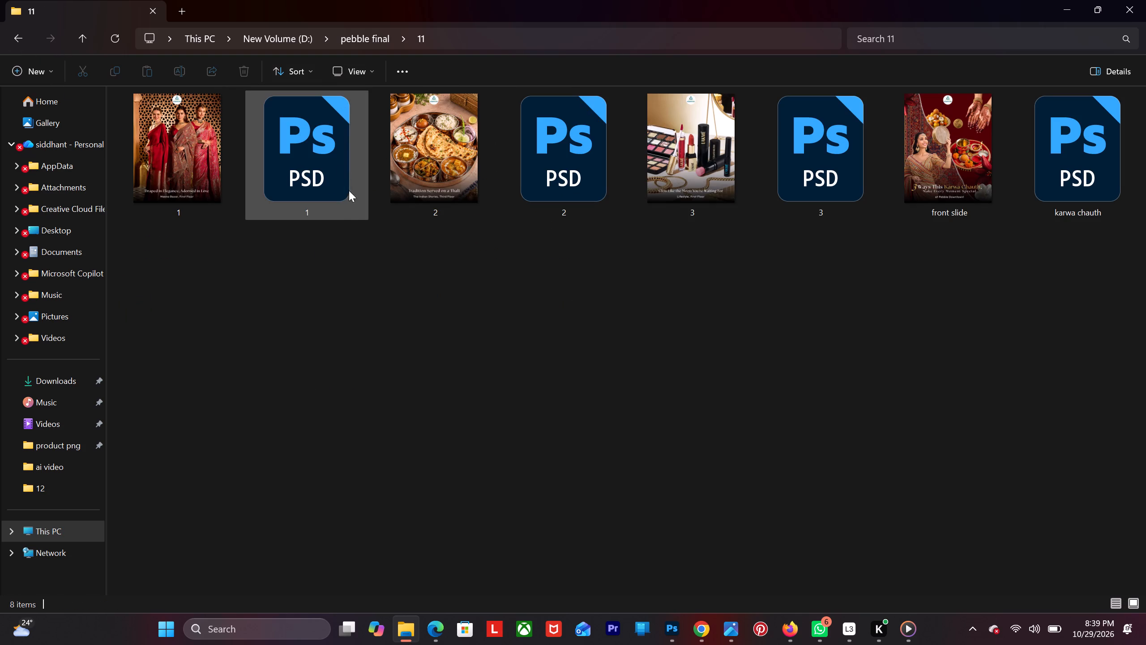
double_click(442, 175)
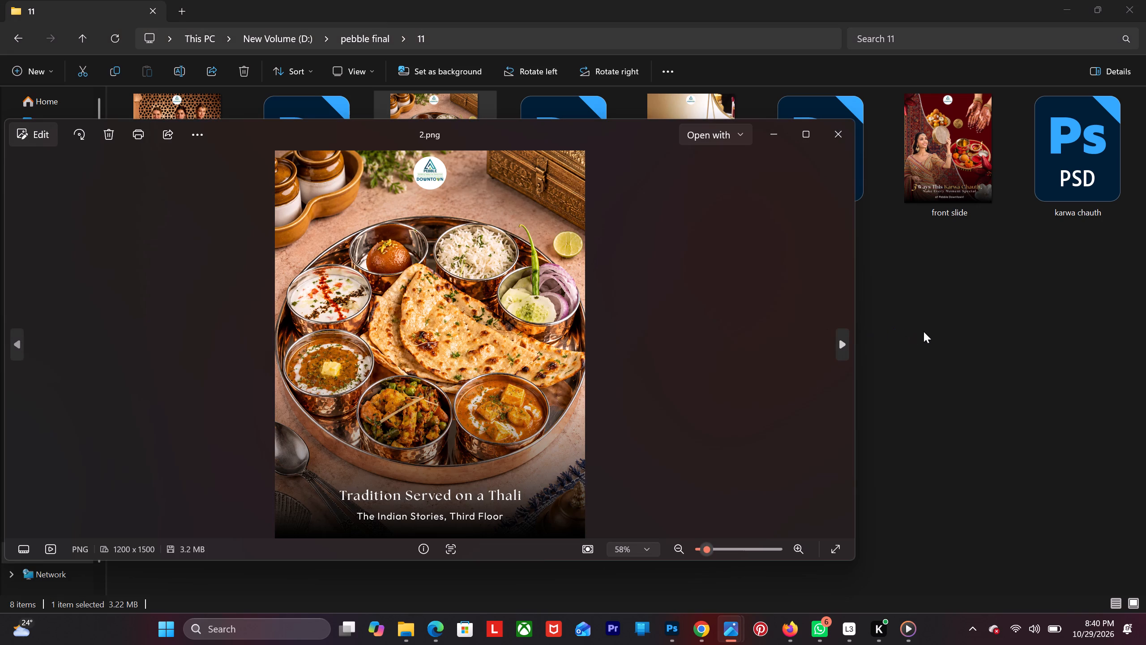
left_click(916, 333)
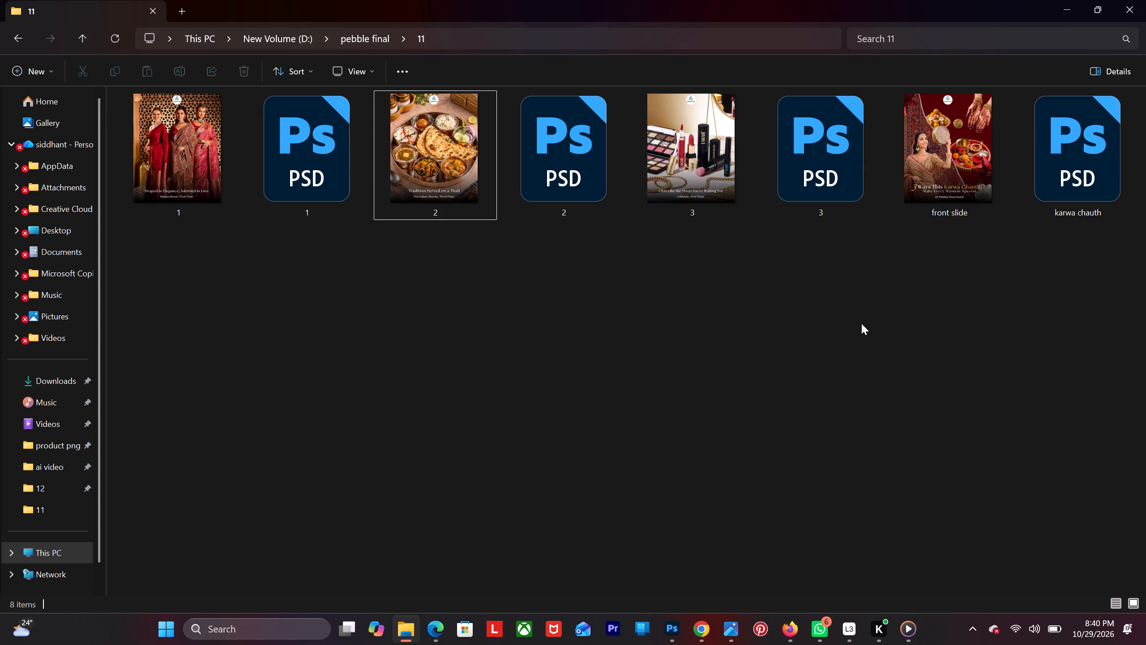
double_click(715, 184)
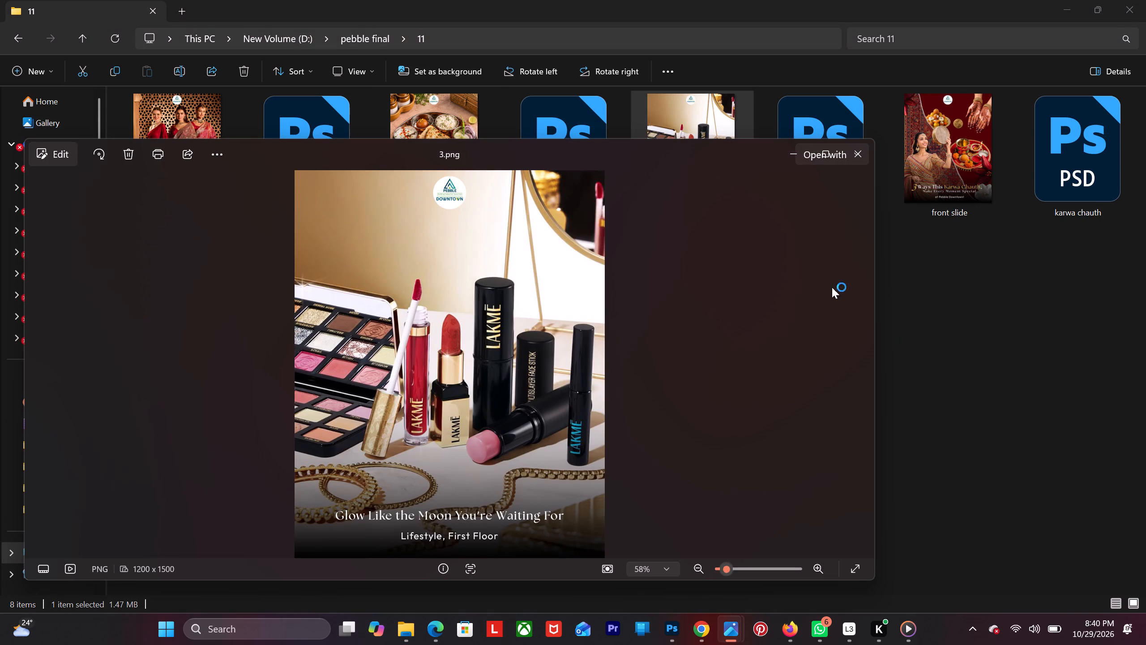
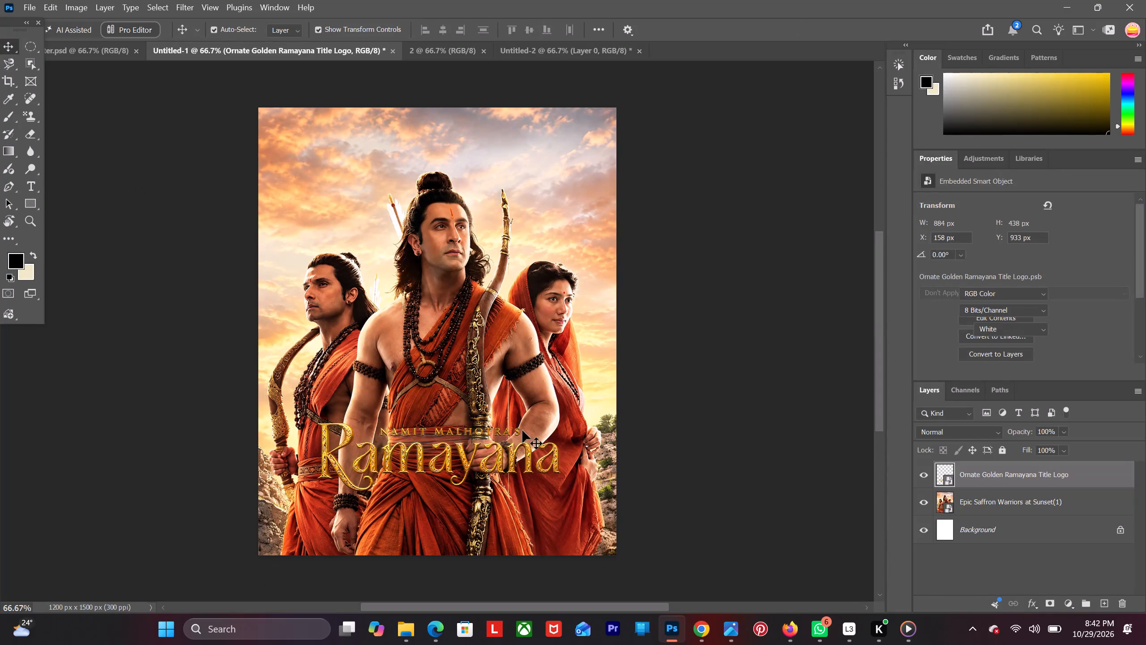
Copy the Gradient Fill 1 layer from the archer poster into Untitled-1 and place it beneath the title logo layer.
left_click(86, 47)
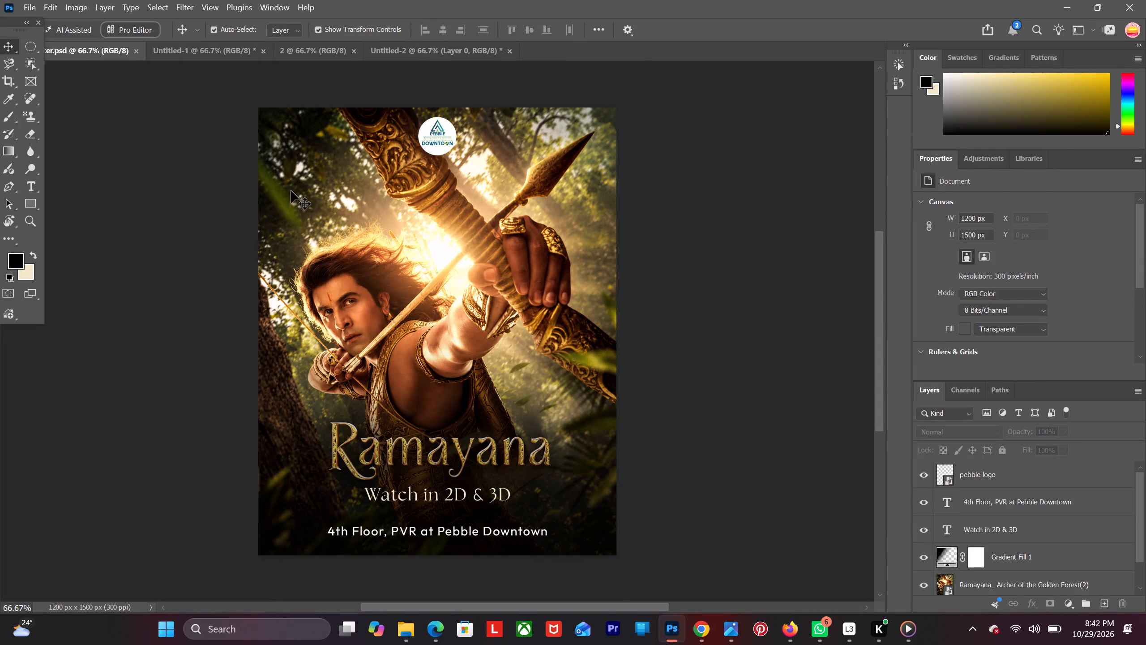
left_click_drag(1020, 553, 257, 133)
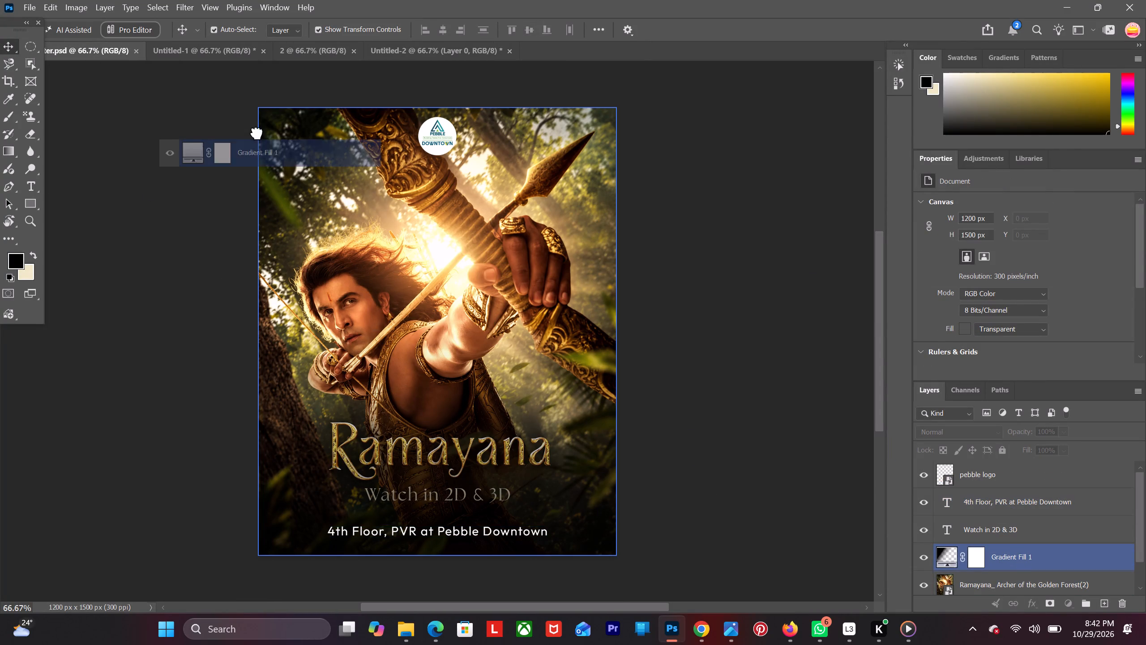
left_click_drag(257, 133, 359, 187)
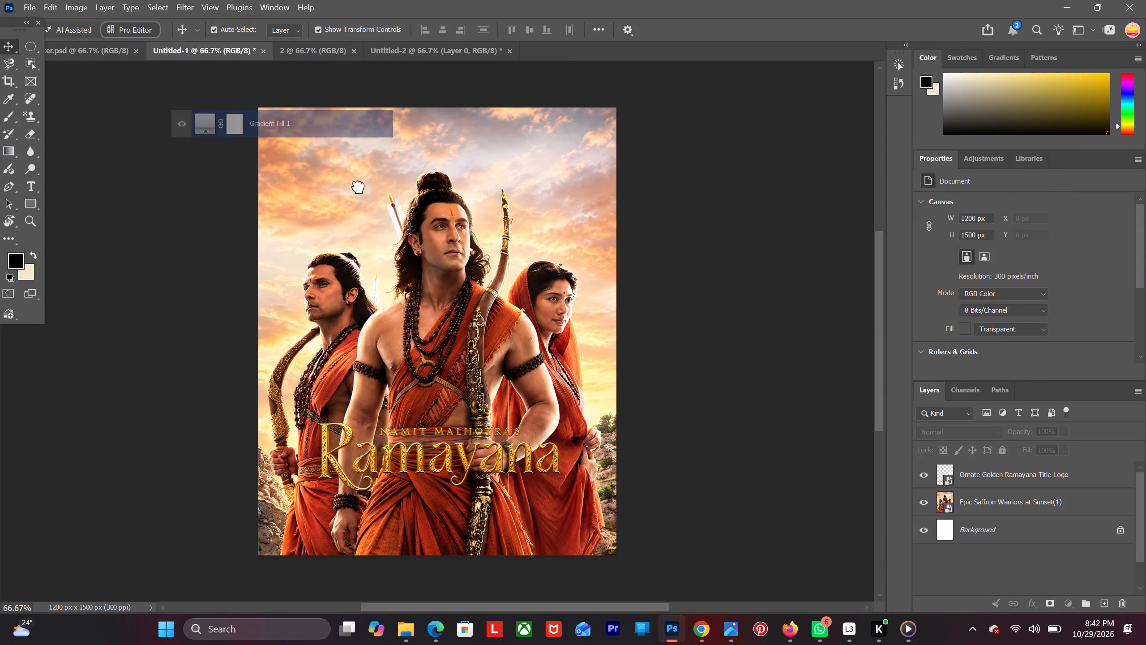
left_click_drag(359, 187, 462, 384)
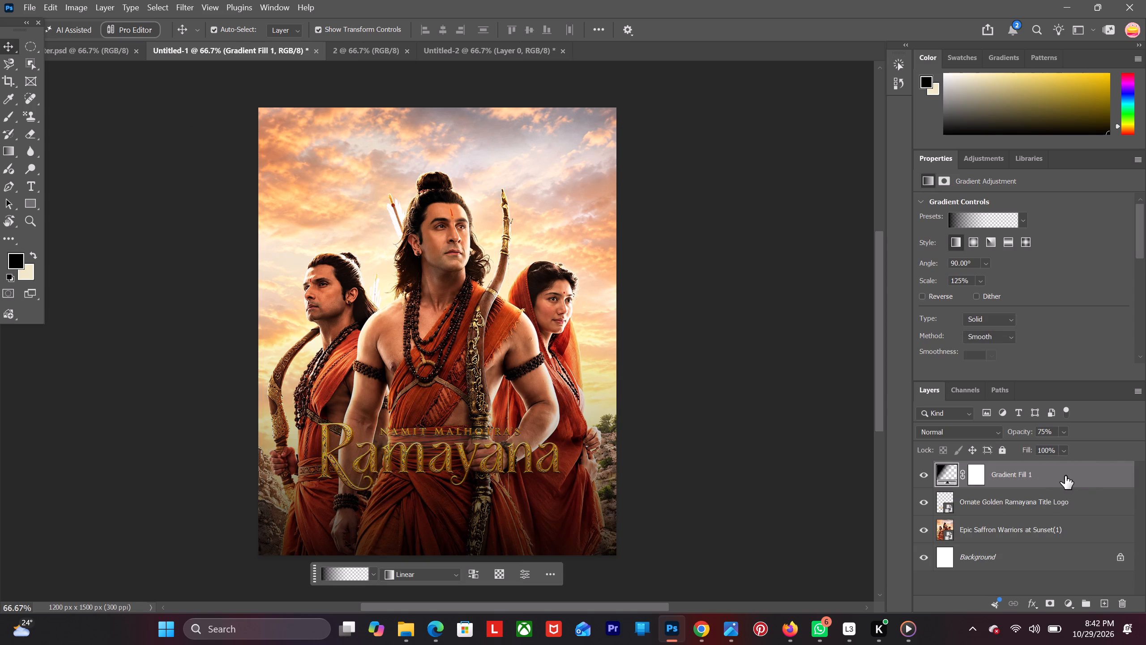
left_click_drag(1054, 473, 1055, 512)
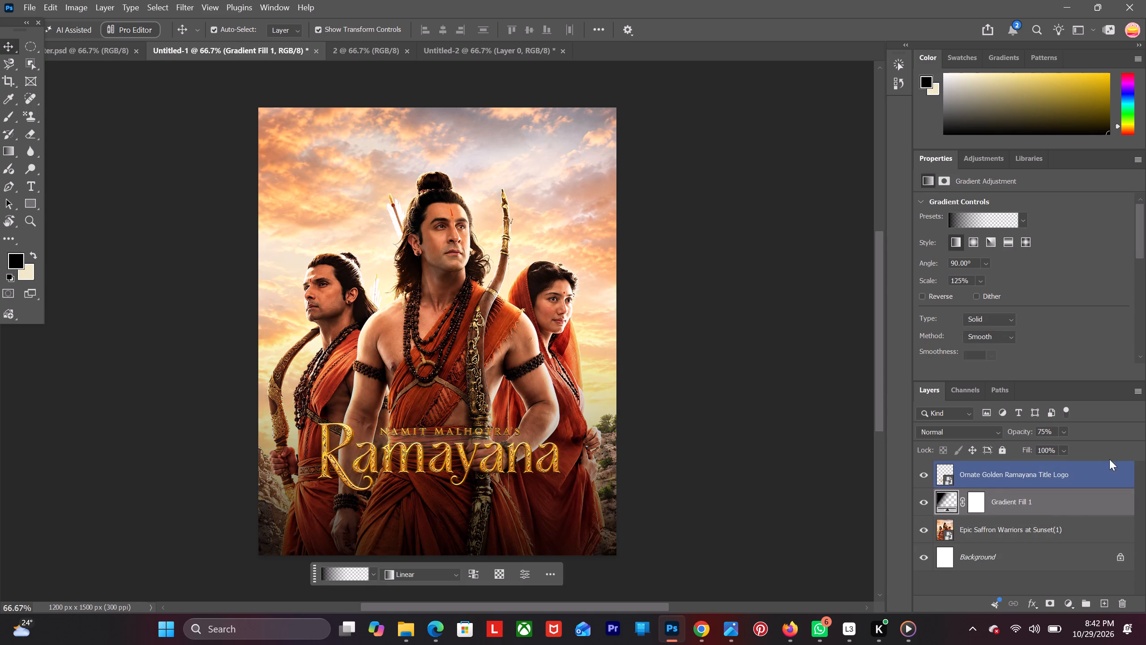
Set the Gradient Fill 1 layer's opacity to 100%.
left_click(1071, 504)
left_click_drag(1054, 429, 996, 441)
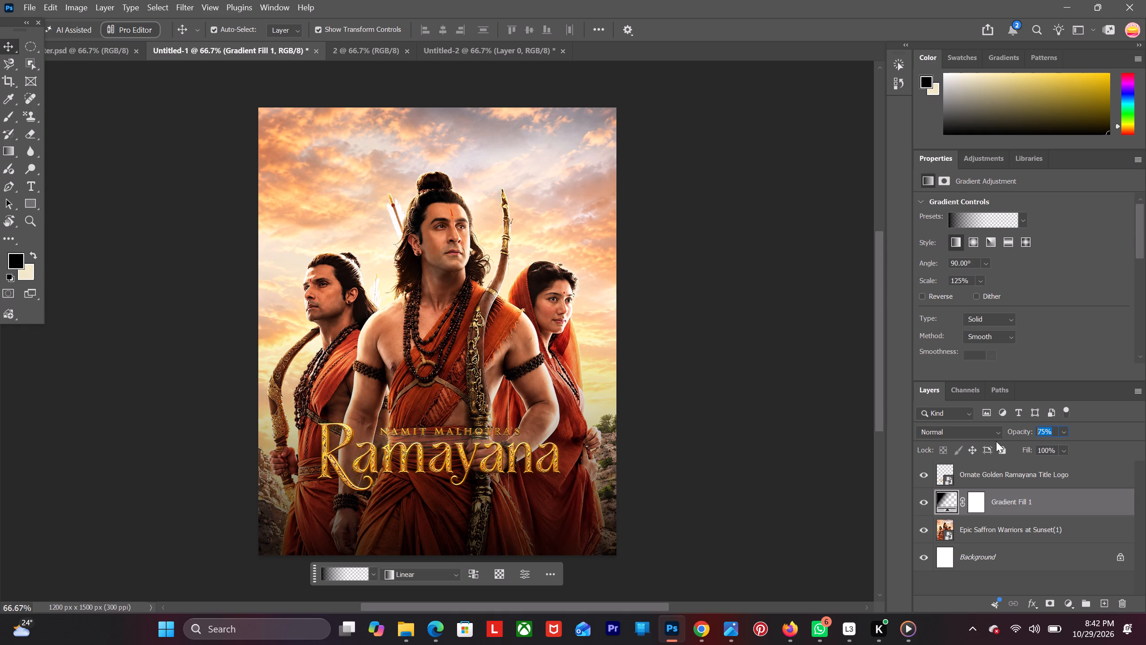
type("100")
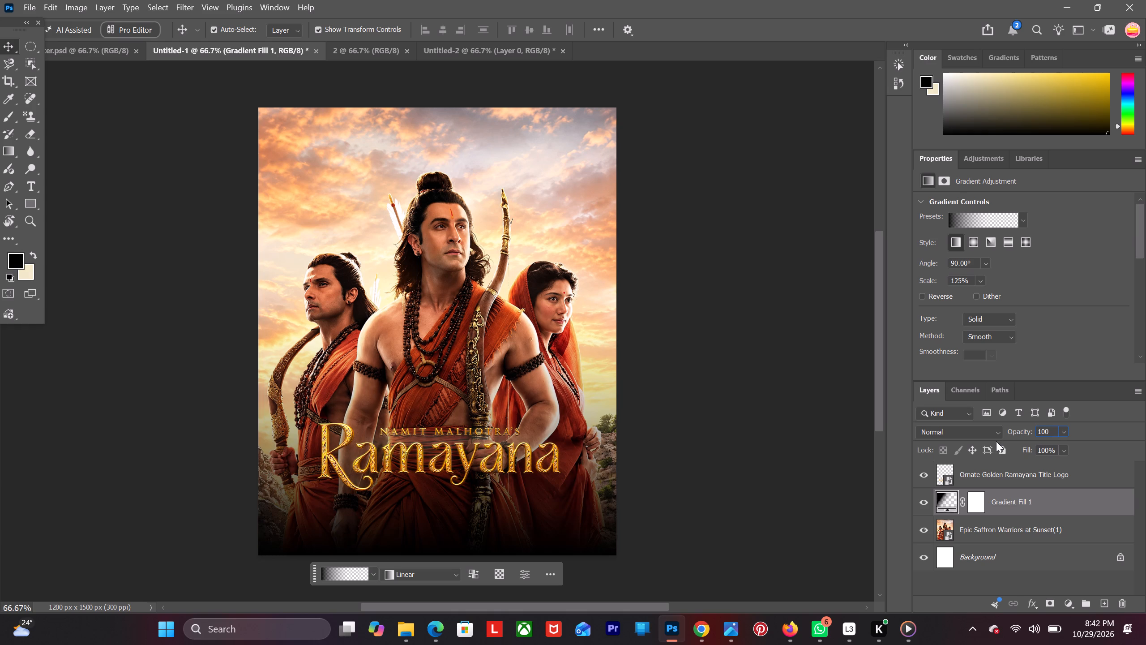
key("Return")
Move the Ramayana title logo slightly lower over the dark gradient, keeping it horizontally centred, to about Y 999 px.
scroll(417, 447, "down", 5)
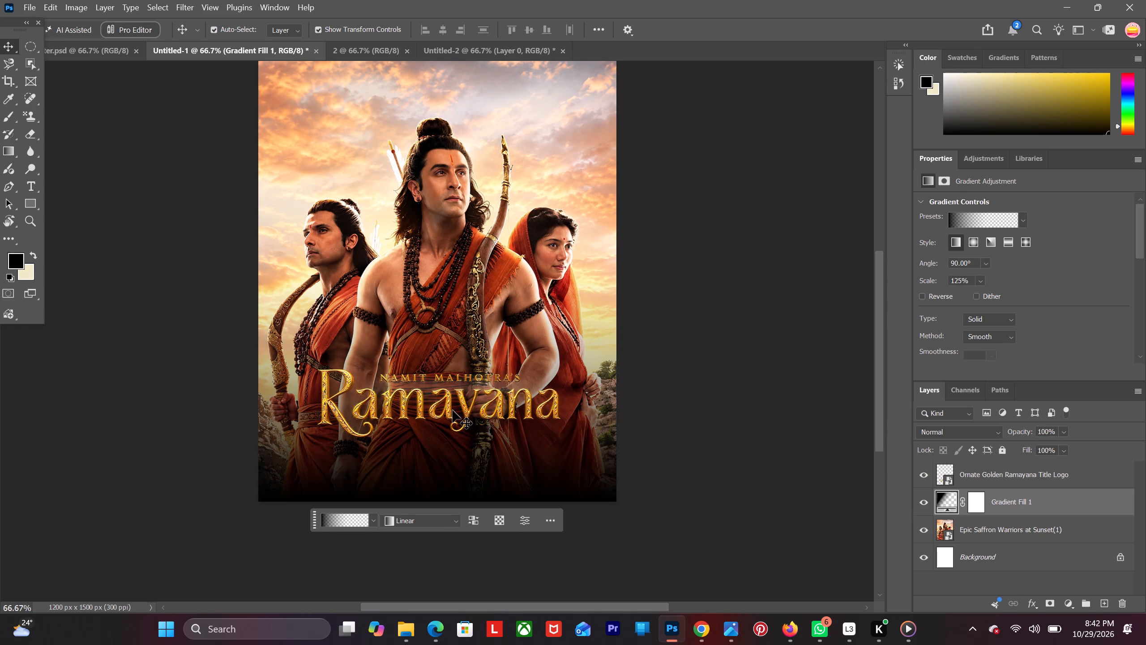
left_click(4, 47)
left_click(160, 198)
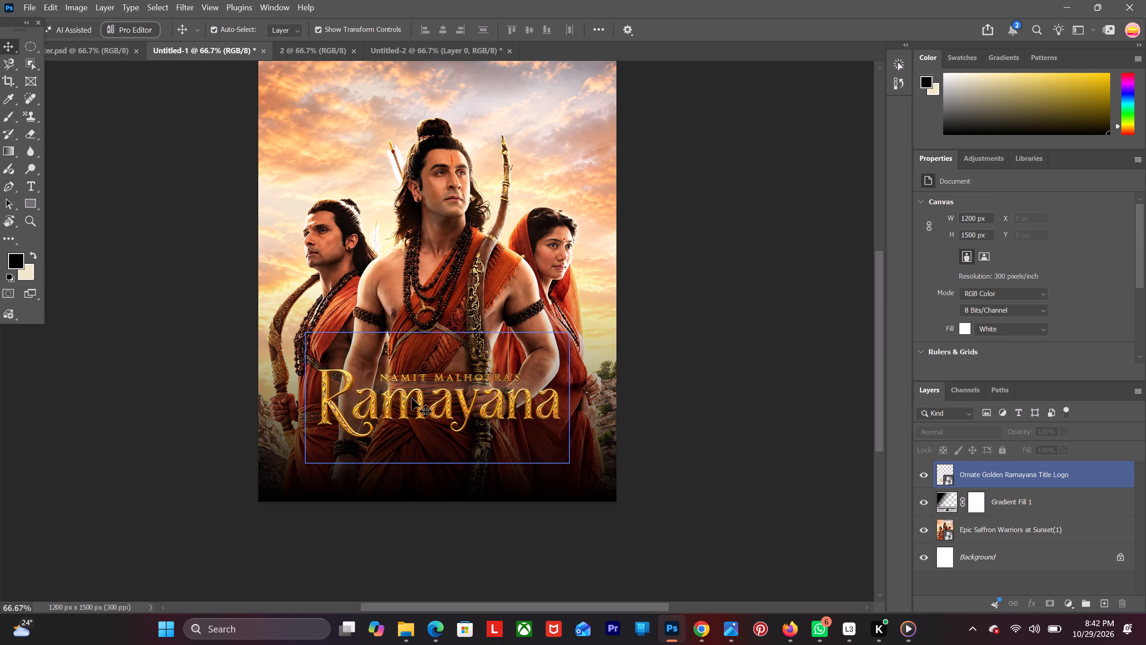
left_click_drag(431, 401, 431, 426)
left_click_drag(439, 400, 442, 458)
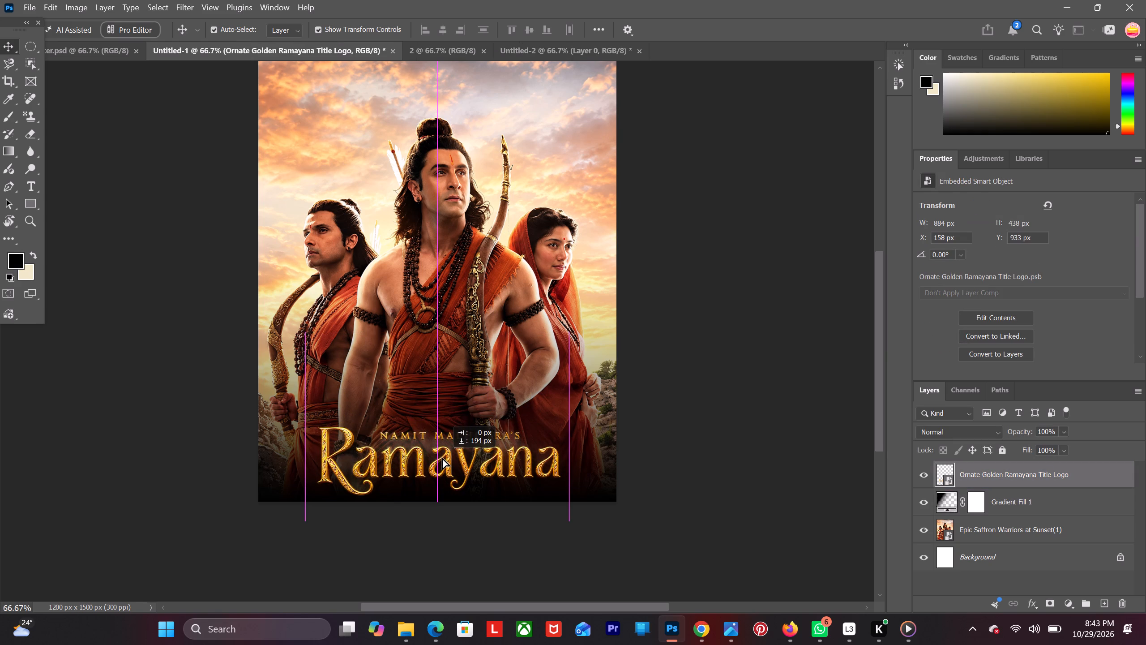
left_click_drag(442, 458, 442, 415)
left_click(156, 305)
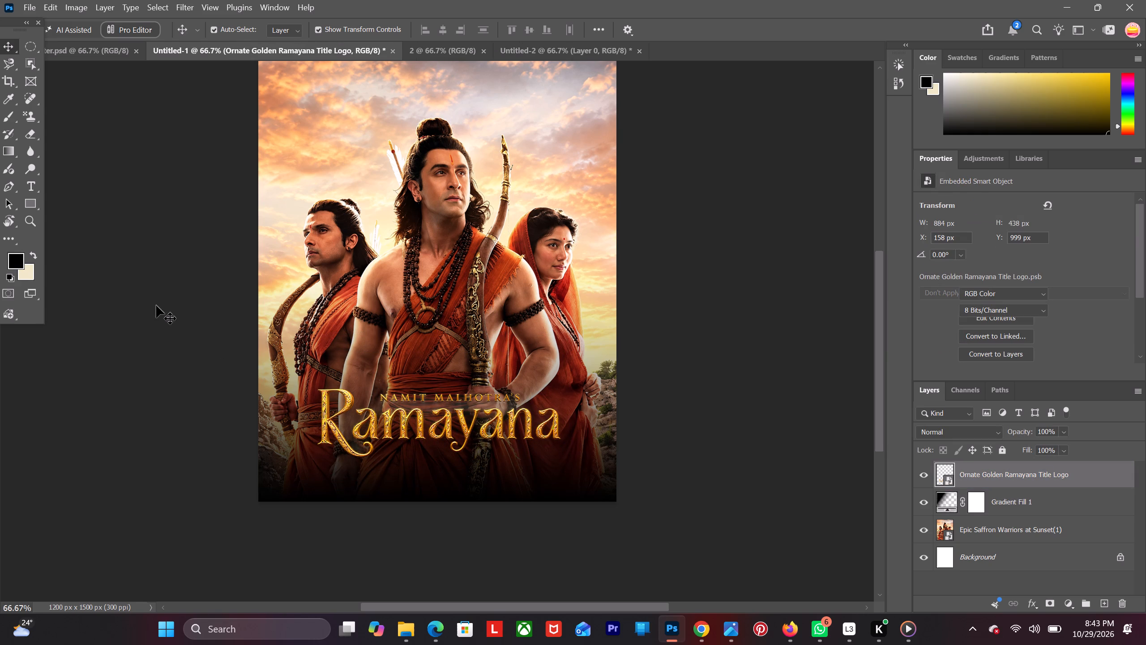
Isolate the Ramayana title logo by hiding the Gradient Fill 1, Epic Saffron Warriors and Background layers.
scroll(227, 302, "up", 8, "alt")
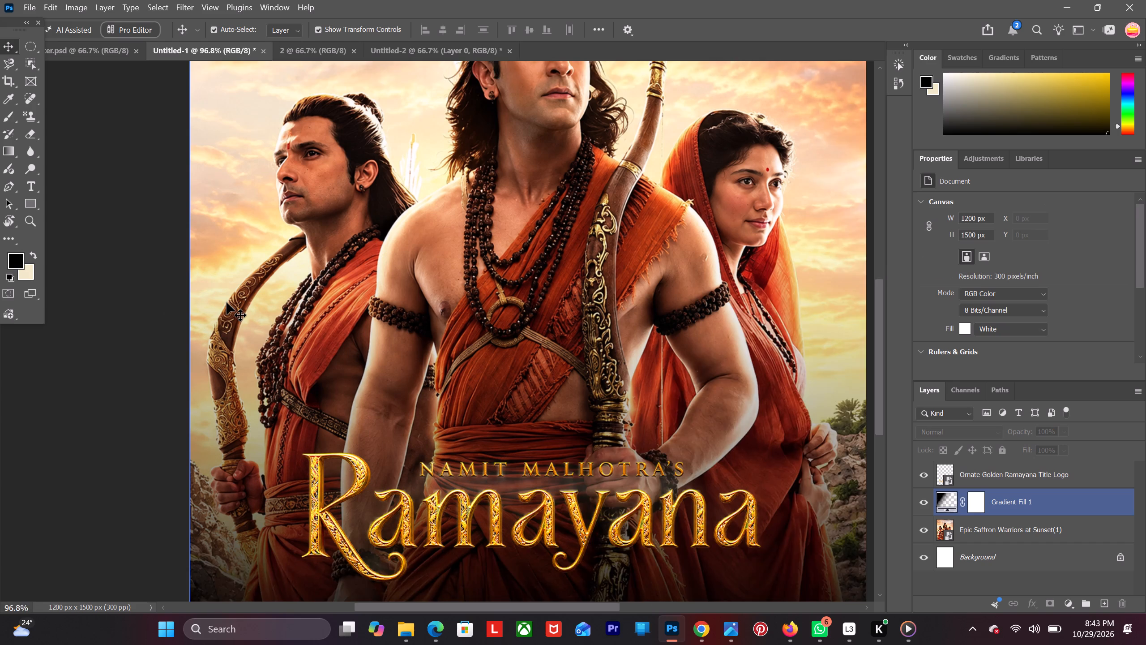
scroll(135, 268, "down", 4)
scroll(500, 471, "up", 5, "alt")
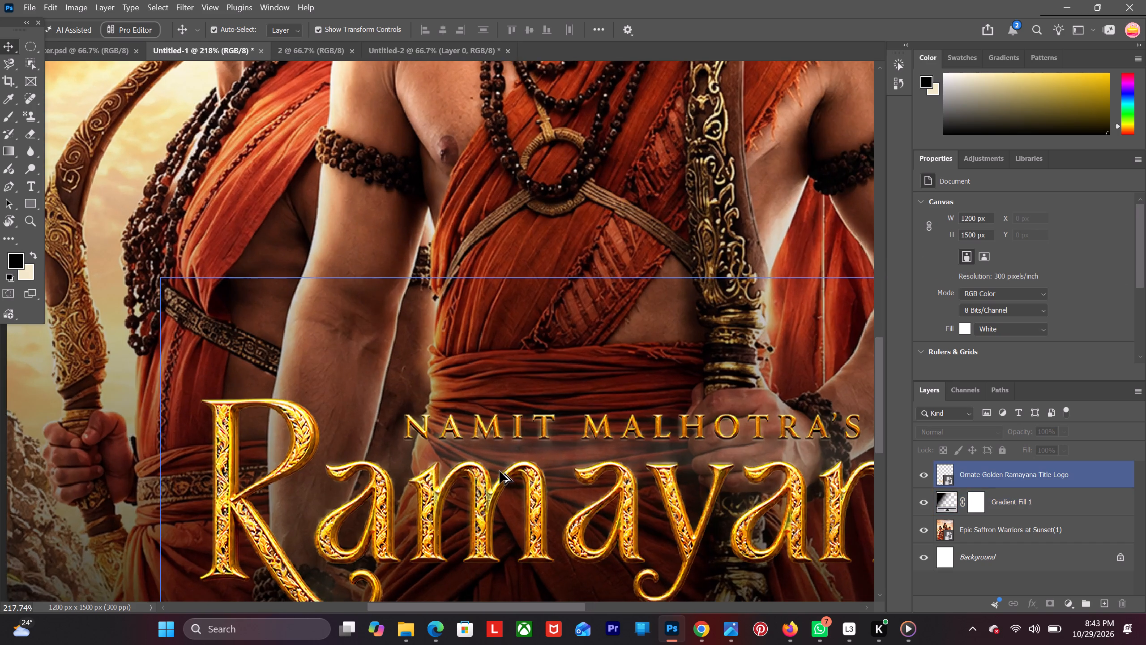
scroll(500, 470, "up", 10, "alt")
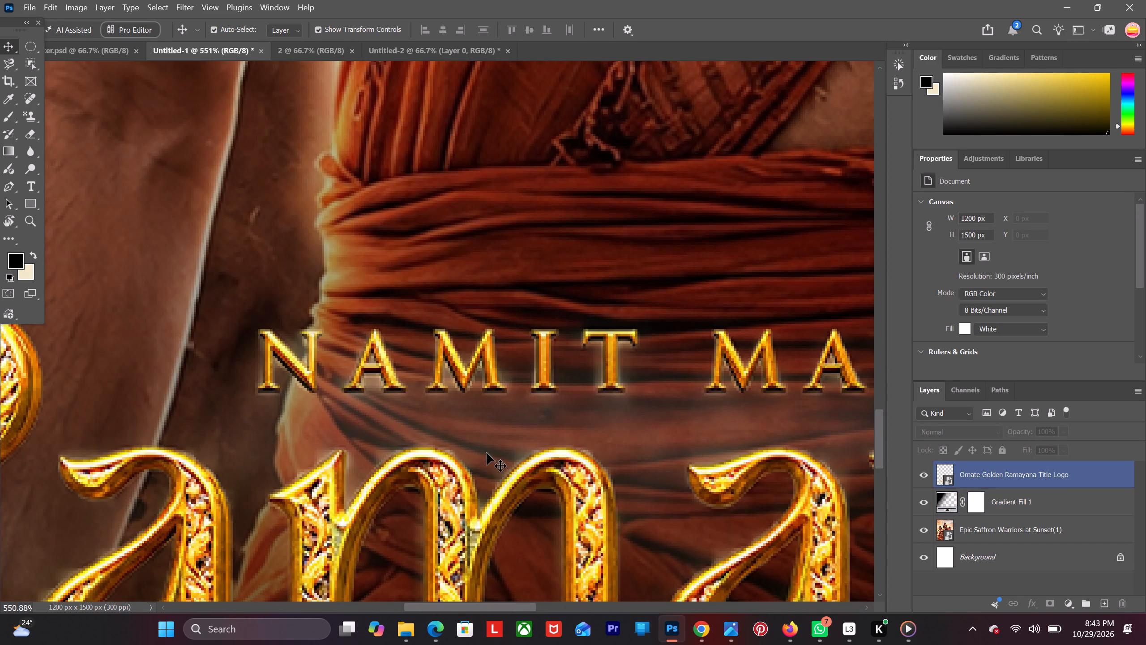
scroll(487, 453, "down", 15, "alt")
left_click(124, 371)
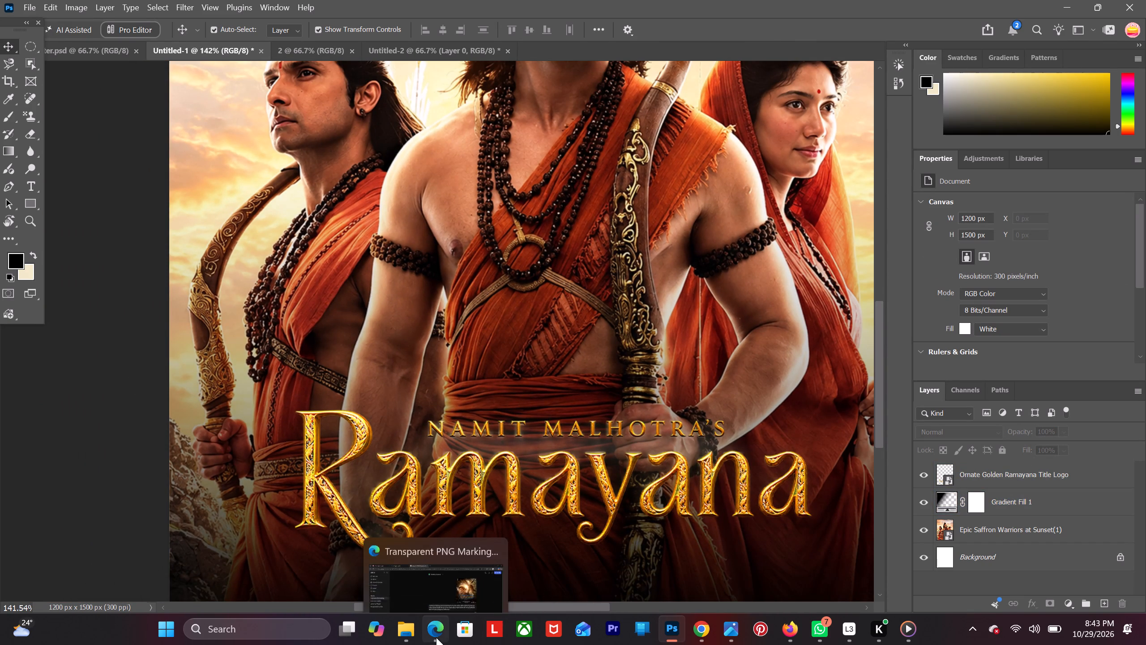
left_click(479, 460)
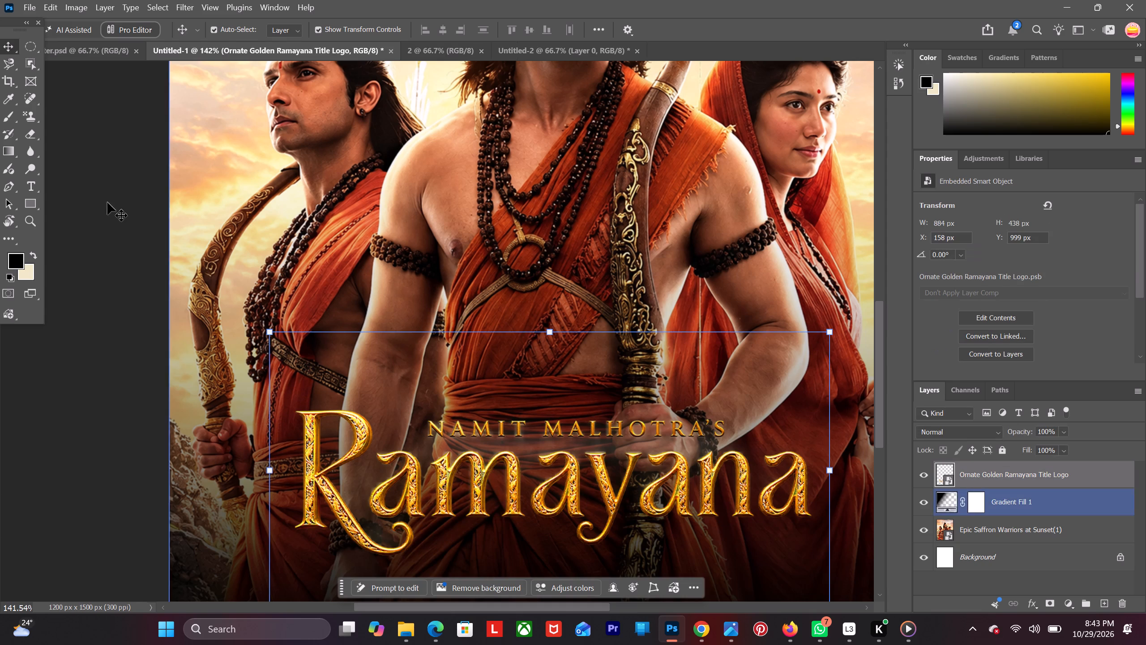
left_click(923, 499)
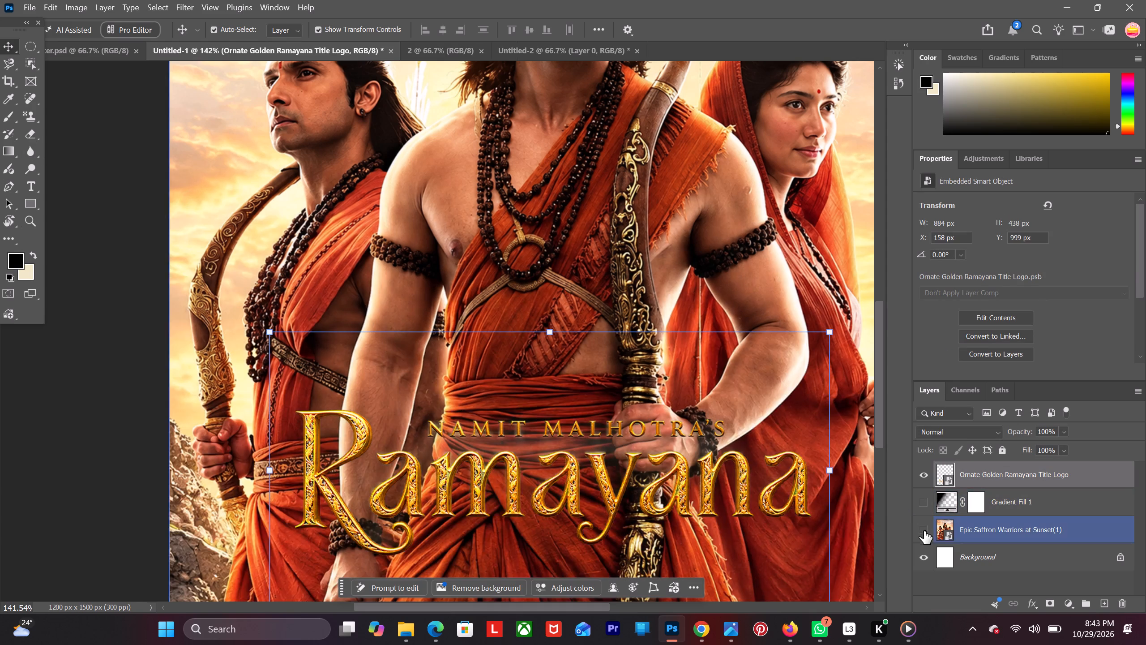
left_click(924, 531)
left_click(924, 559)
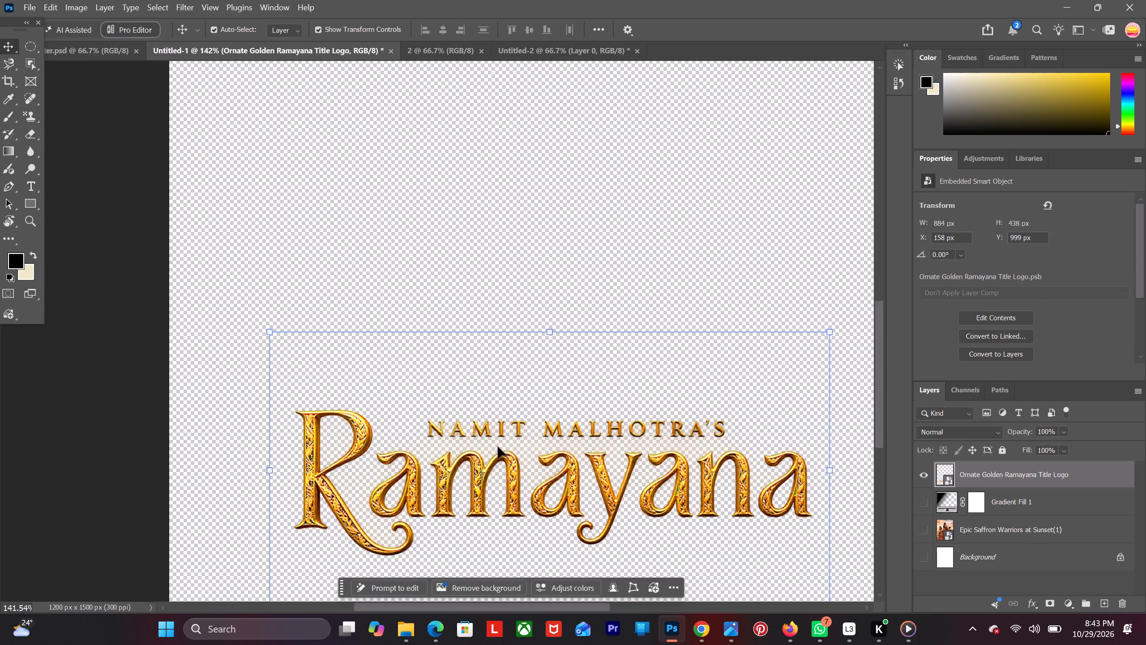
Examine the title logo's edges and haze up close, both alone and with the warriors image temporarily shown behind it.
scroll(498, 447, "up", 8)
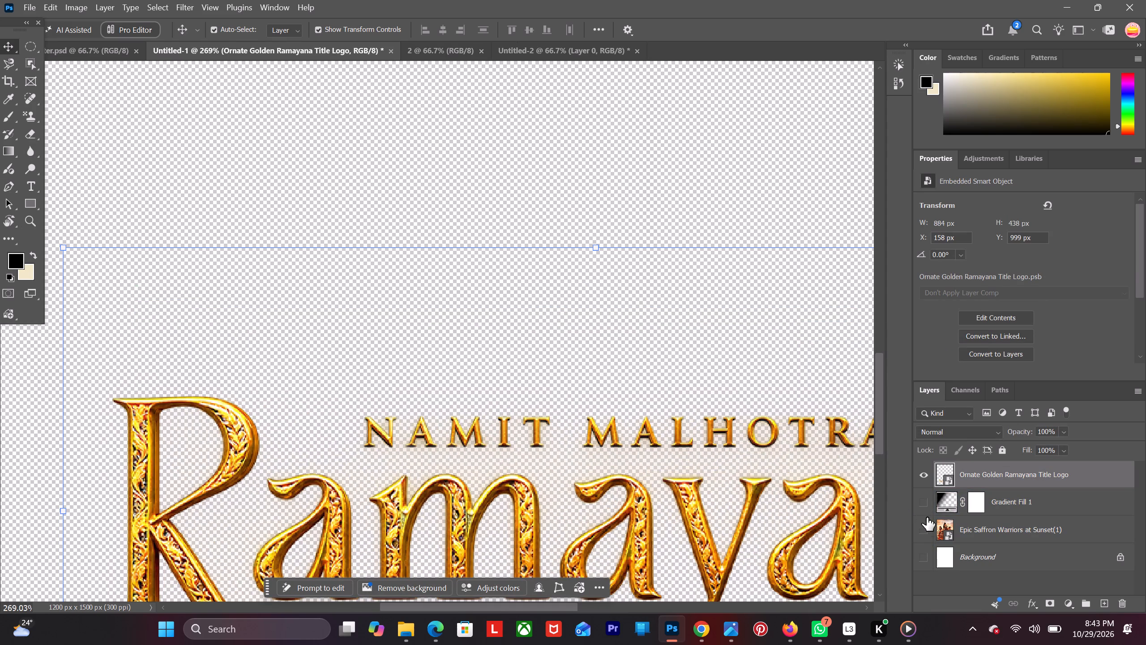
left_click(921, 530)
scroll(599, 416, "down", 10)
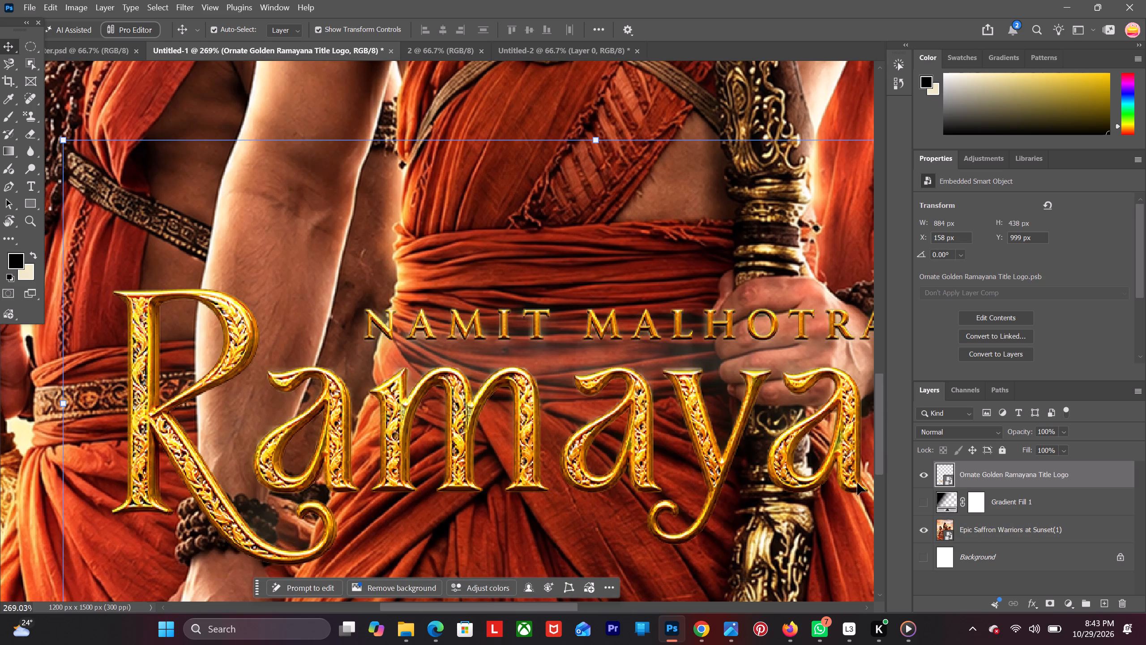
left_click(922, 533)
scroll(657, 440, "down", 8)
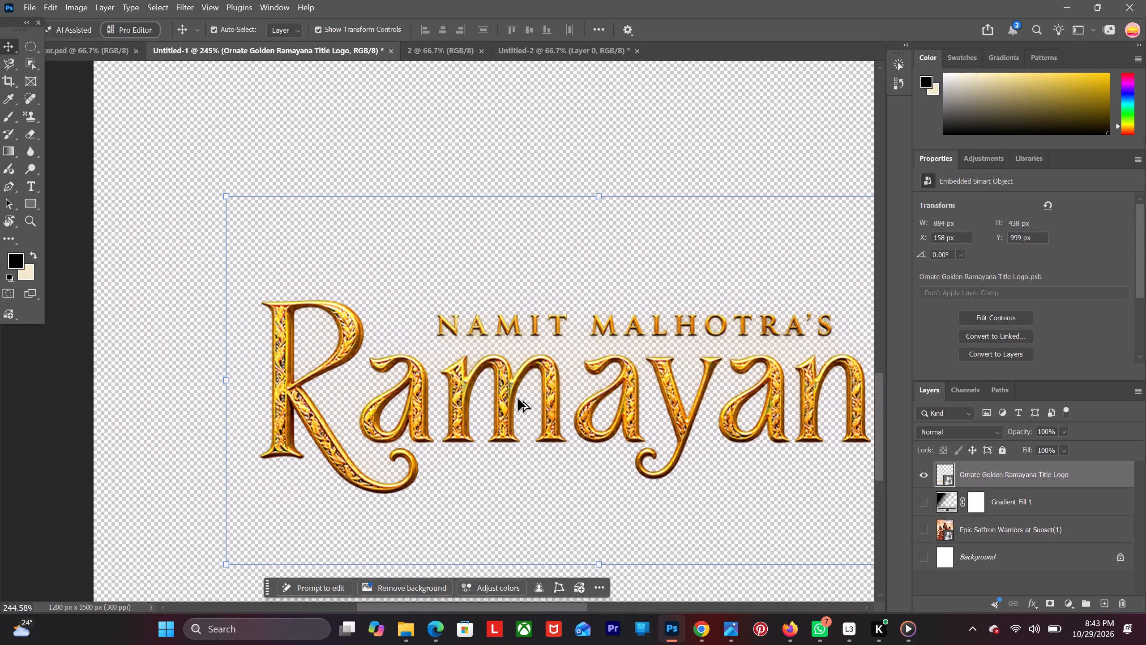
Select the title logo's lettering with the Object Selection tool, using a rectangle of about 881 by 304 px around it.
left_click(31, 62)
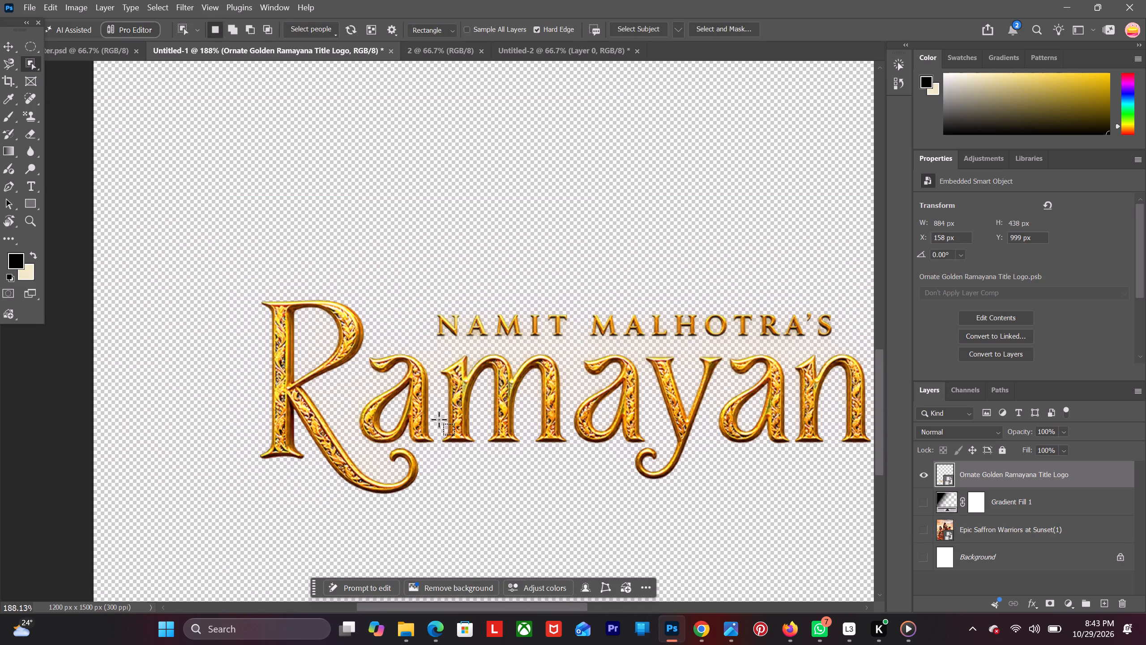
left_click(635, 27)
scroll(424, 376, "down", 6, "alt")
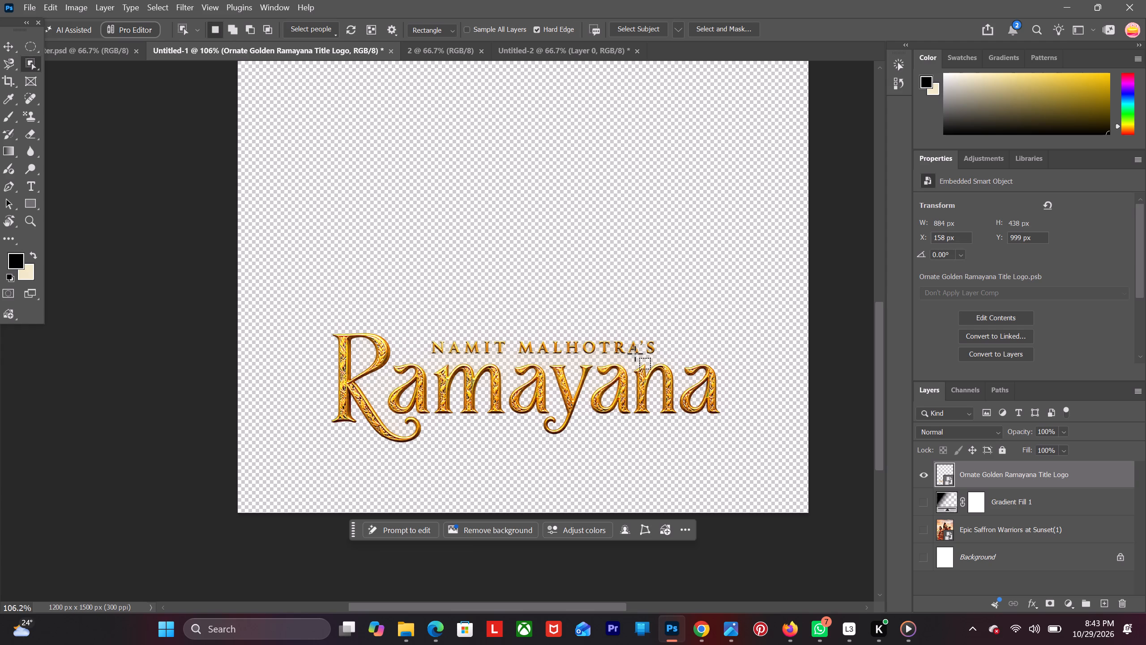
left_click_drag(322, 320, 435, 380)
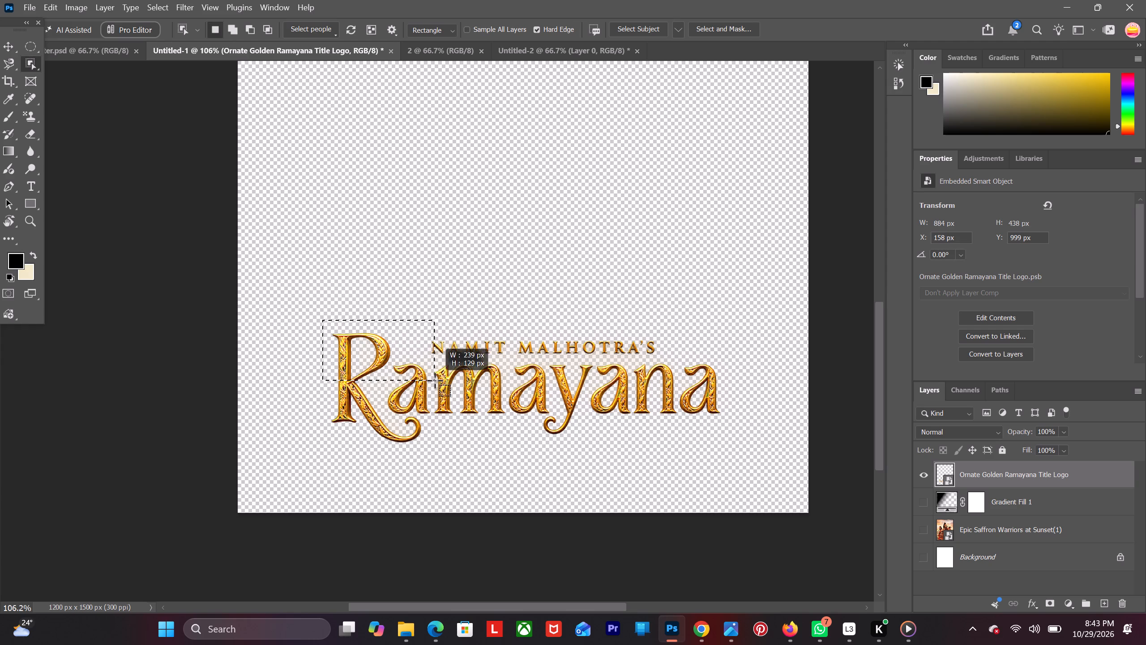
left_click_drag(435, 380, 740, 464)
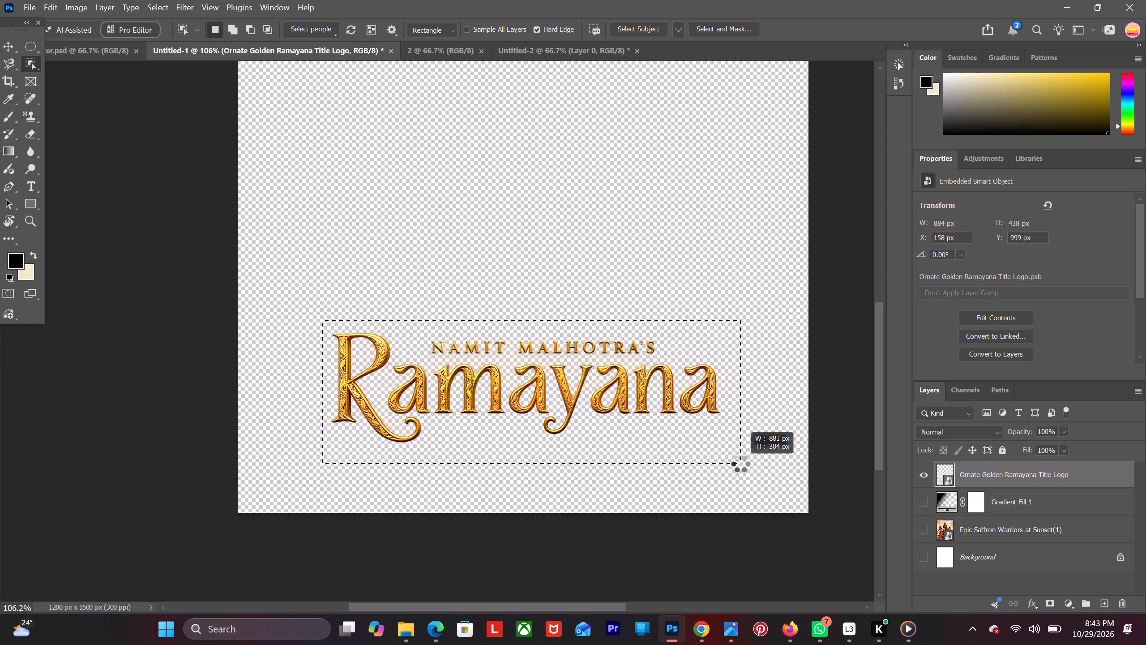
scroll(420, 379, "up", 5, "alt")
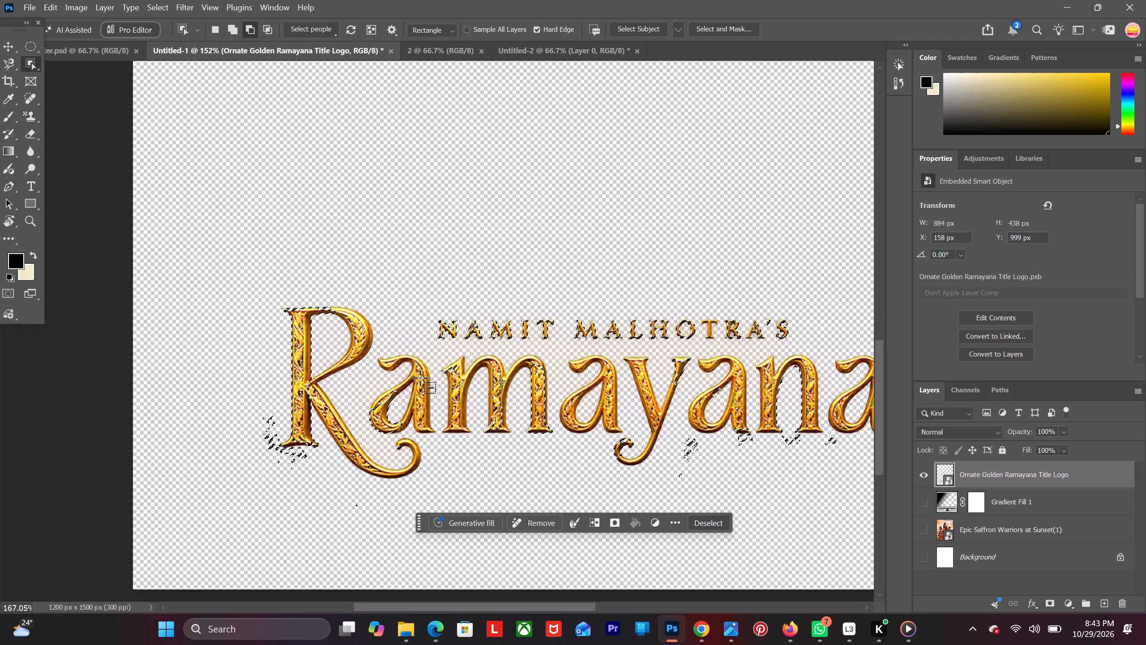
scroll(420, 378, "up", 9, "alt")
scroll(301, 348, "up", 5, "alt")
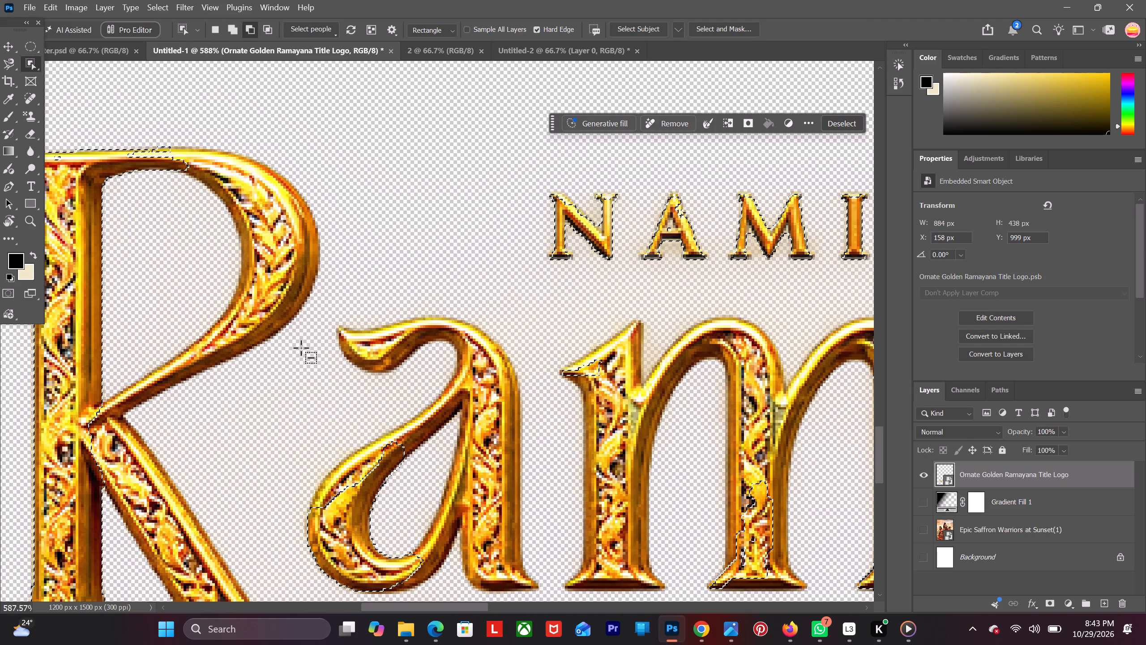
scroll(301, 348, "down", 9, "alt")
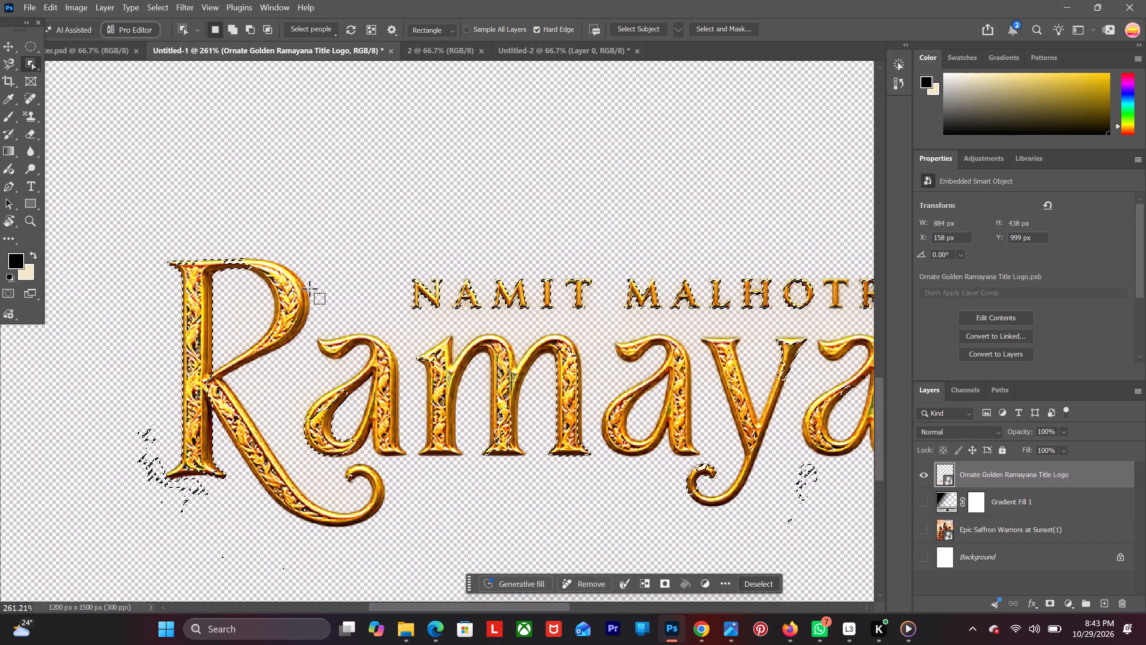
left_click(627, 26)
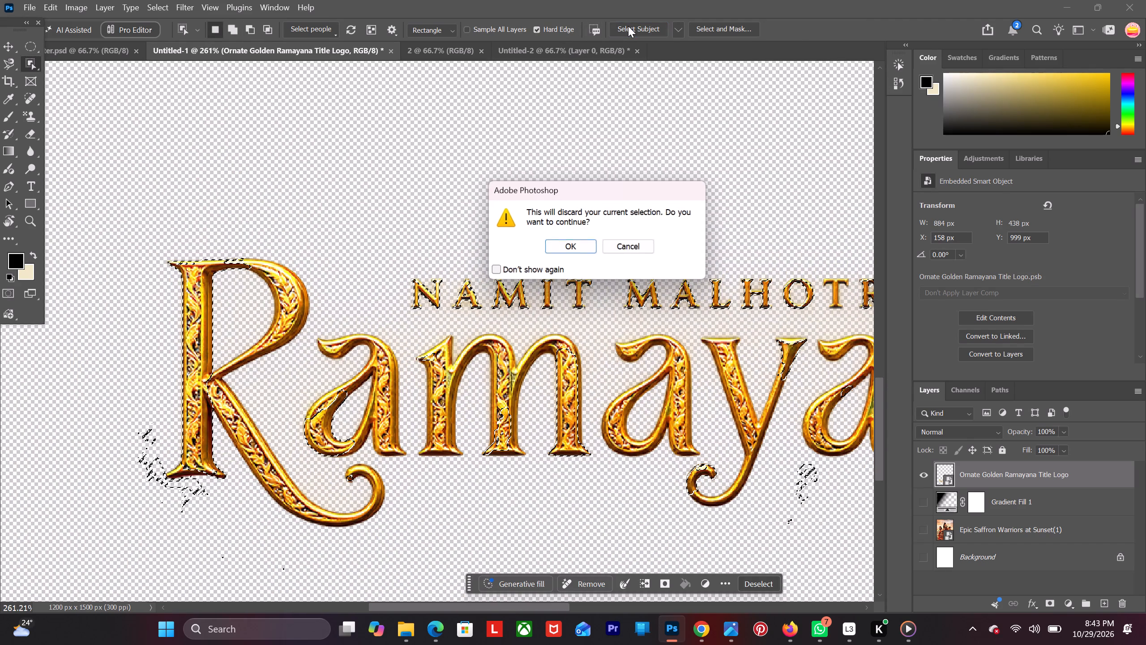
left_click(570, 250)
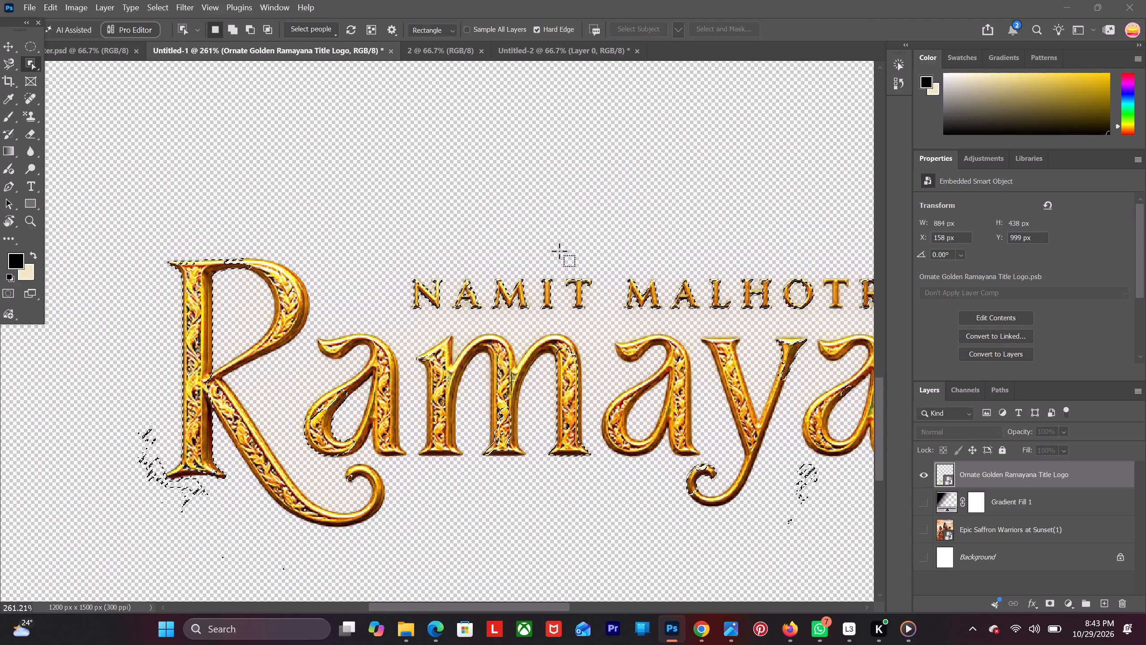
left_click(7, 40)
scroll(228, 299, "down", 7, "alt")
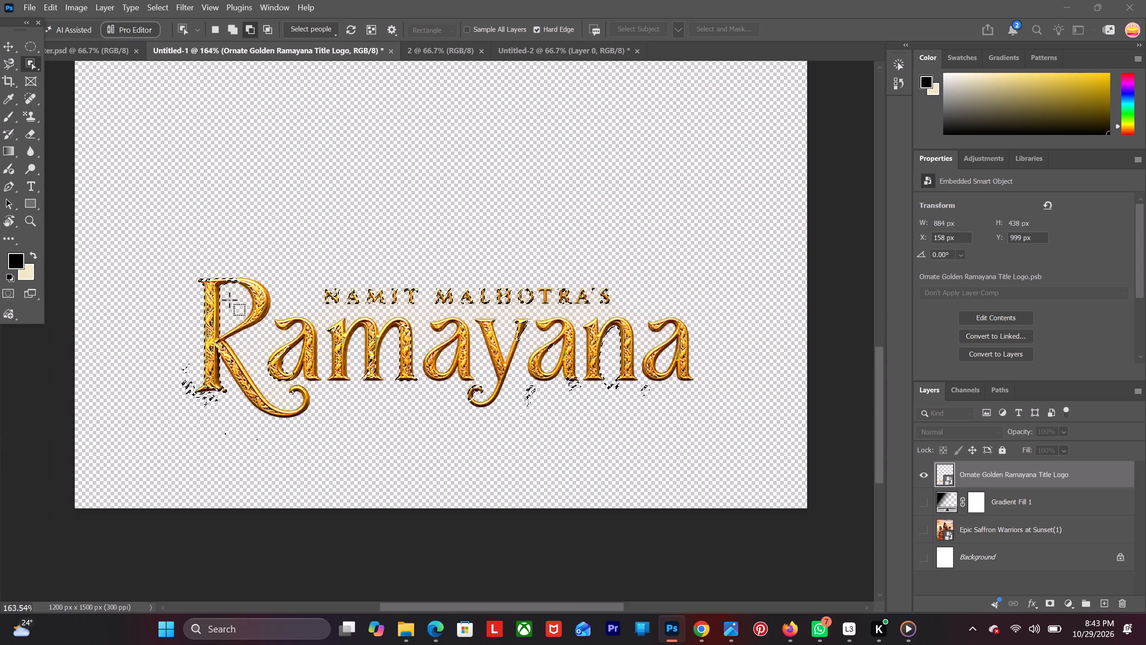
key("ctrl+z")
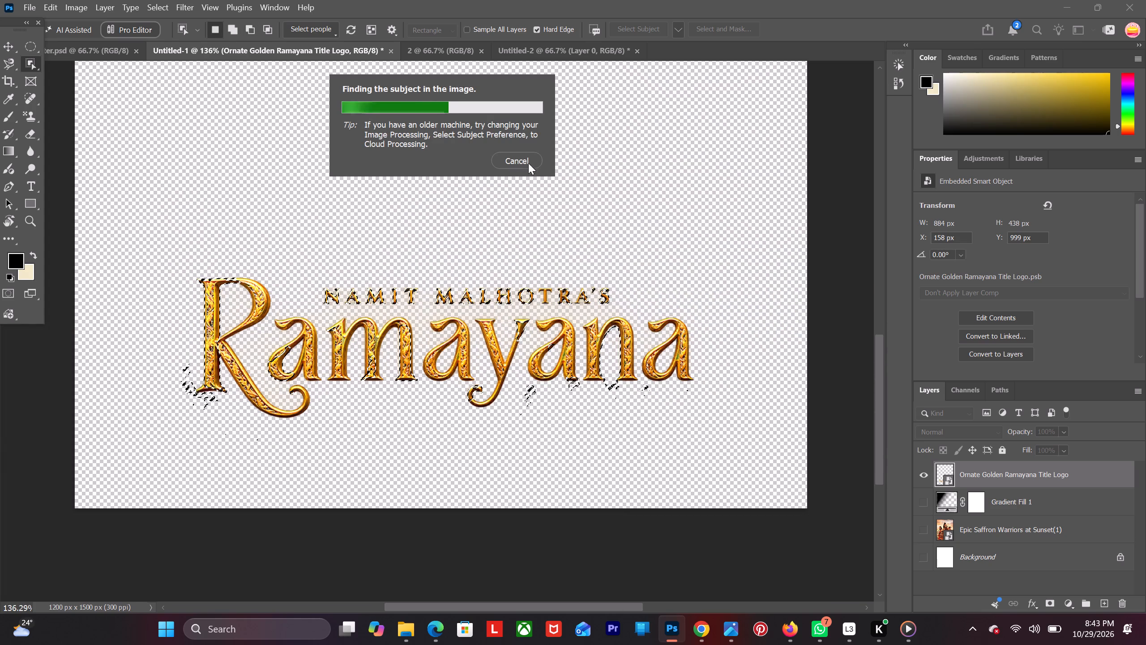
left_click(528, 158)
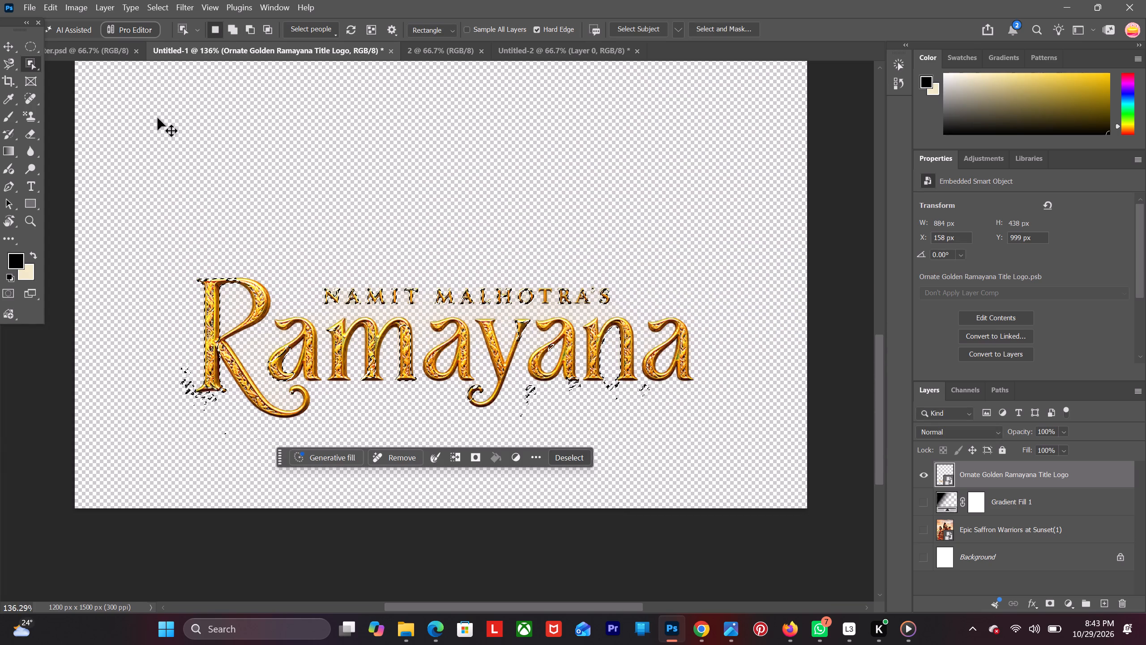
Replace the current selection with a Select Subject selection of the Ramayana lettering and copy it to a new layer.
key("ctrl+z")
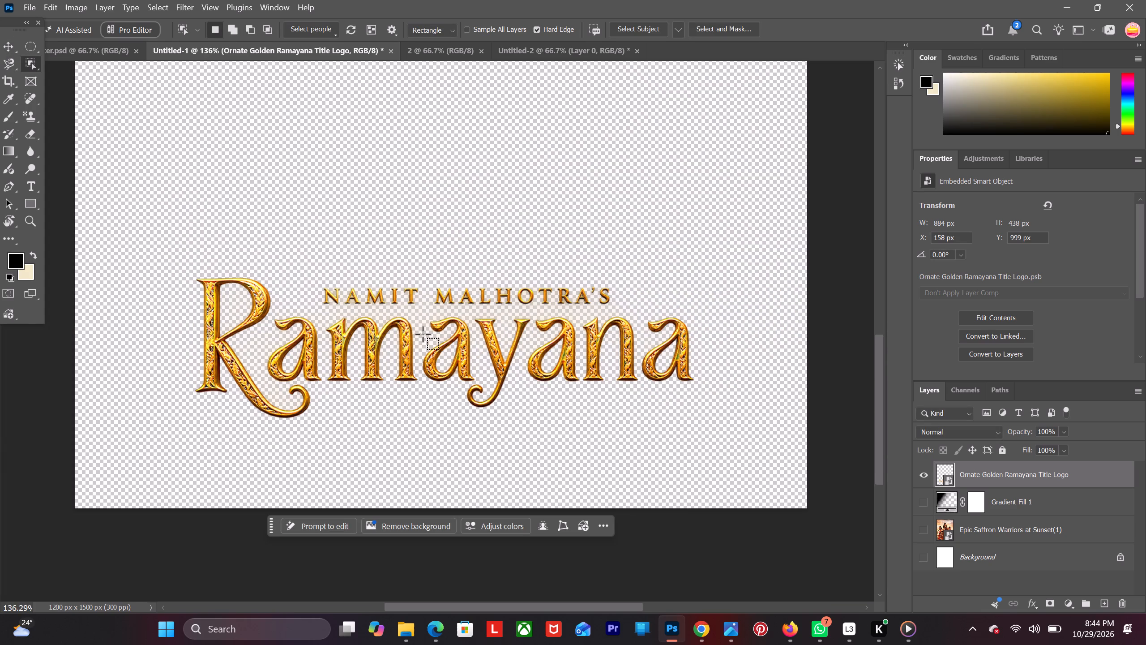
left_click(617, 26)
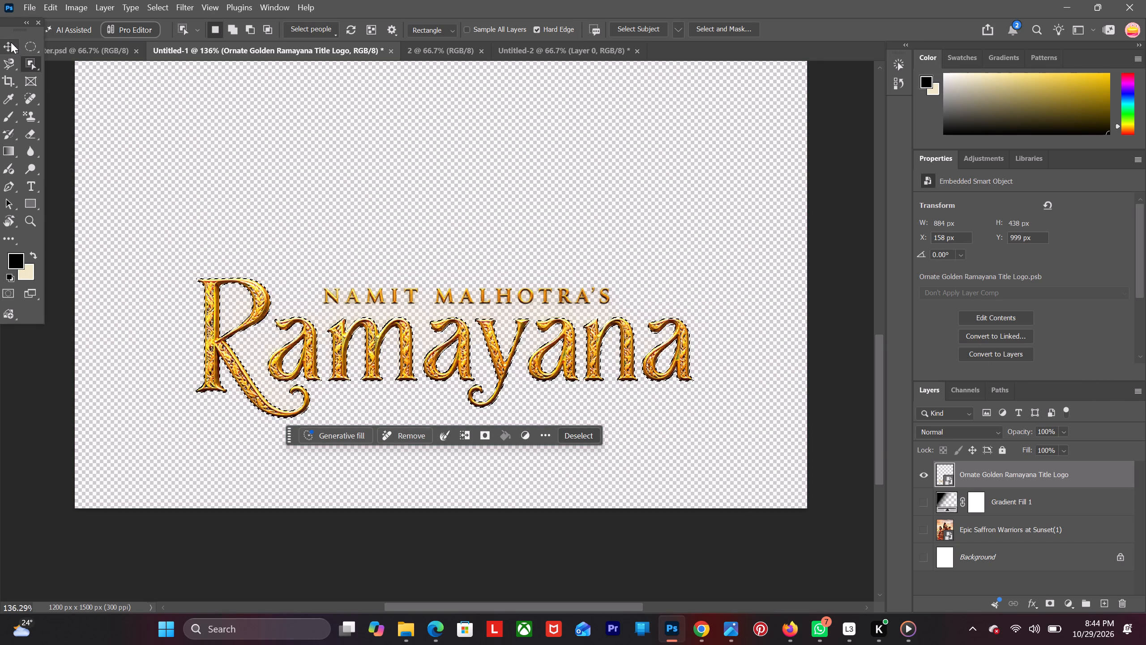
left_click(11, 42)
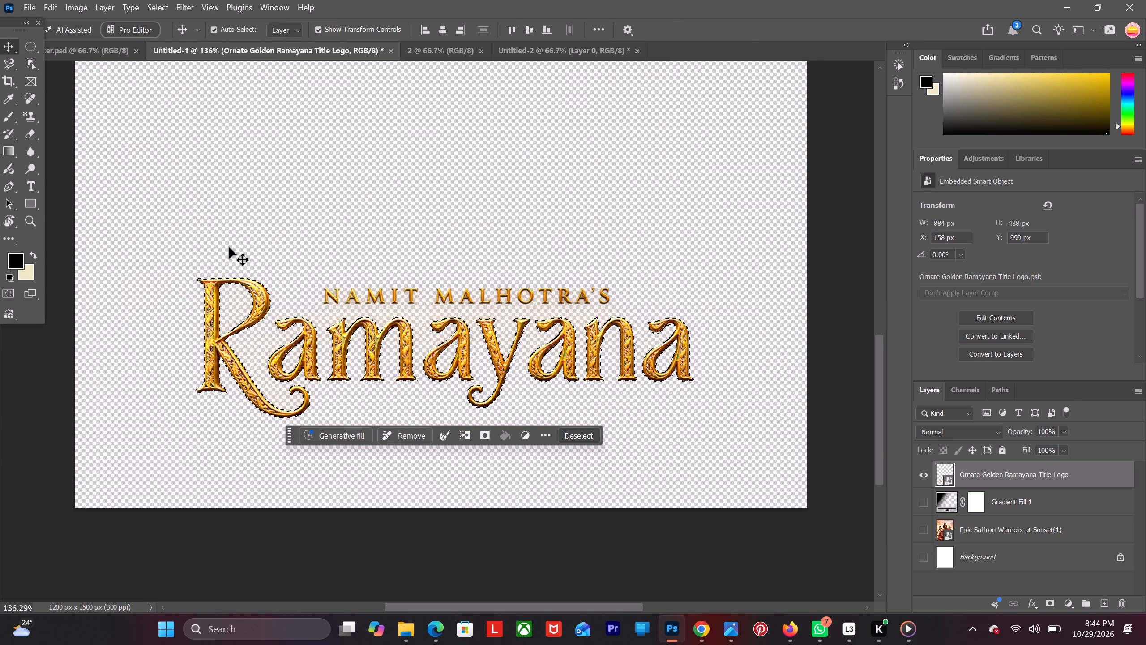
key("ctrl+j")
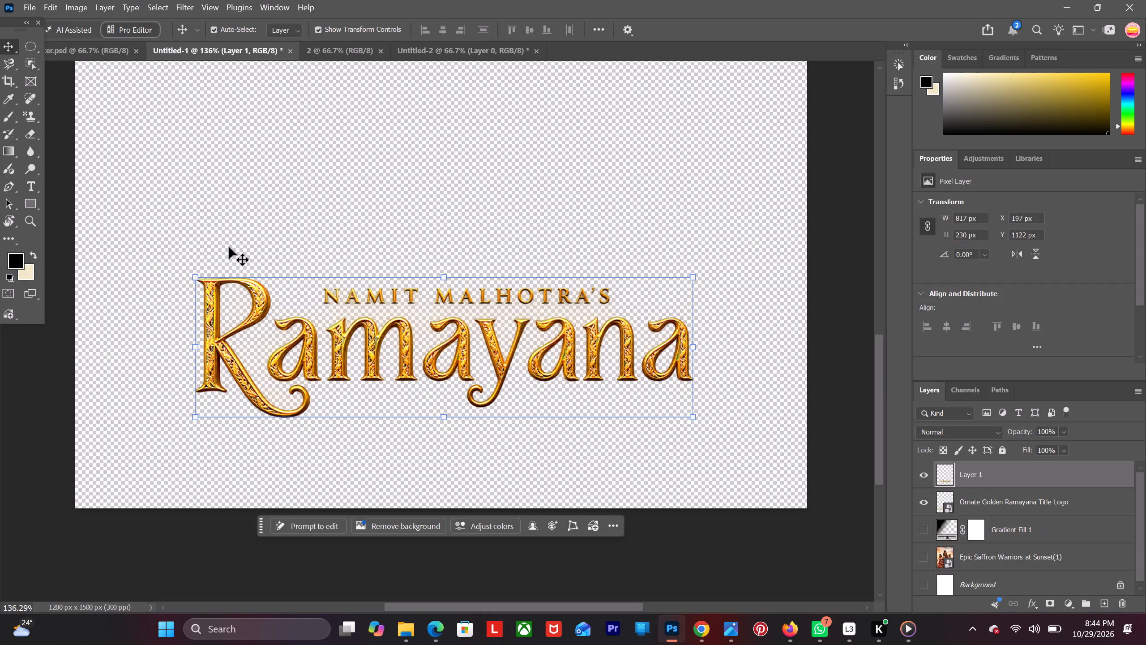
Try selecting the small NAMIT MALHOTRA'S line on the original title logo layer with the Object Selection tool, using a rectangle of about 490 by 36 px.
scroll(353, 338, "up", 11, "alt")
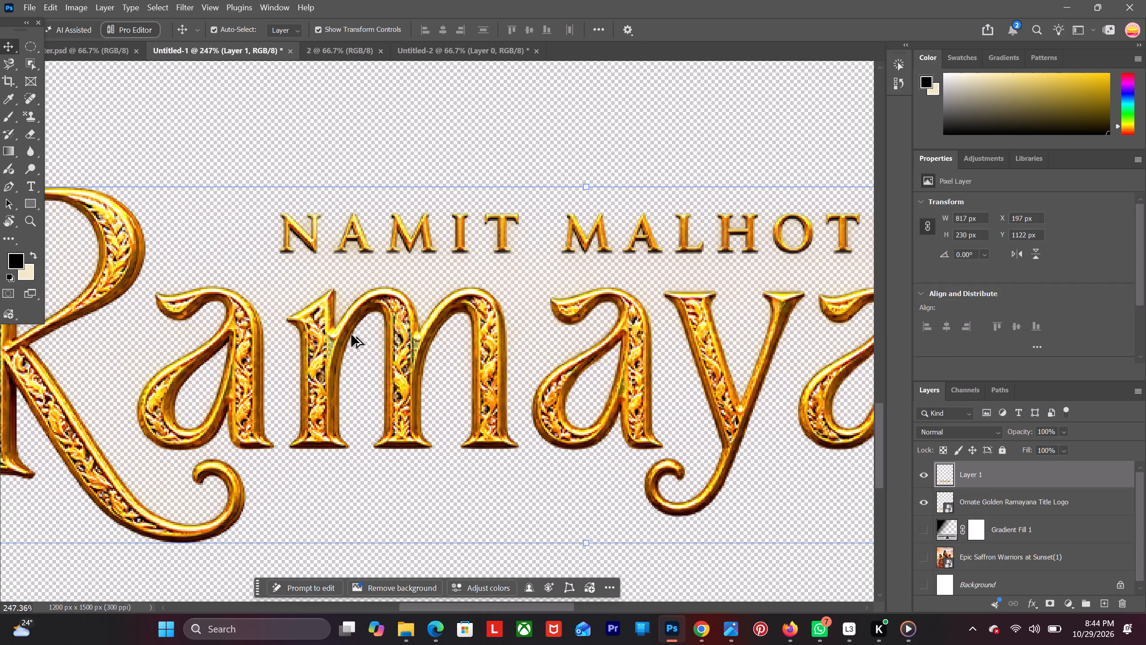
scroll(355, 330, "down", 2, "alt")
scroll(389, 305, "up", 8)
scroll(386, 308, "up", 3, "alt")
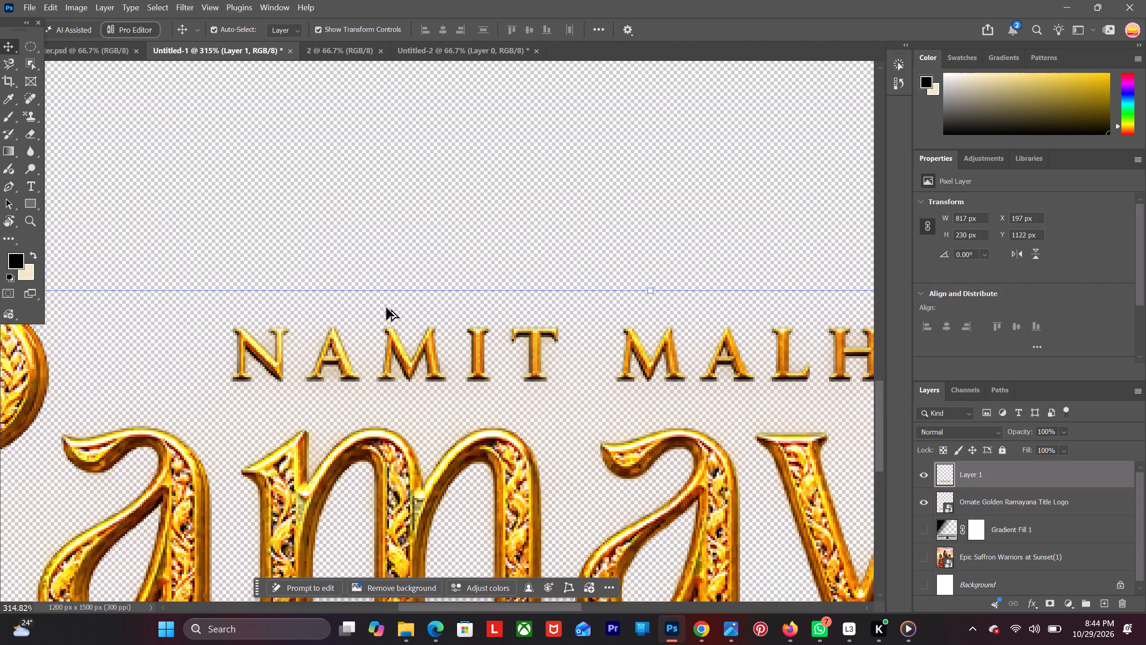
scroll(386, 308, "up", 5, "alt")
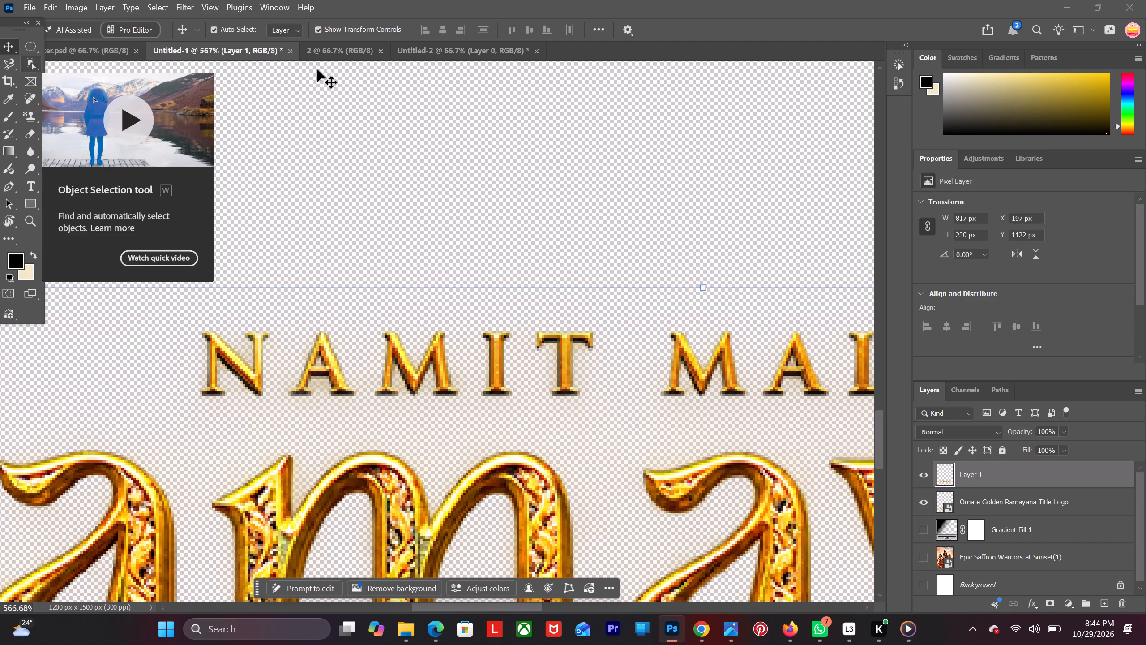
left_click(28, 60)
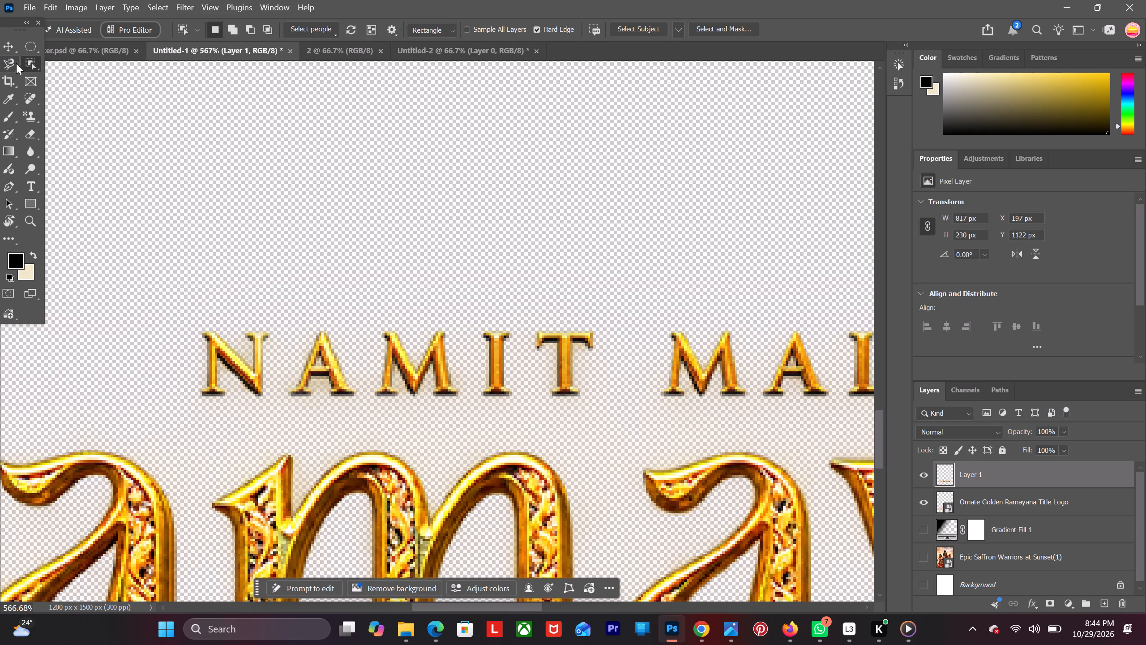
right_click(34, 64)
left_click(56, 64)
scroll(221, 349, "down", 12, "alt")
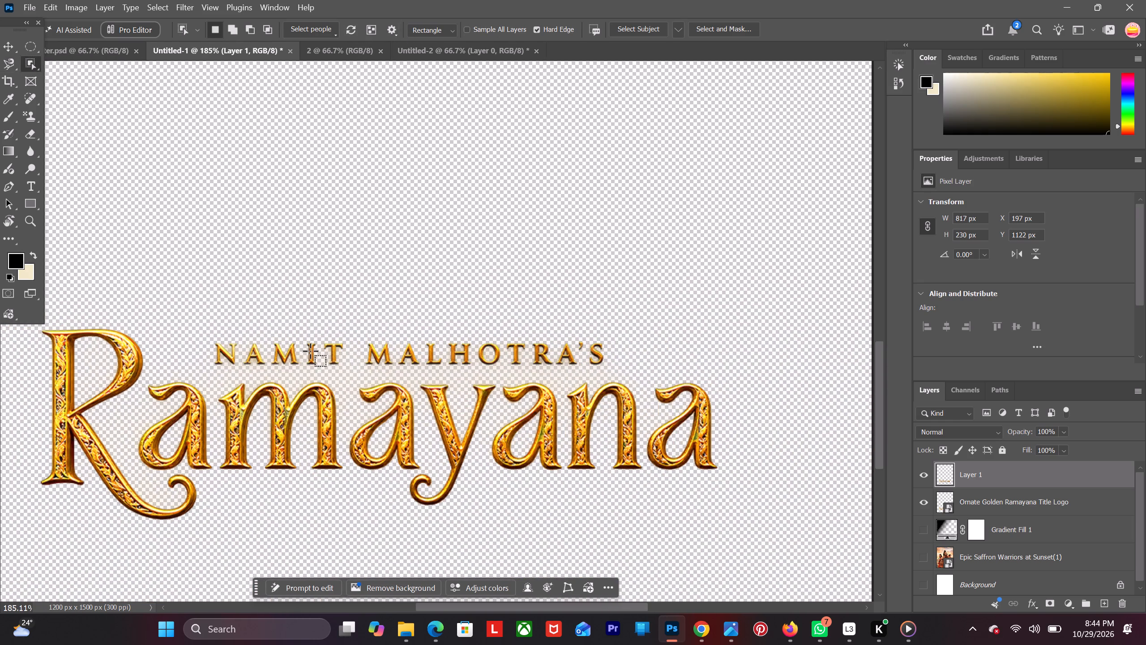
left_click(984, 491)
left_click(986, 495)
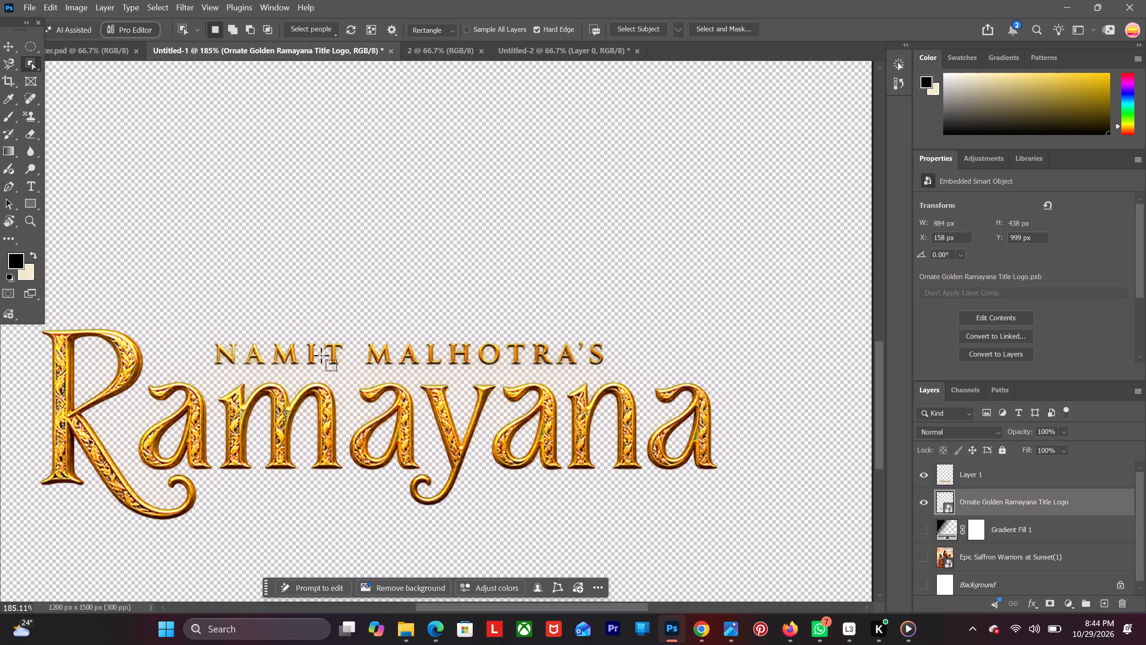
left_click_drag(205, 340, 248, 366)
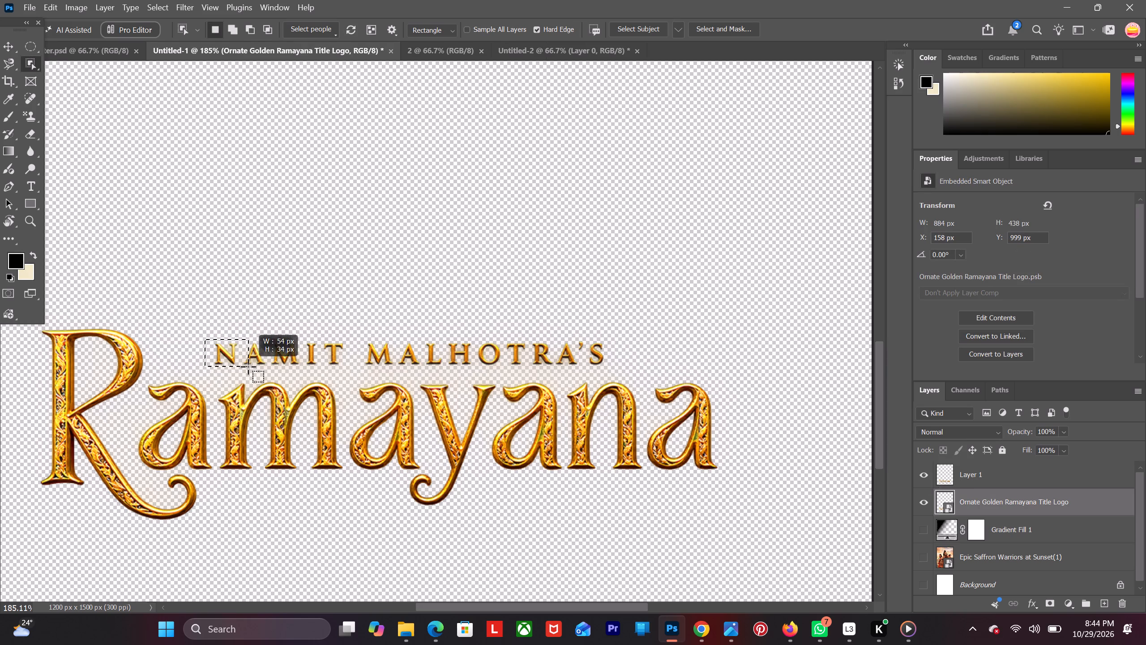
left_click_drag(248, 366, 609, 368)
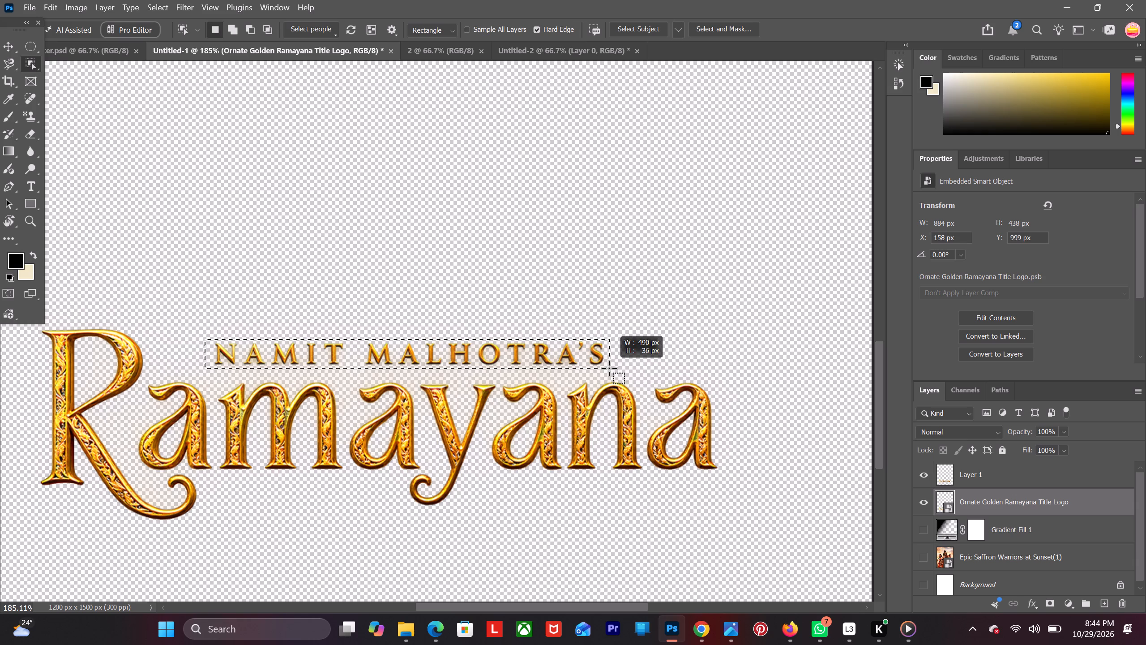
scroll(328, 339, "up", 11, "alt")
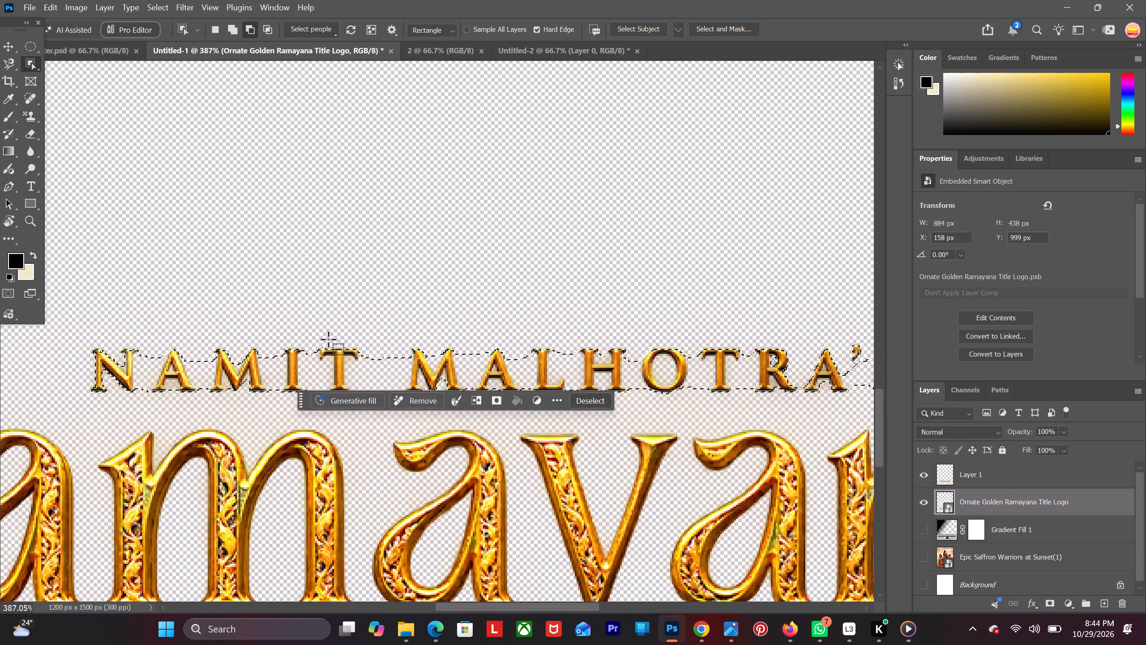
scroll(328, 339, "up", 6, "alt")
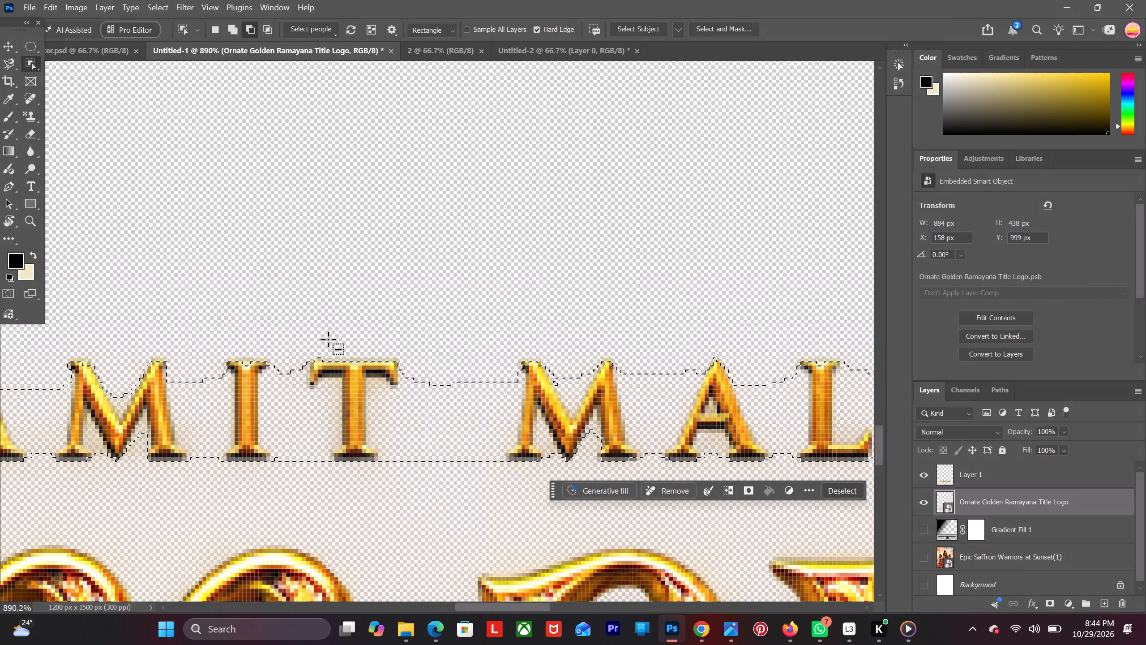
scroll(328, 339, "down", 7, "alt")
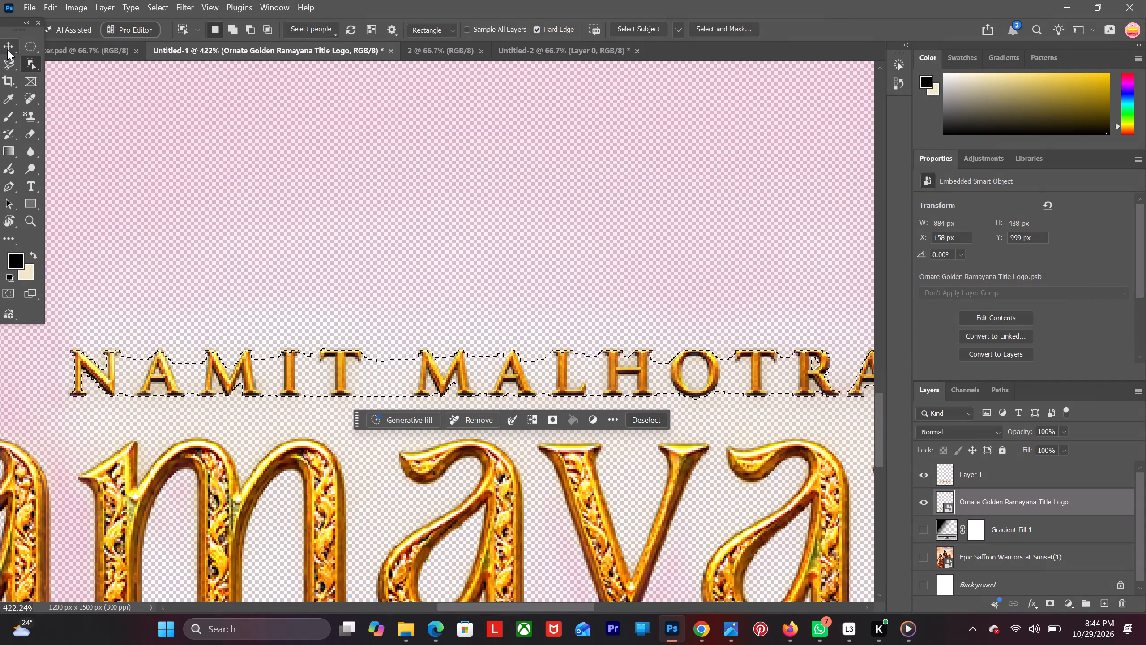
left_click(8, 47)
Hide the copied Ramayana lettering layer and check the small line's selection outline on the original logo.
scroll(214, 292, "down", 9, "alt")
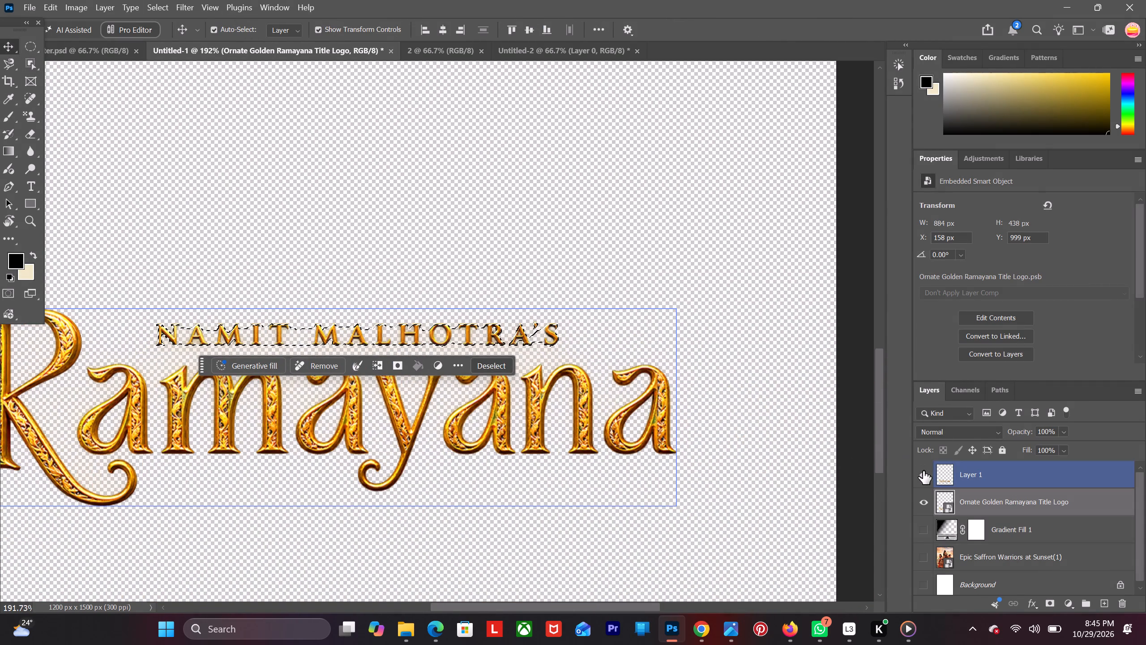
left_click(923, 471)
scroll(906, 479, "down", 6)
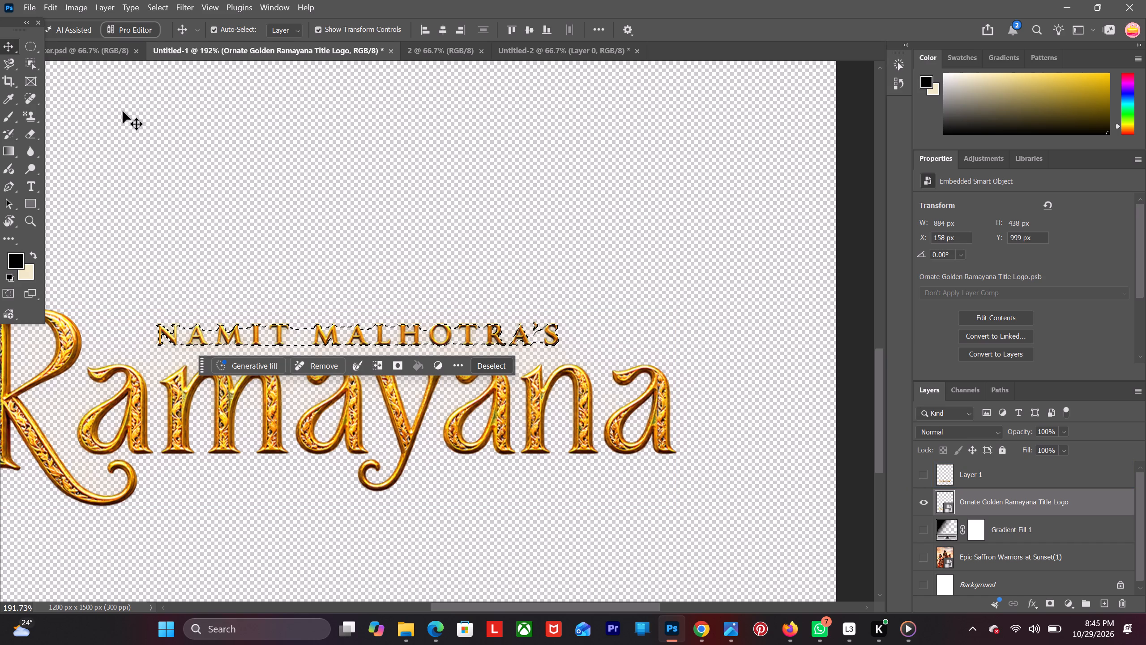
scroll(125, 264, "up", 8, "alt")
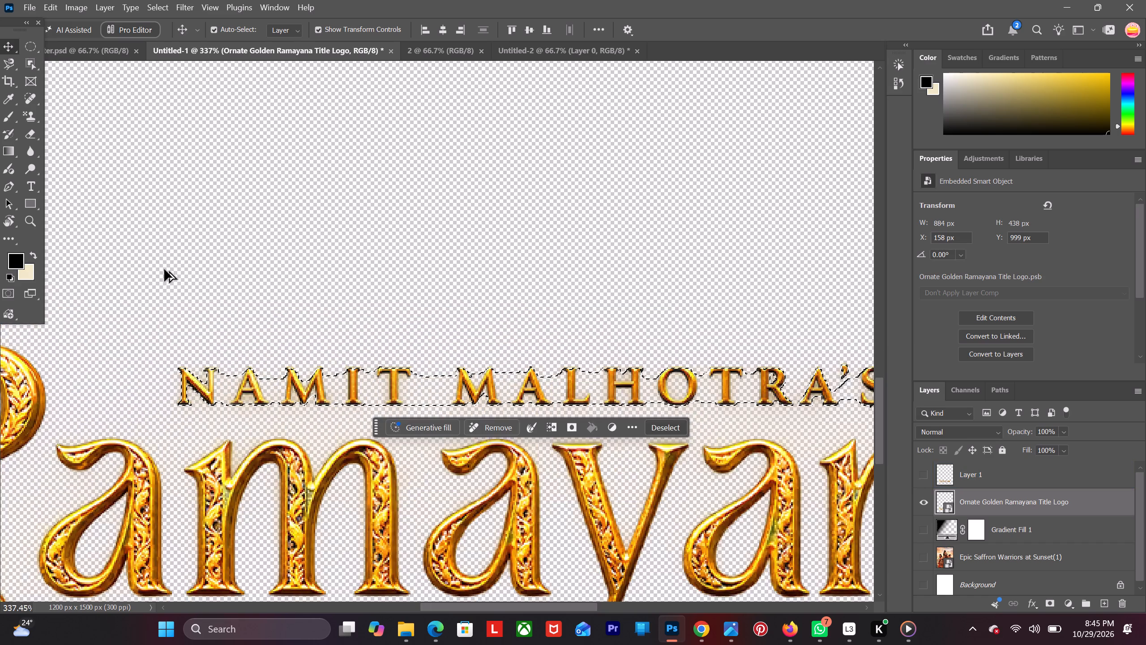
scroll(164, 269, "up", 3, "alt")
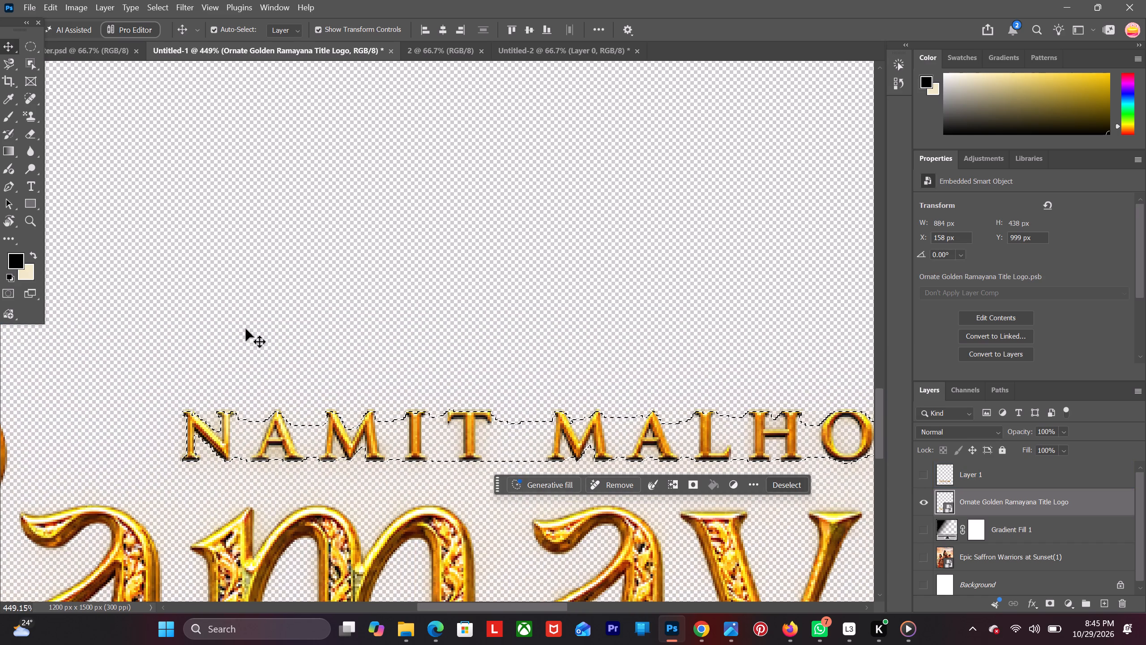
scroll(406, 390, "down", 7, "alt")
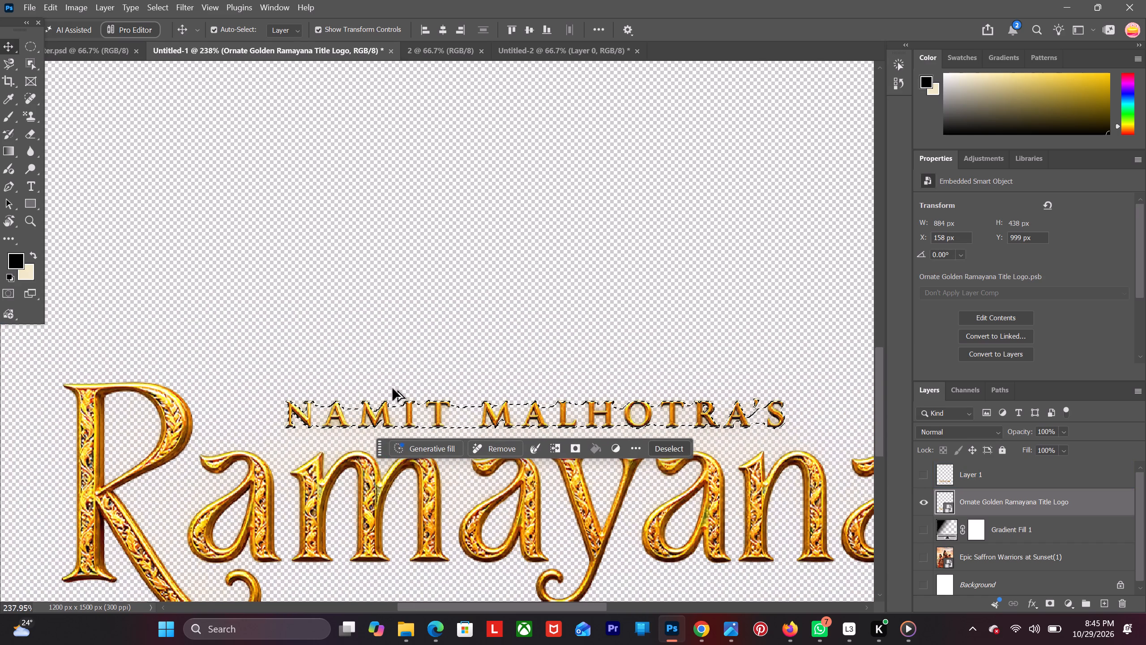
scroll(393, 388, "down", 4, "alt")
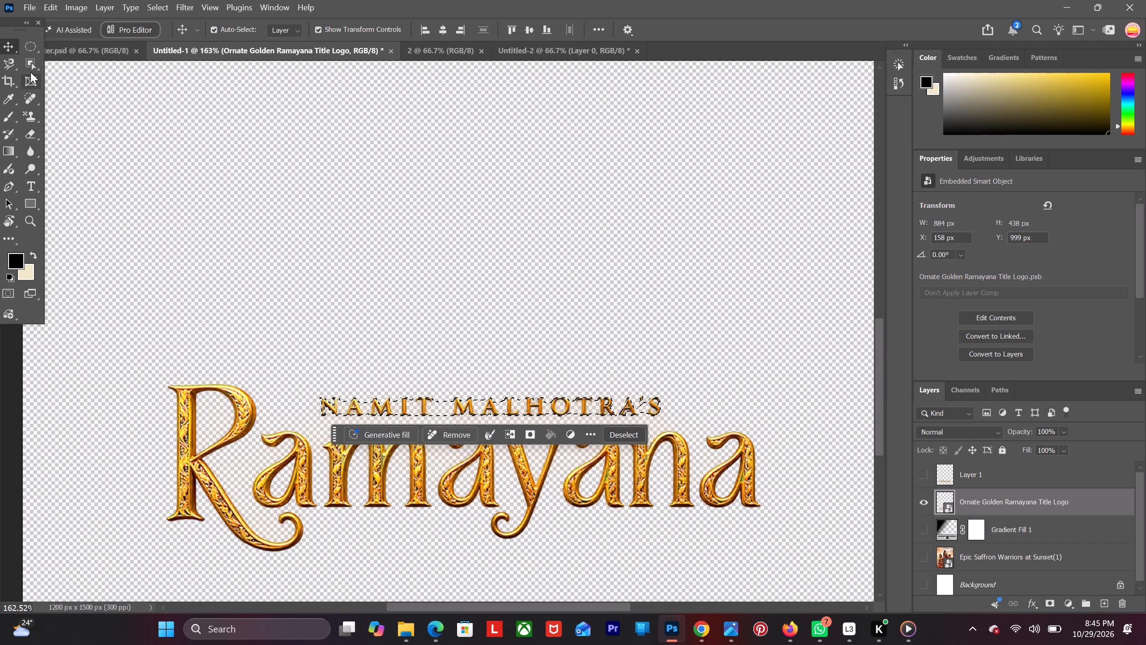
Select the small NAMIT MALHOTRA'S line with a rectangular marquee of about 482 by 33 px and copy it to a new layer.
right_click(31, 64)
left_click(29, 40)
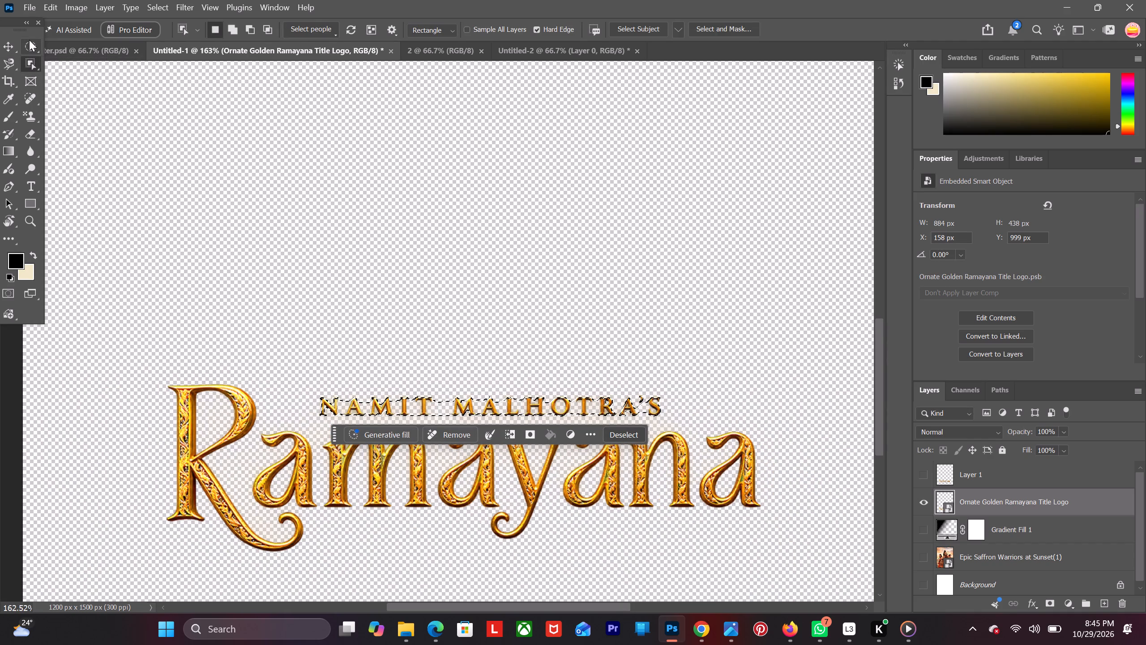
right_click(29, 40)
left_click(63, 46)
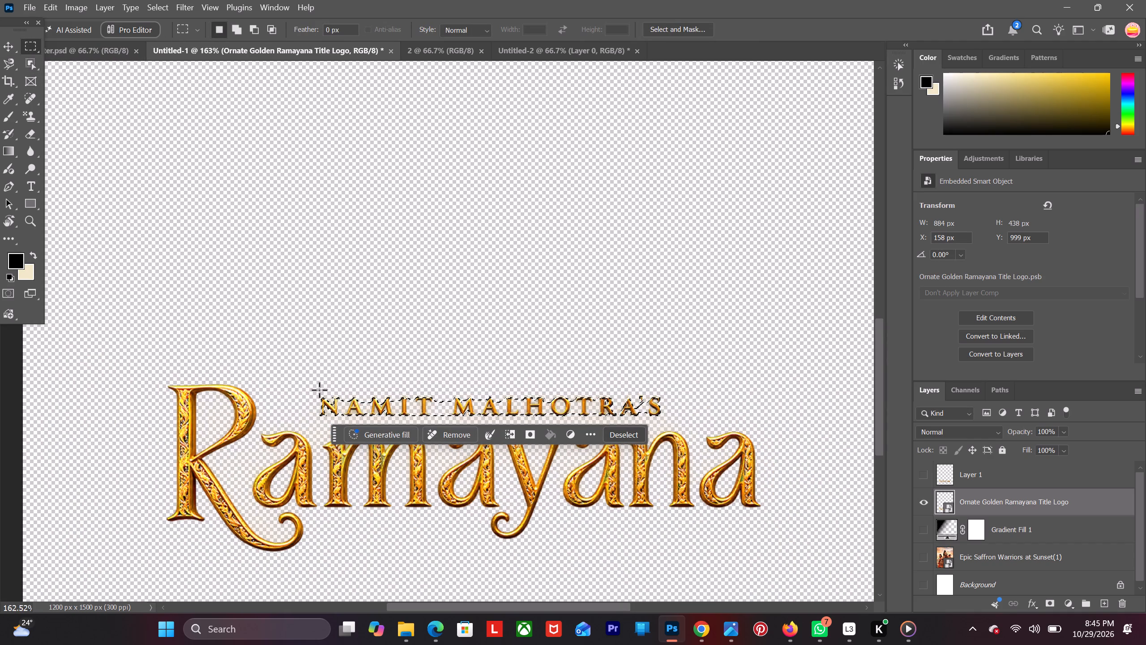
left_click_drag(315, 394, 336, 417)
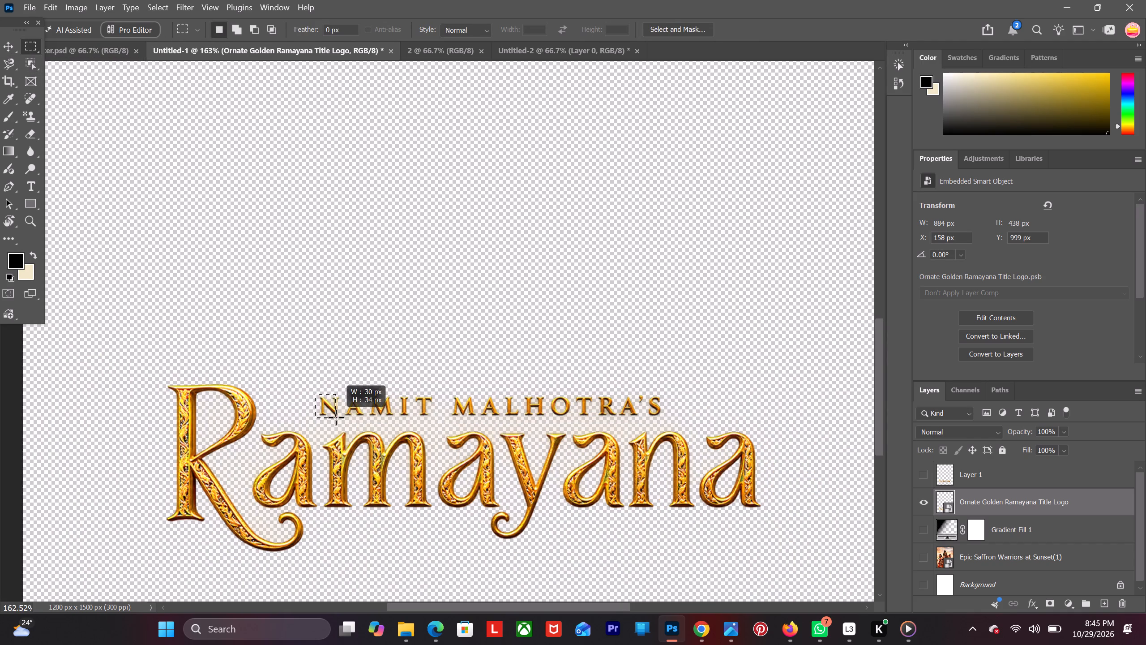
left_click_drag(336, 417, 587, 415)
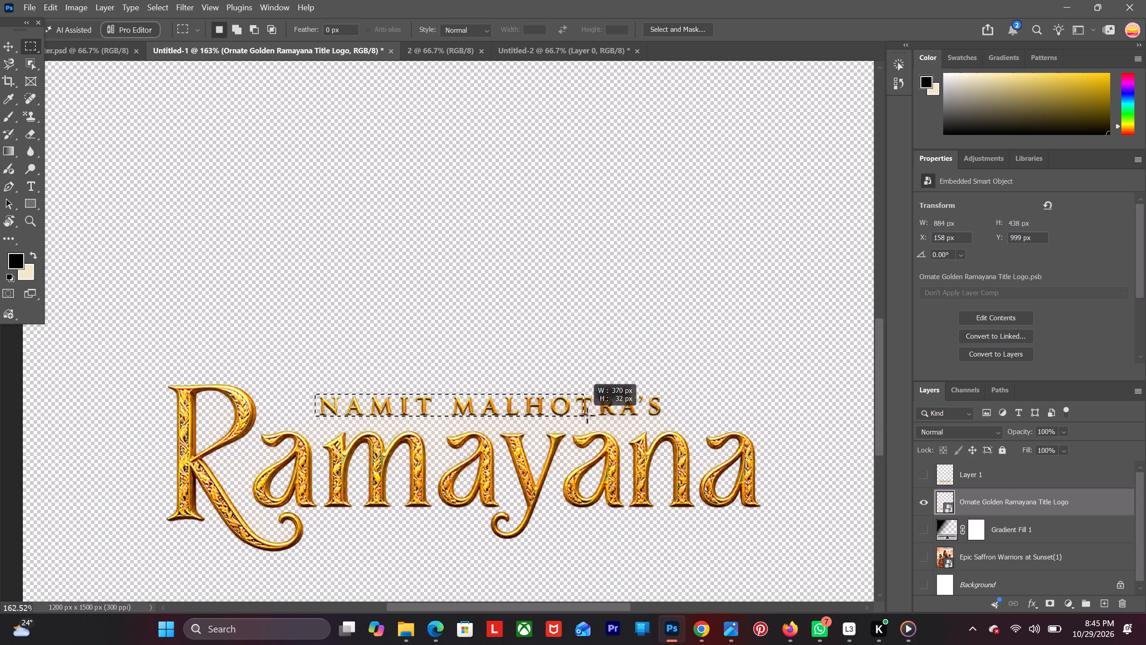
left_click_drag(587, 415, 663, 418)
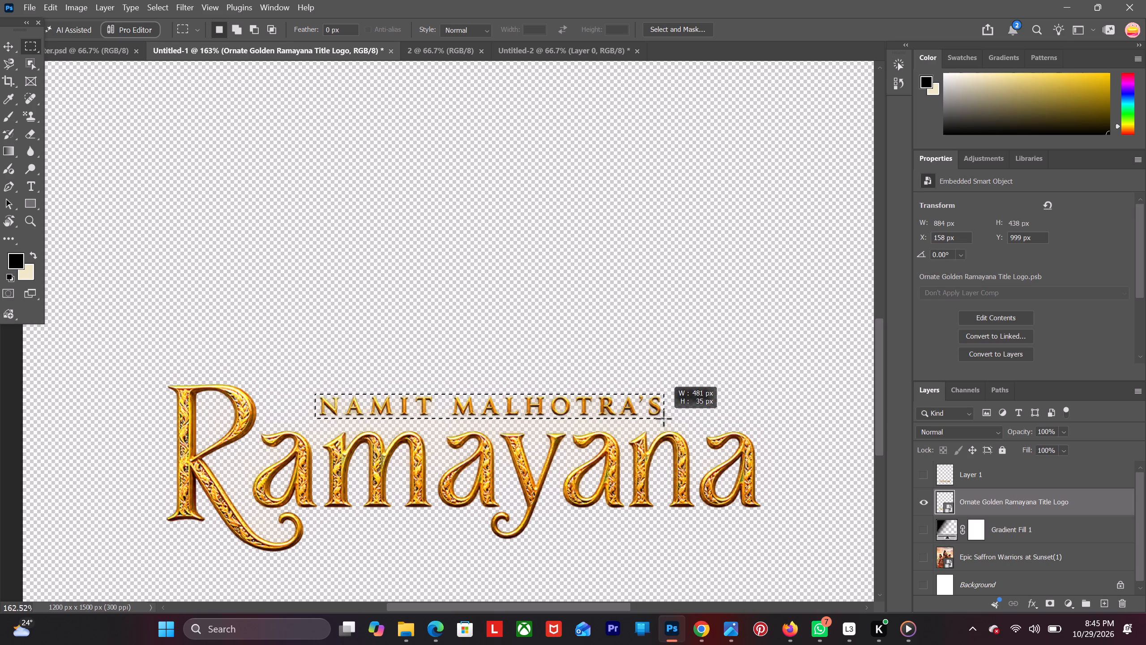
left_click_drag(663, 418, 665, 417)
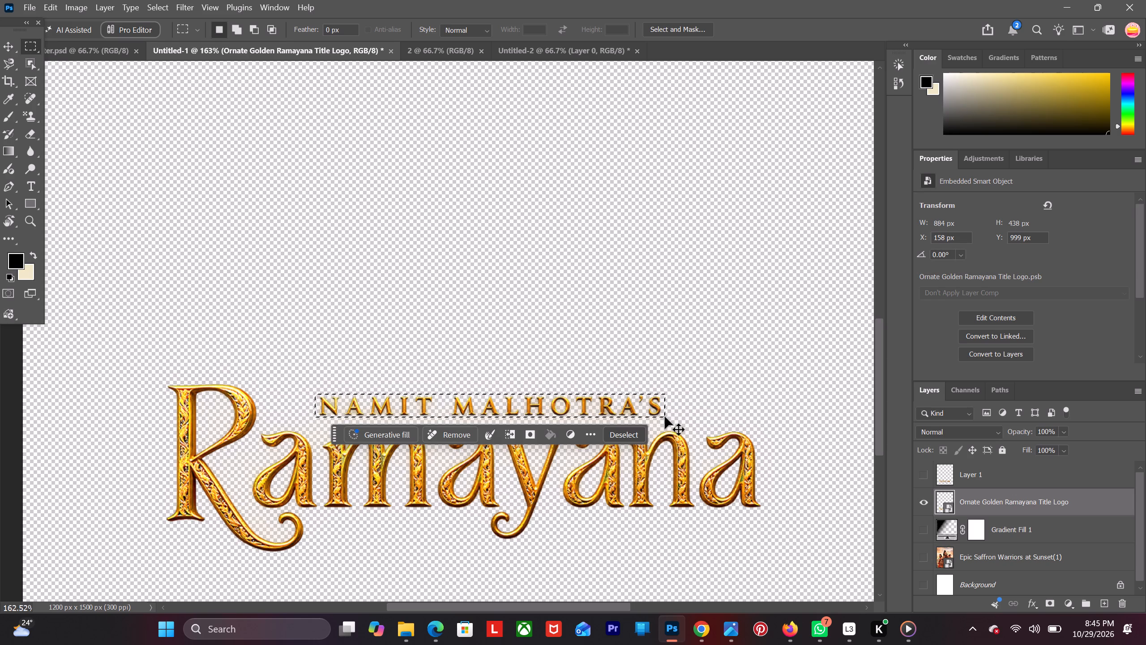
key("ctrl+j")
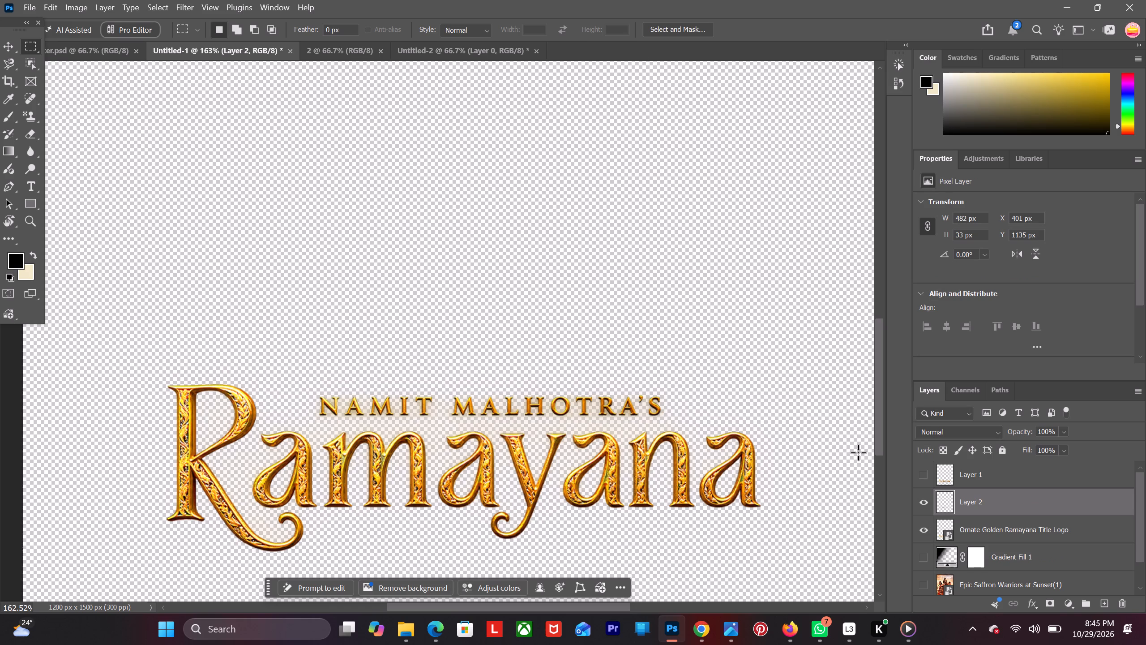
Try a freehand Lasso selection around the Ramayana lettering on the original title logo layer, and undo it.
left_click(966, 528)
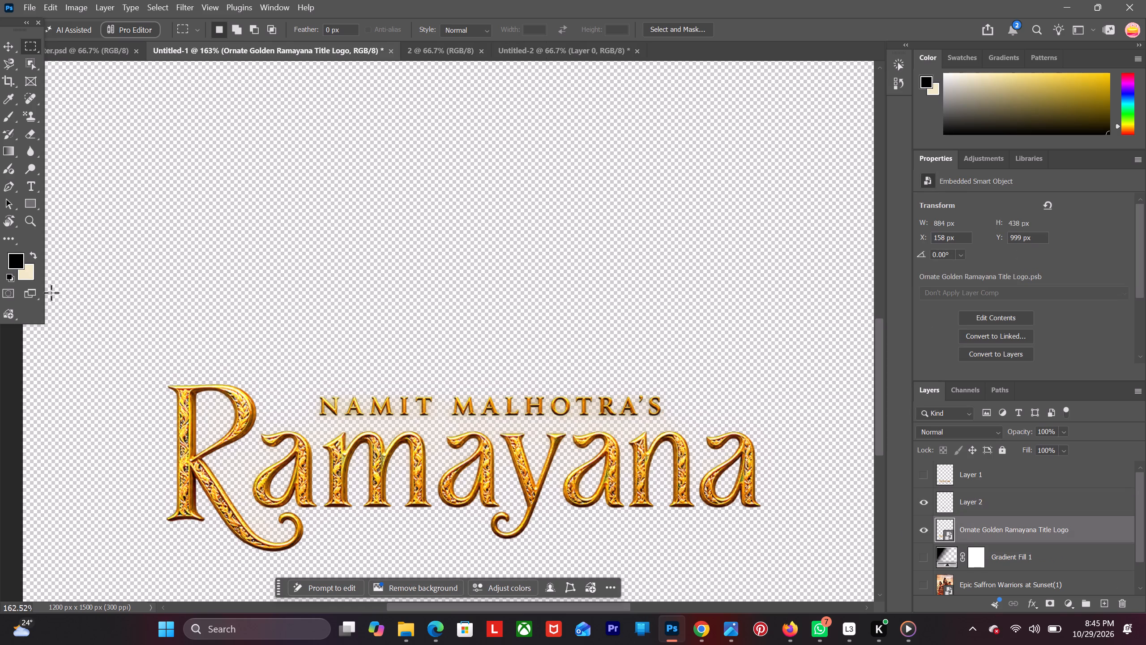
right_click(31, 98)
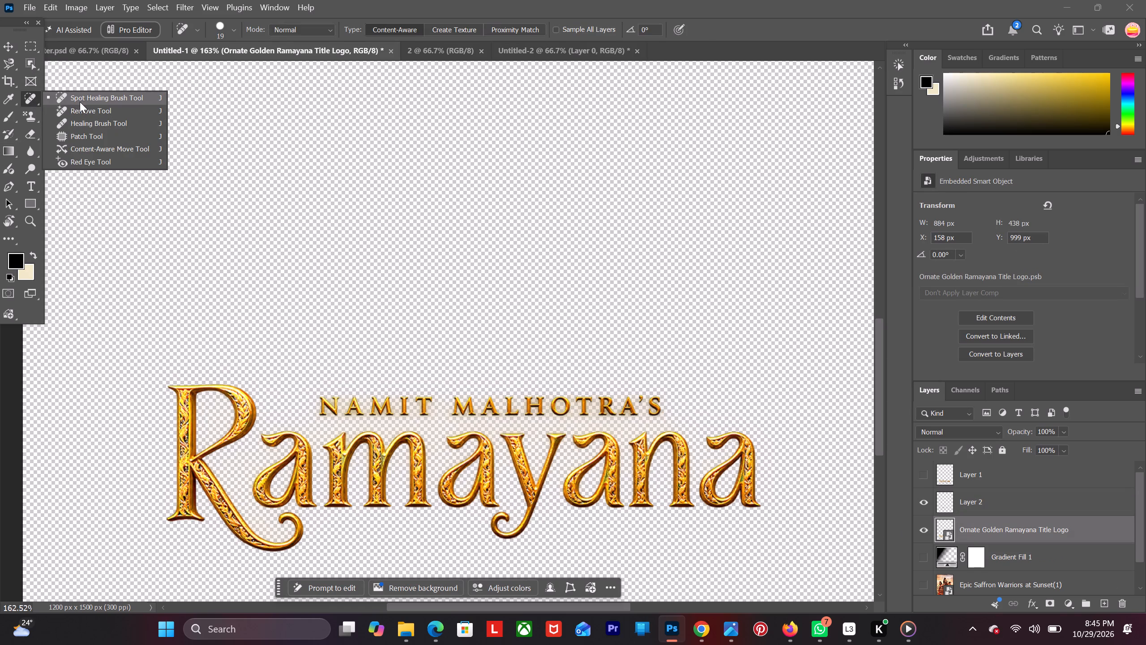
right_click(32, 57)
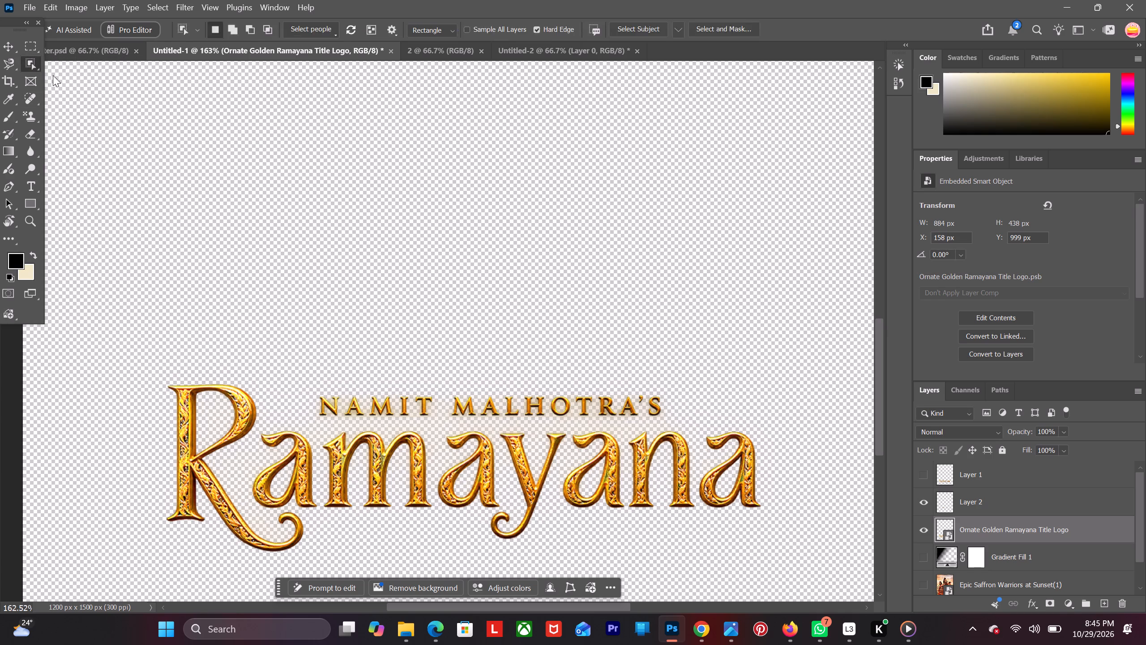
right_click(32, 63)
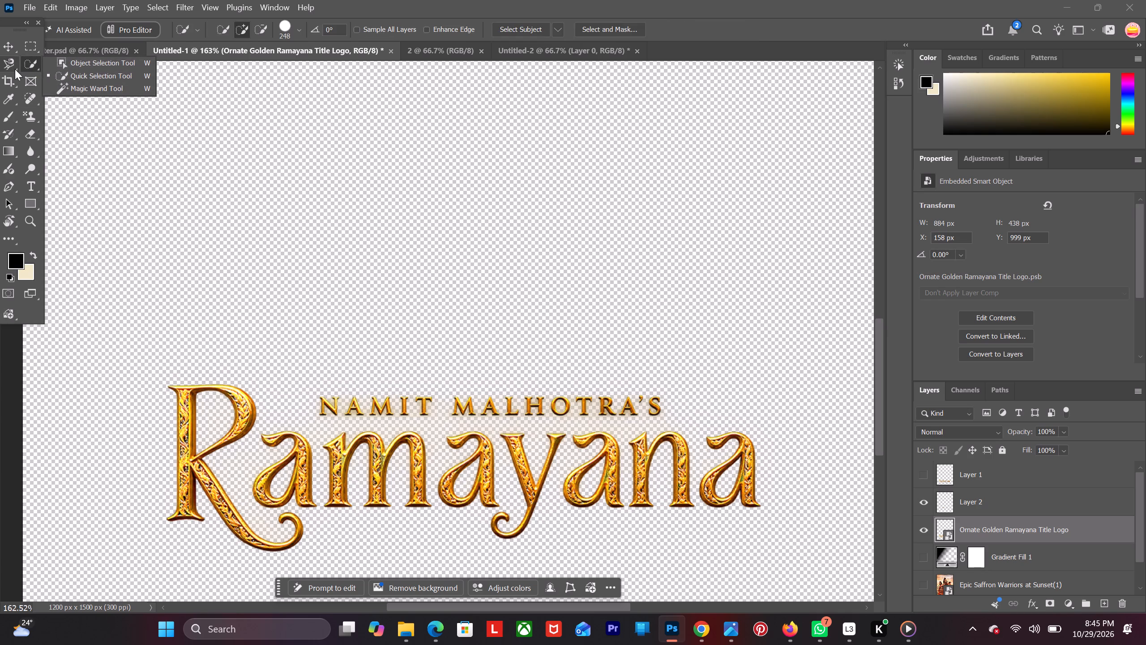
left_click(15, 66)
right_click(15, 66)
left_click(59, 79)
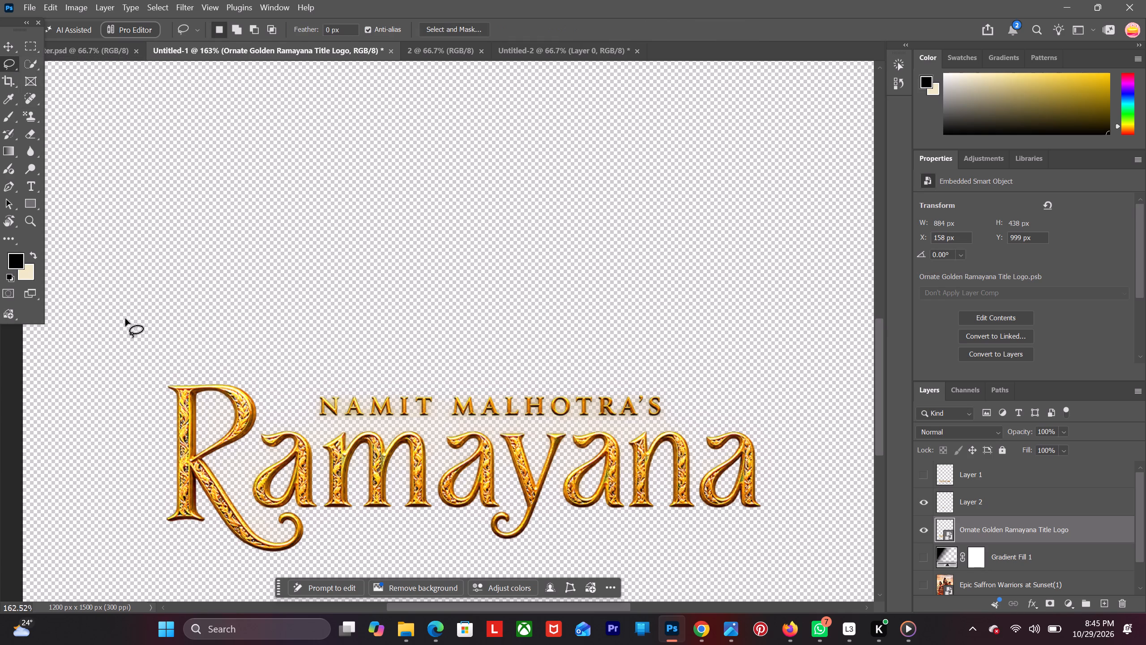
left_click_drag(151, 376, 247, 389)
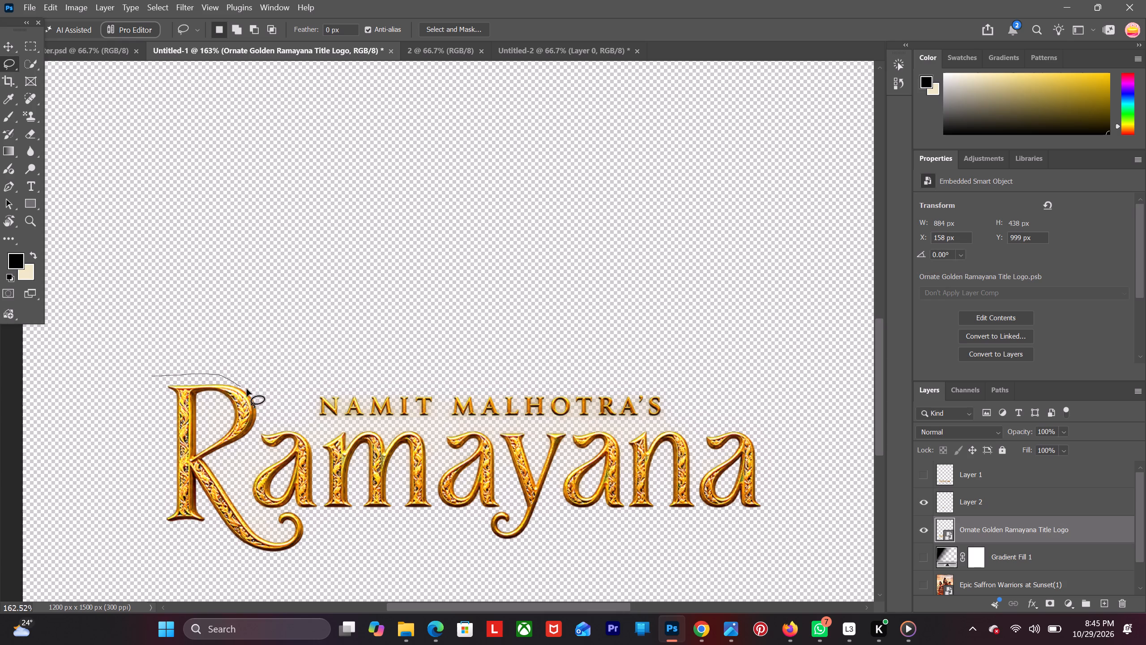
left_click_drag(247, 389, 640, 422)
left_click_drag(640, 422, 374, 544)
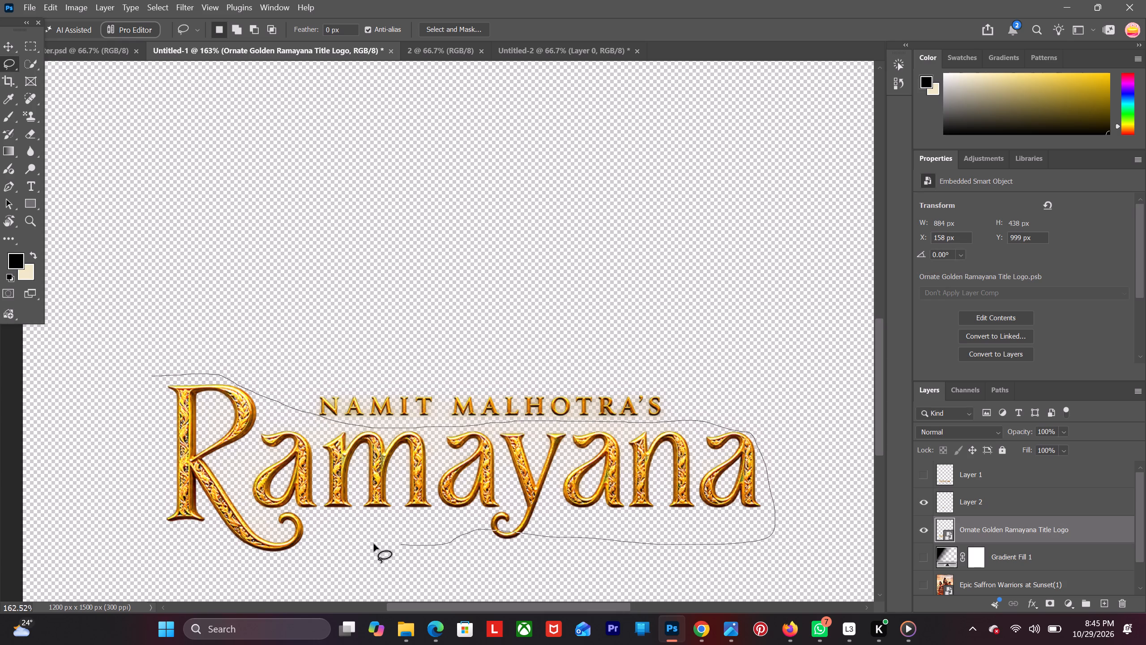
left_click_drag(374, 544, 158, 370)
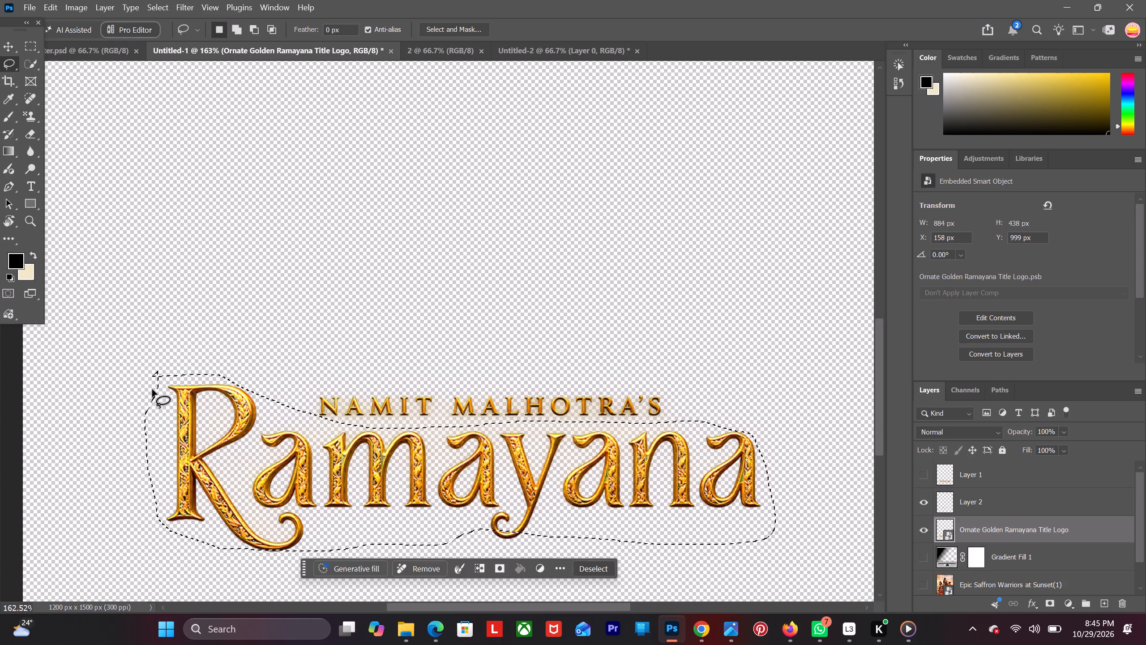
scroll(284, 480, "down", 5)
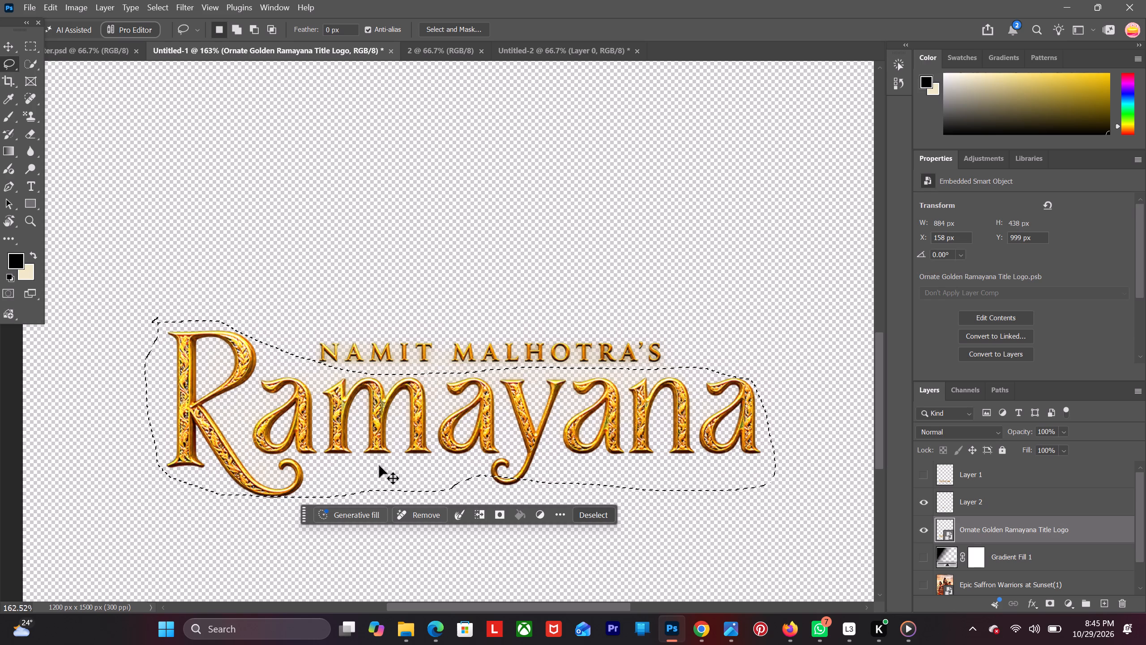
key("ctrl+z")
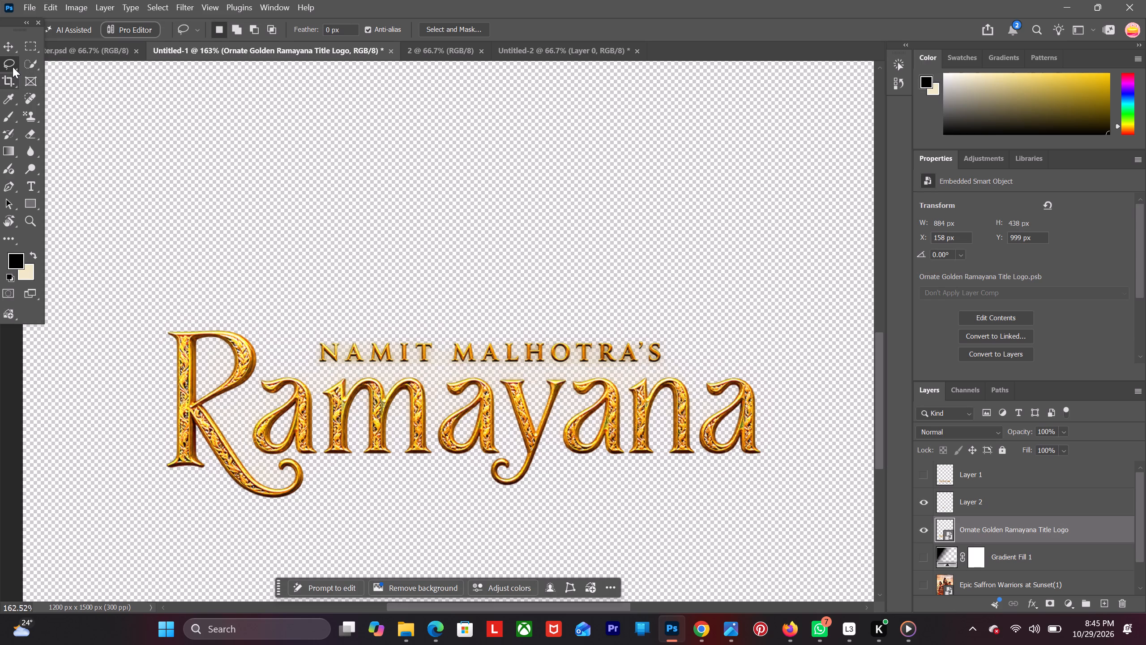
Outline the Ramayana lettering without the small NAMIT MALHOTRA'S line using the Polygonal Lasso, and copy it to a new layer.
right_click(12, 65)
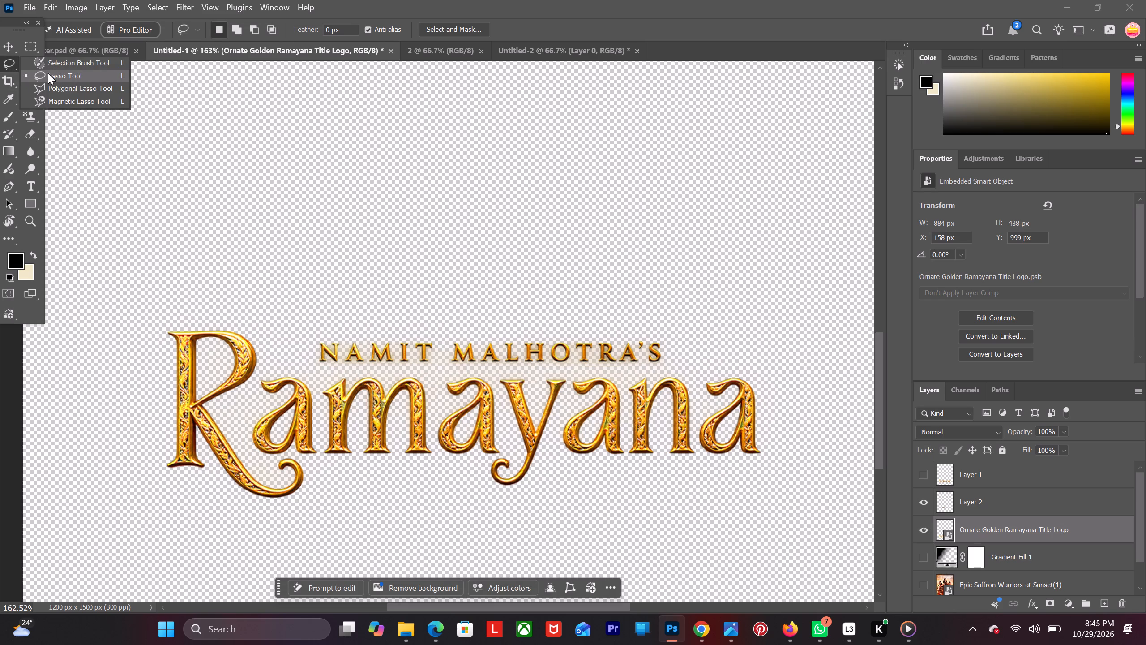
left_click(52, 93)
left_click(127, 326)
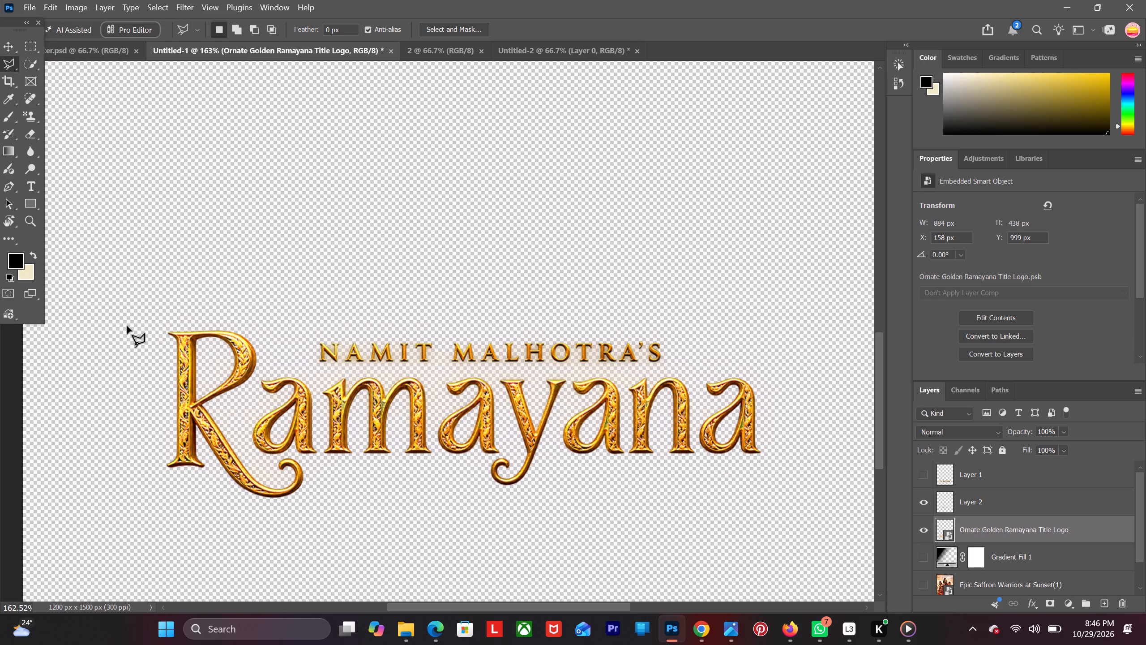
left_click(256, 324)
left_click(293, 374)
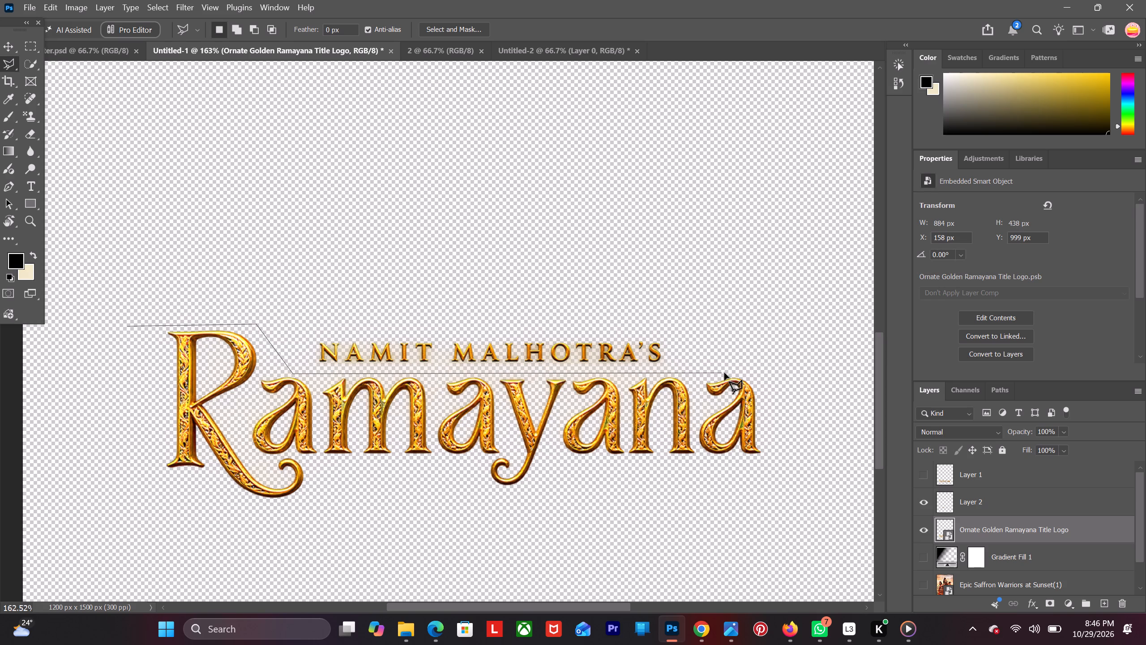
left_click(748, 375)
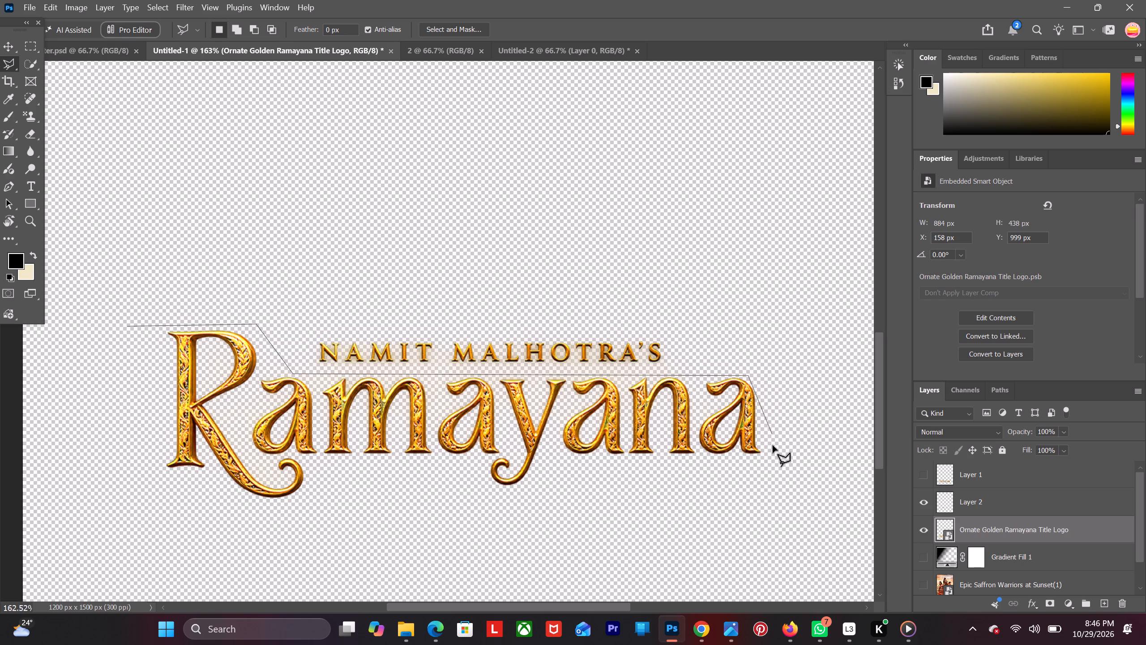
left_click(777, 421)
left_click(765, 464)
left_click(412, 503)
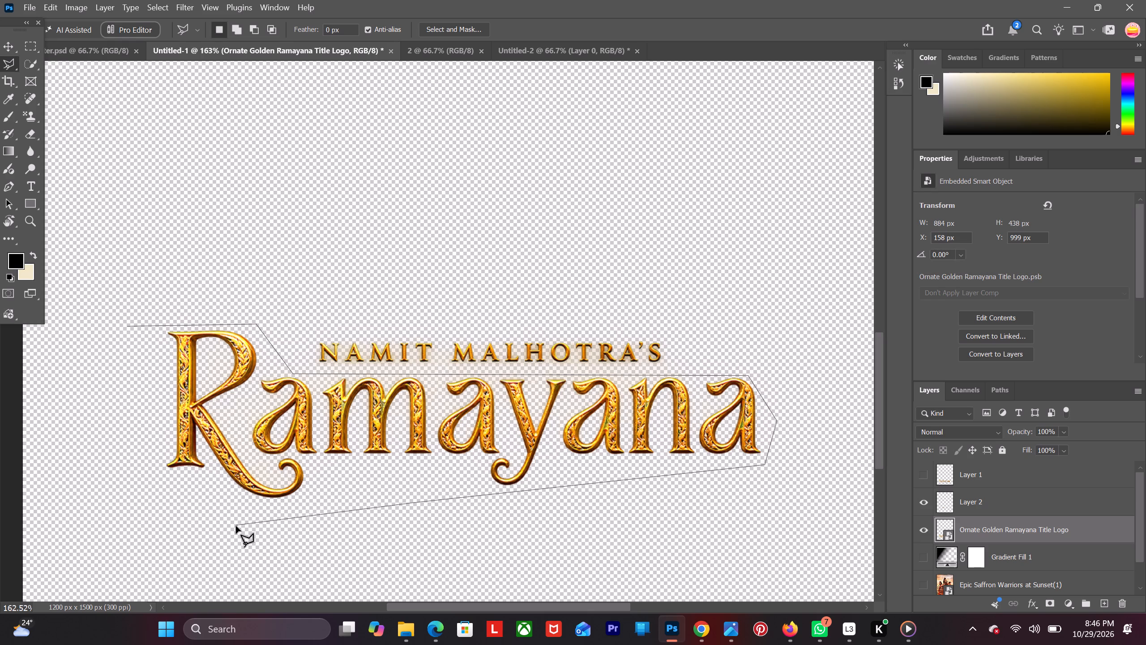
left_click(144, 487)
left_click(134, 324)
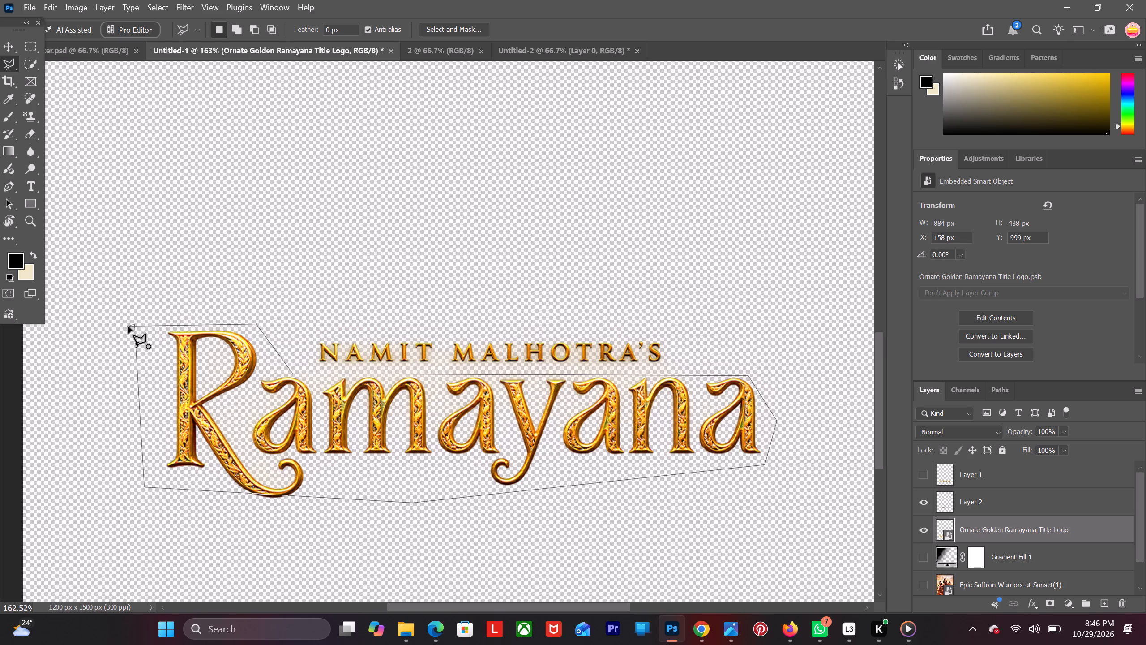
left_click(128, 326)
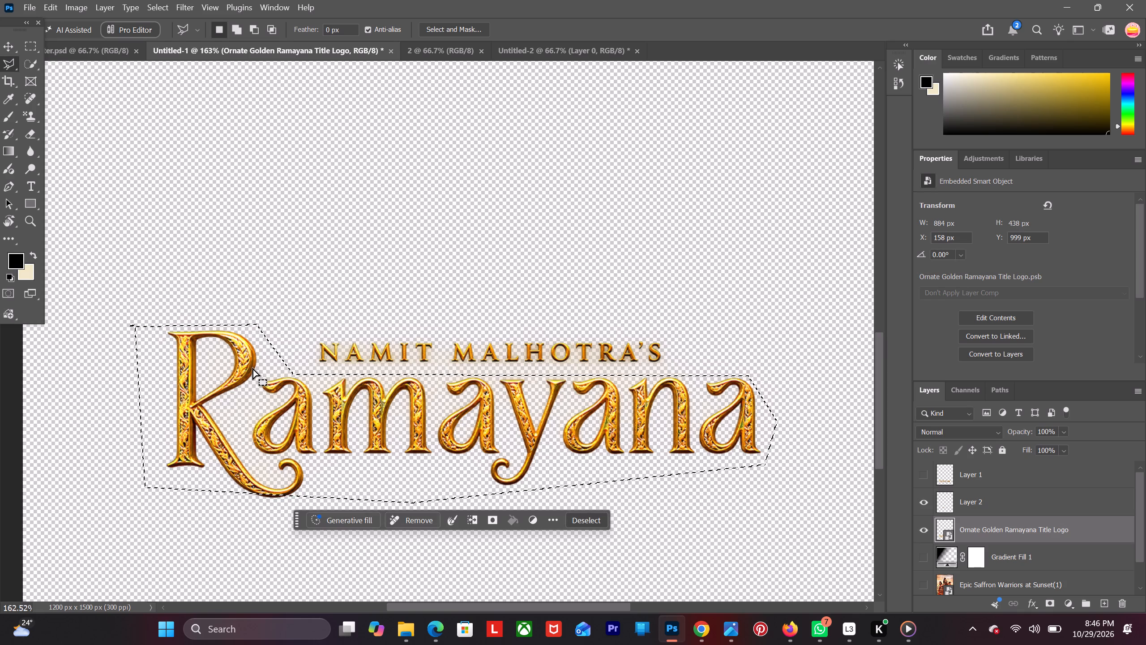
key("ctrl+j")
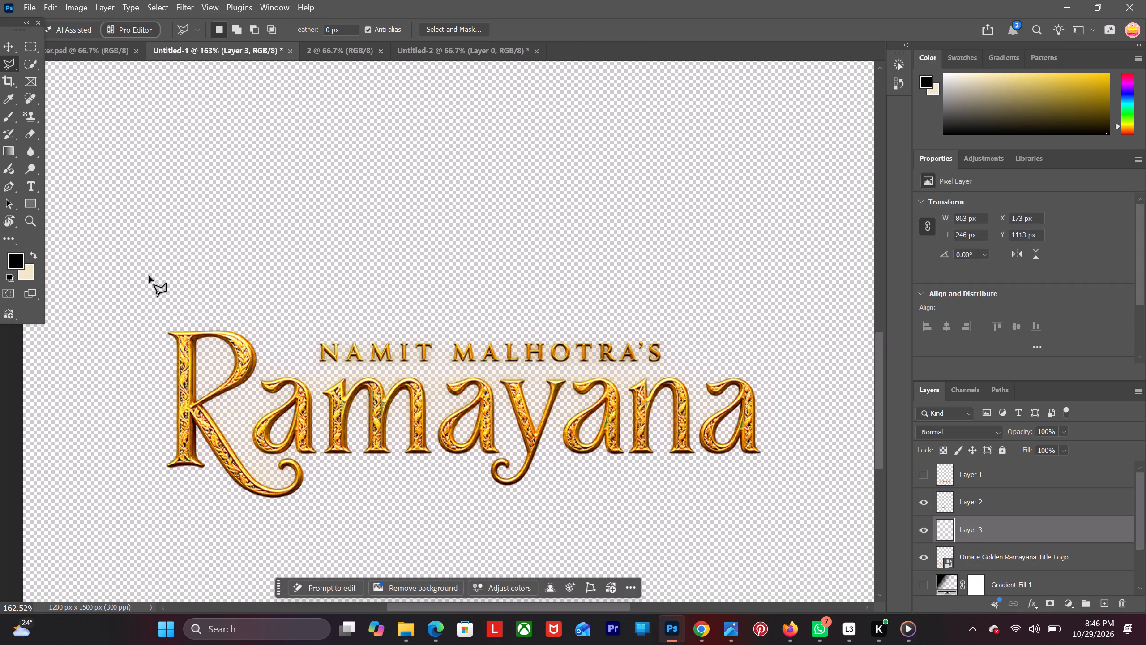
Hide the original title logo layer and toggle the earlier Select Subject copy on and off to compare the lettering cutouts.
left_click(10, 47)
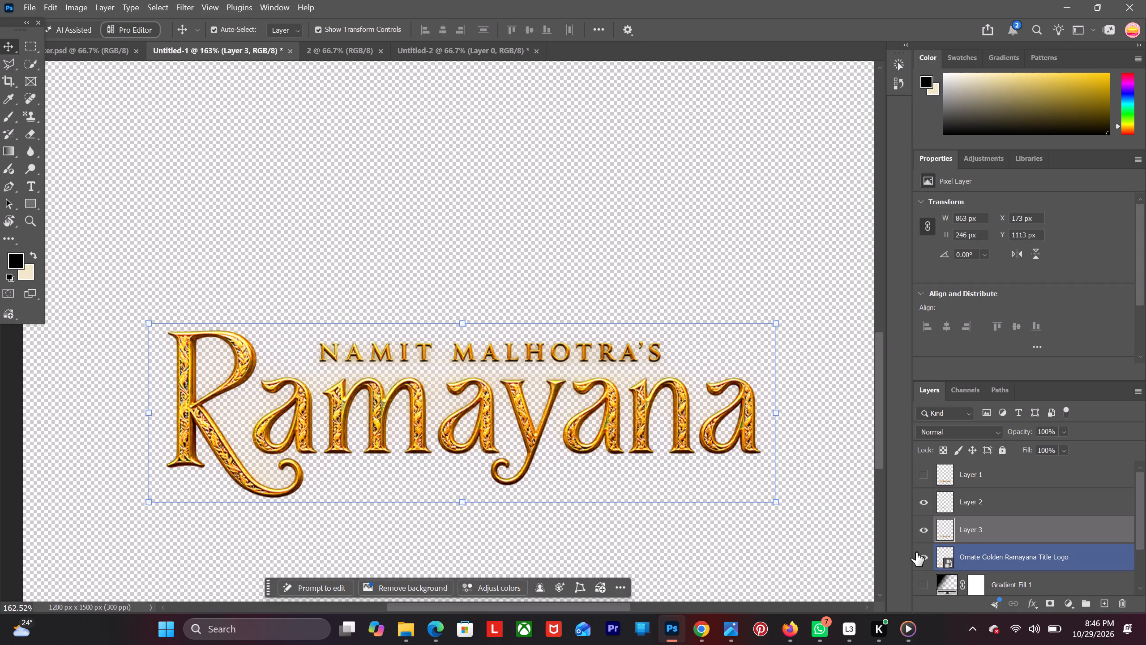
left_click(917, 550)
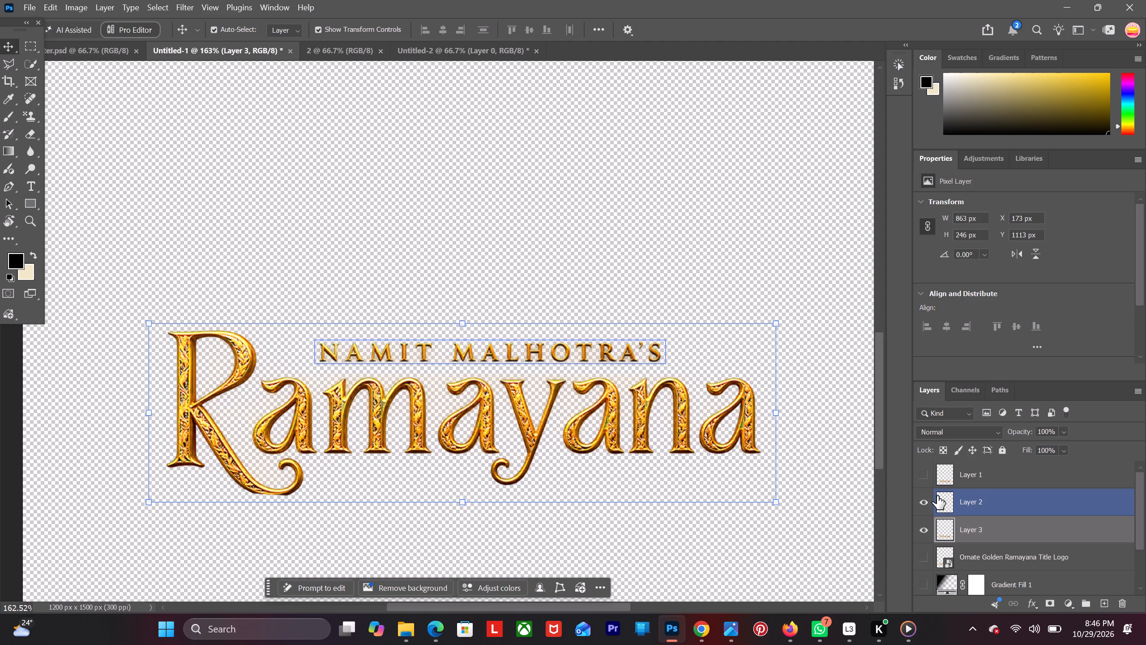
left_click(925, 471)
left_click(925, 471)
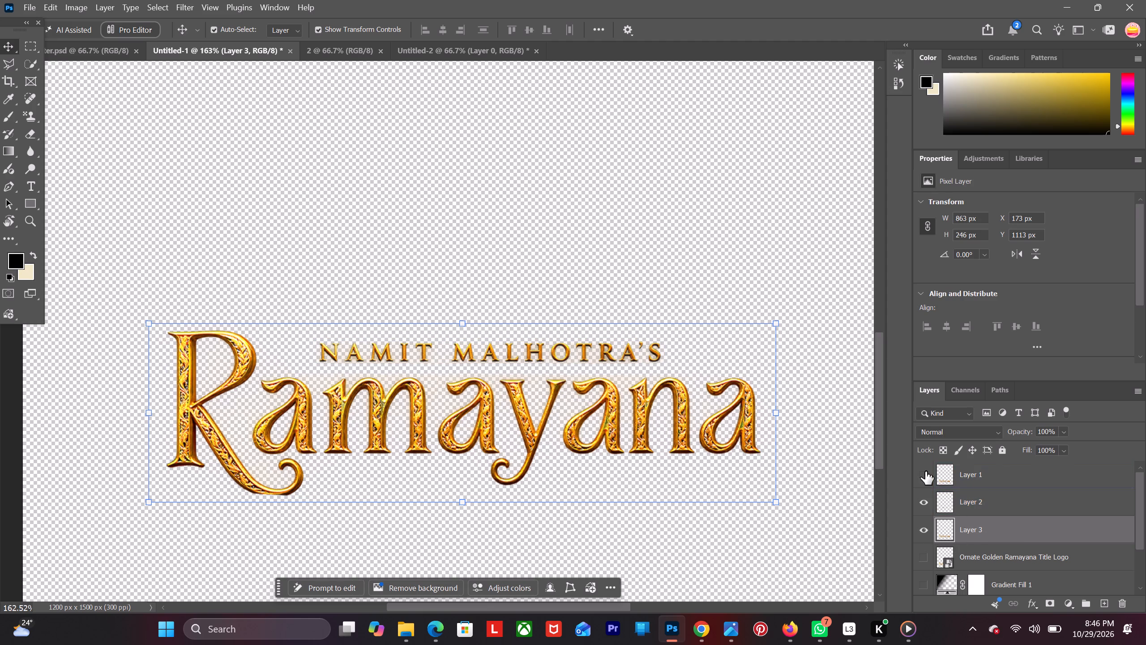
left_click(925, 471)
left_click(925, 471)
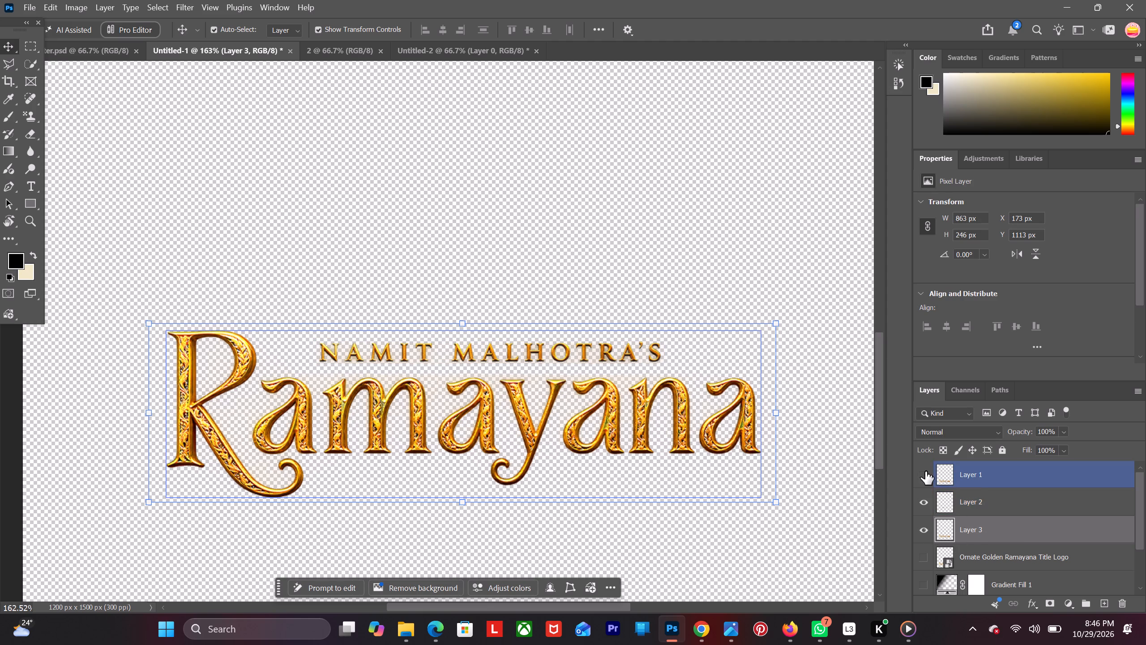
Move the NAMIT MALHOTRA'S and new Ramayana copies together to about X 194 px, Y 1042 px, and deselect them.
left_click(1013, 507, "ctrl")
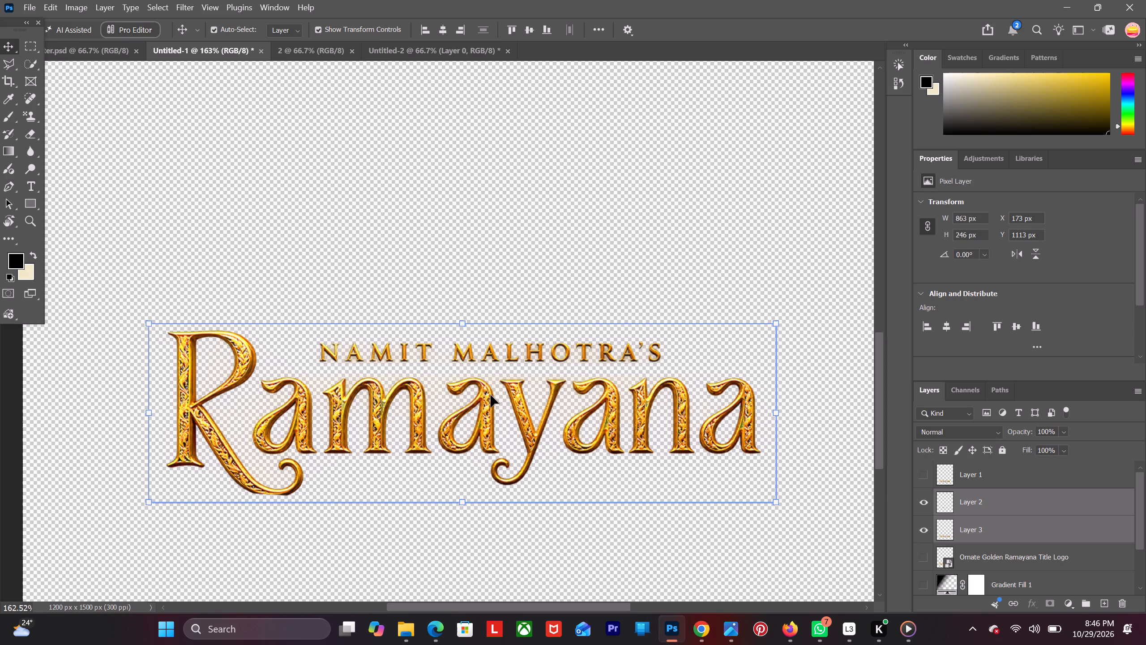
left_click_drag(491, 395, 488, 452)
scroll(488, 452, "down", 1, "alt")
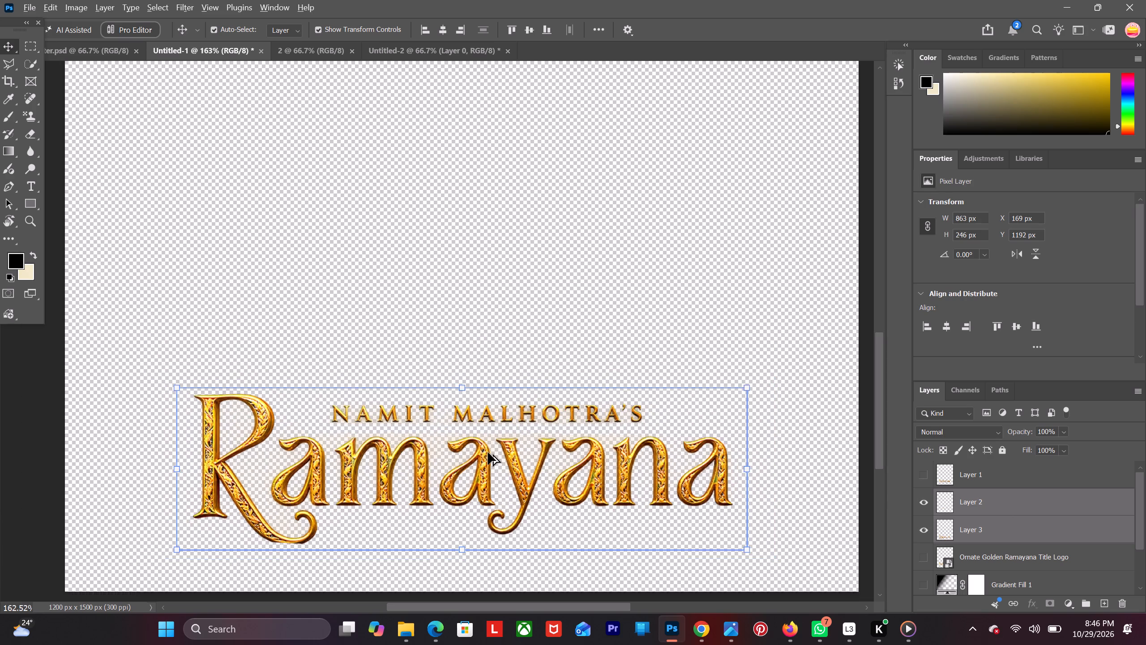
scroll(488, 452, "down", 4, "alt")
scroll(485, 447, "down", 2)
left_click_drag(484, 441, 492, 421)
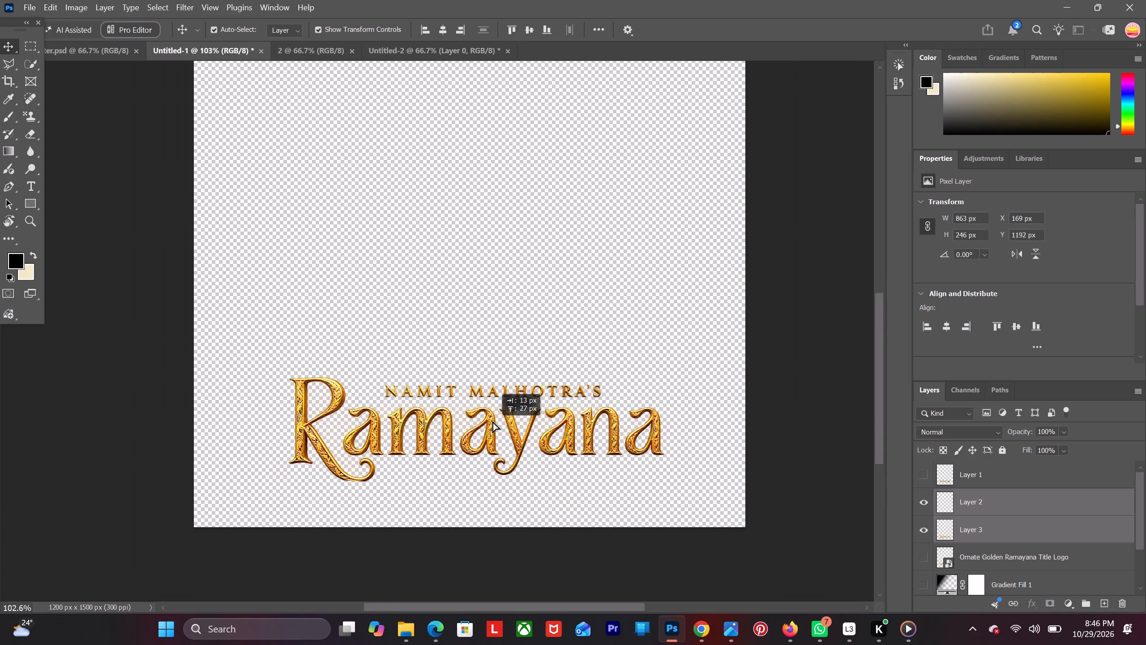
left_click_drag(492, 421, 493, 369)
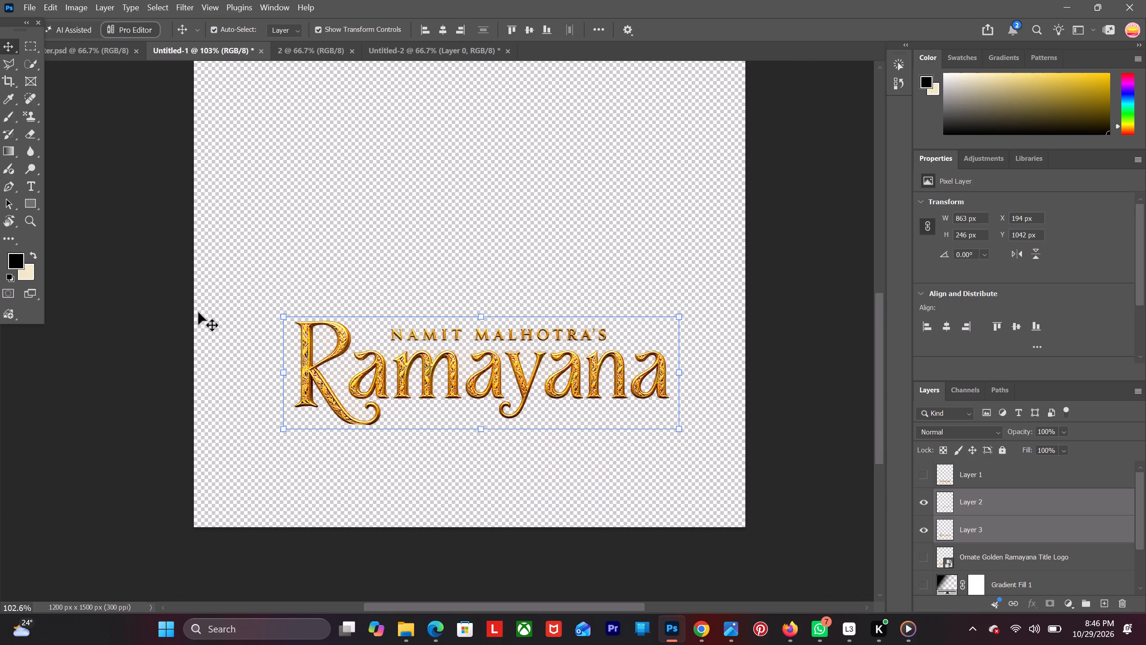
left_click(8, 38)
left_click_drag(50, 141, 52, 147)
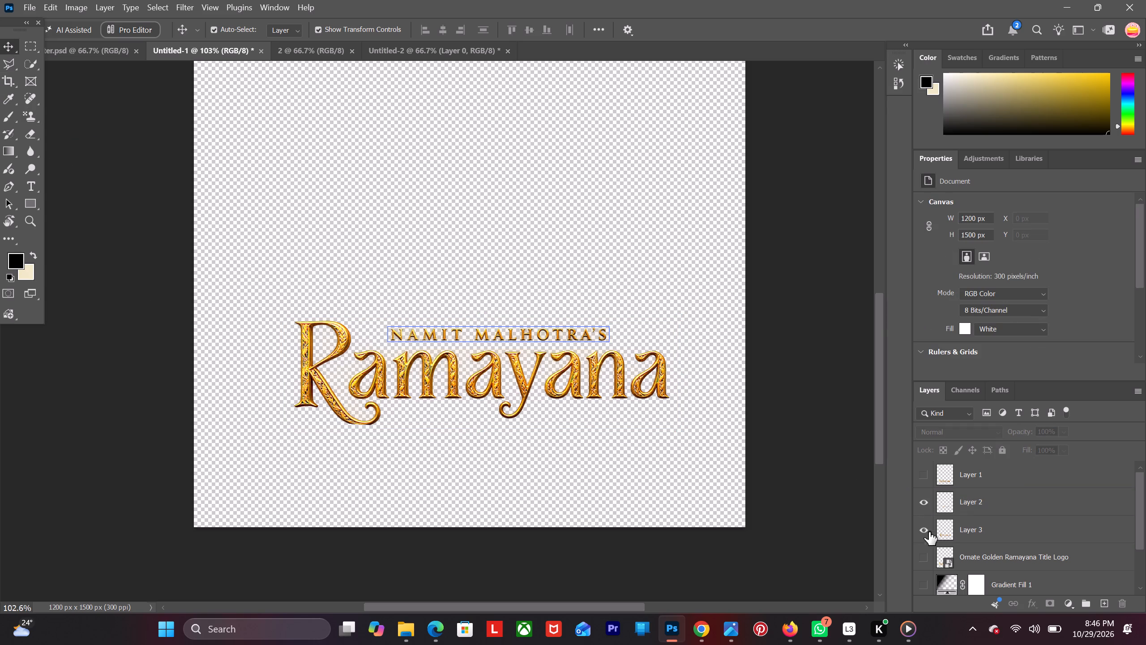
Show the Epic Saffron Warriors image behind the title pieces and inspect the cutout edges up close.
scroll(846, 507, "down", 2)
scroll(993, 565, "down", 4)
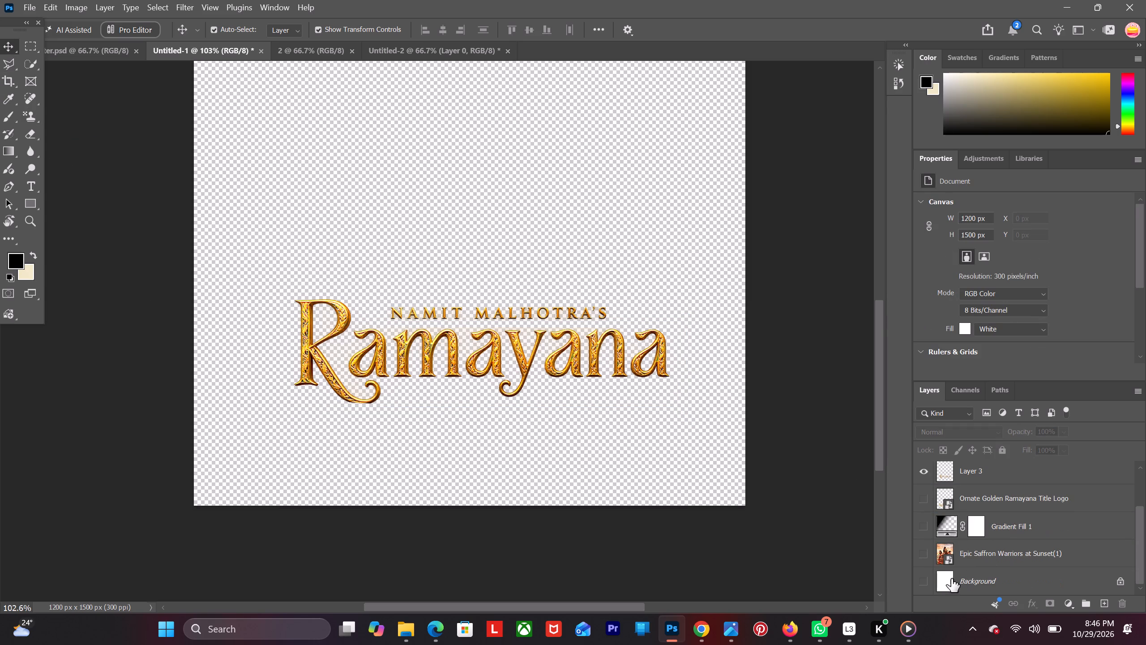
left_click(924, 548)
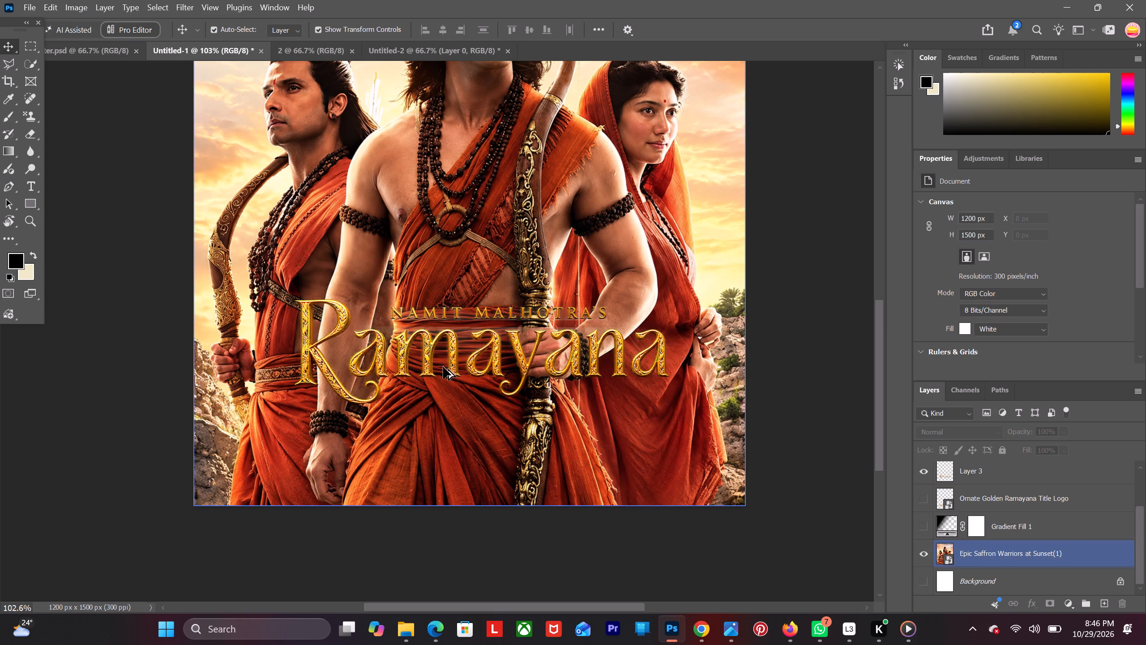
scroll(444, 340, "up", 8, "alt")
scroll(444, 340, "up", 5)
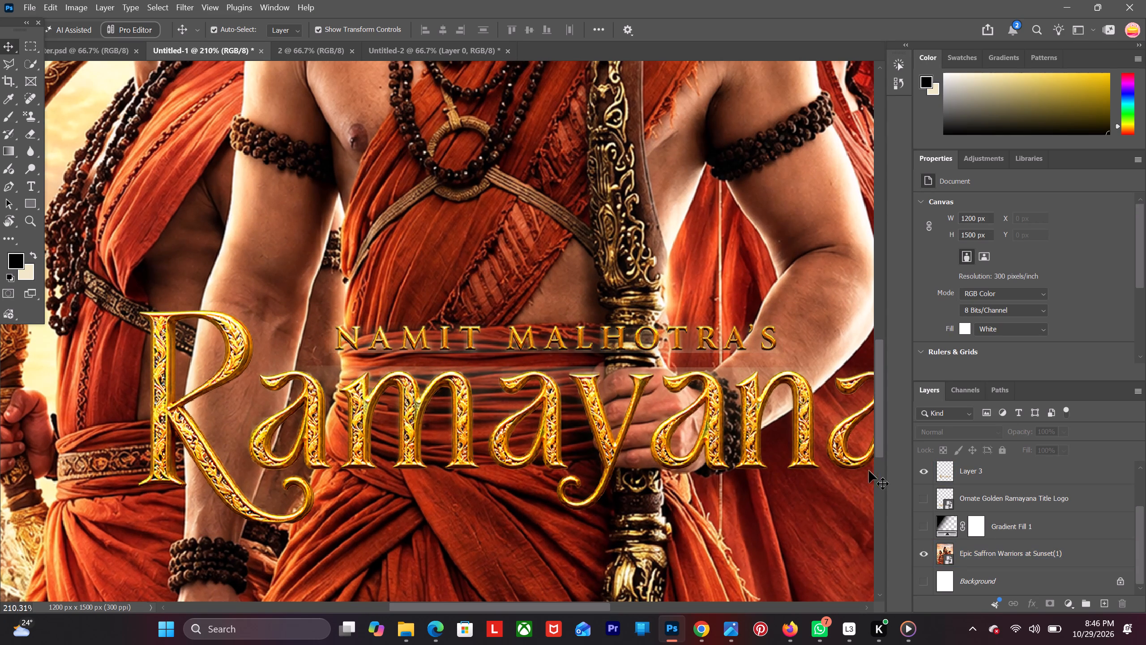
Briefly show the original title logo for comparison, hide the new Ramayana copy, and show the dark gradient fill over the warriors image.
left_click(922, 501)
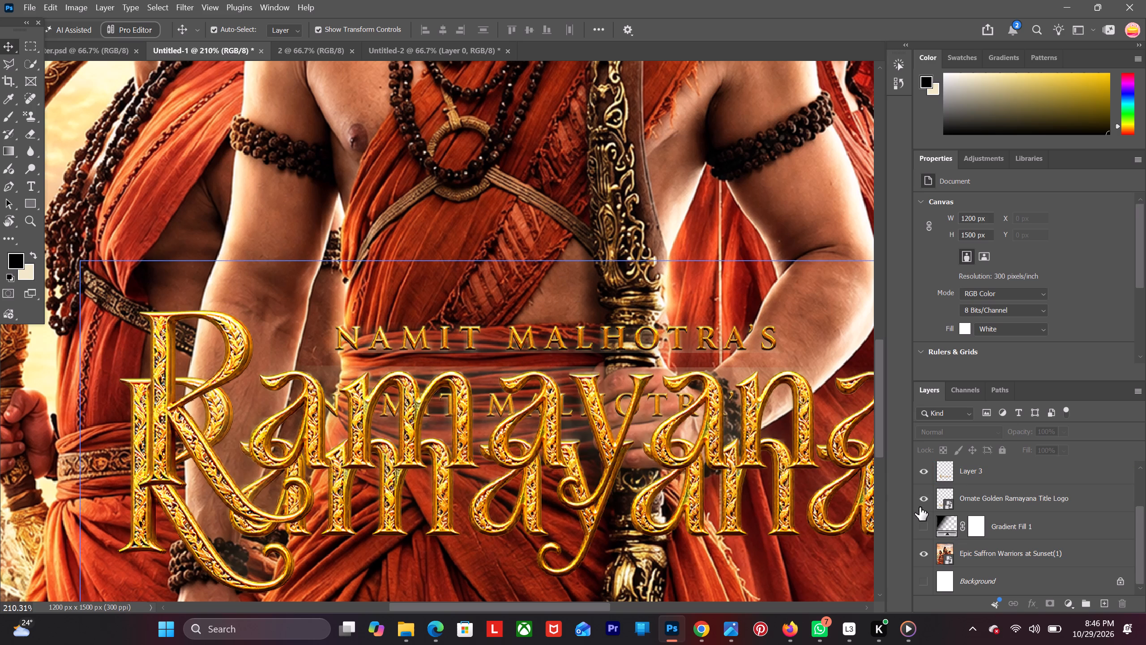
left_click(921, 494)
left_click(922, 470)
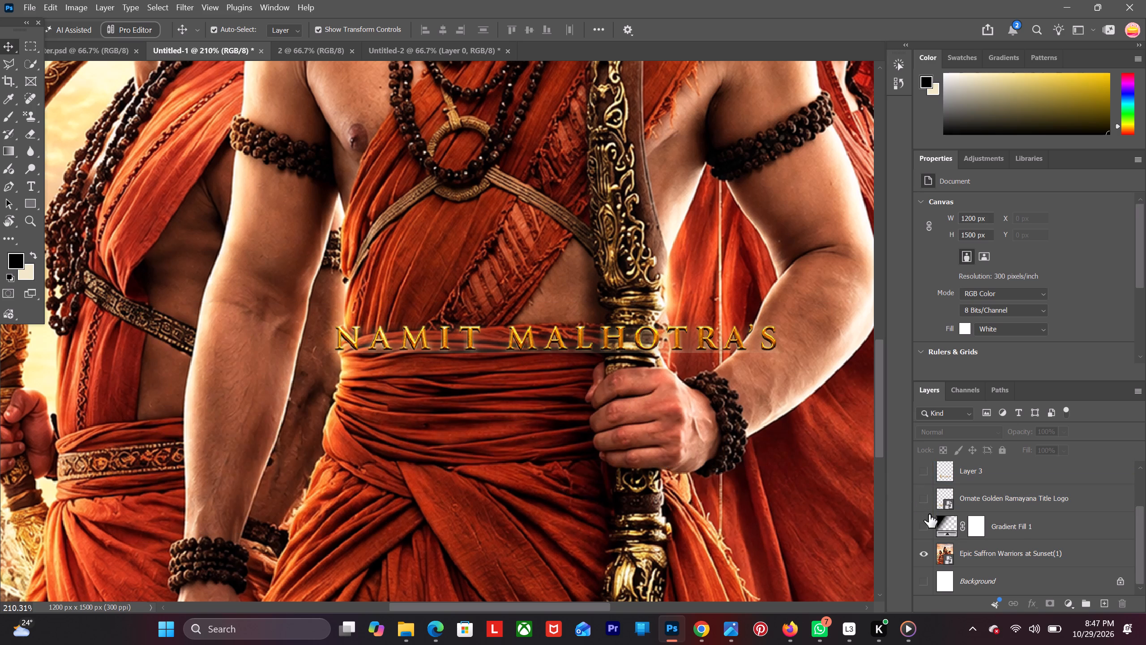
left_click(924, 522)
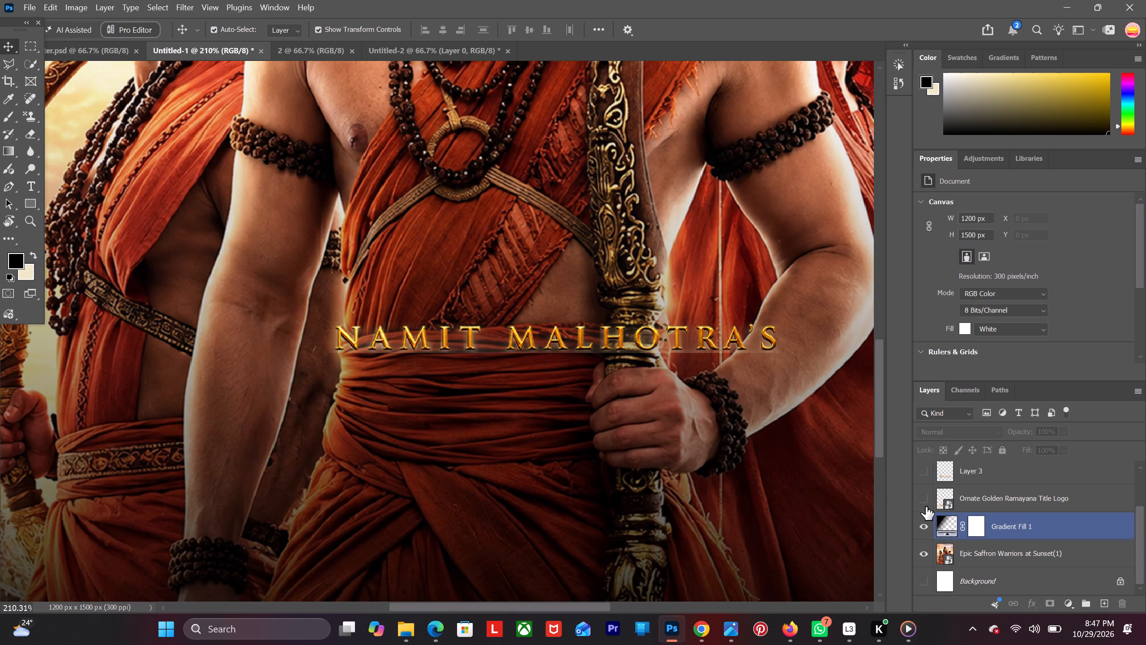
Hide the NAMIT MALHOTRA'S copy, show the original Ornate Golden Ramayana Title Logo over the poster, and leave all layers deselected.
scroll(923, 486, "up", 3)
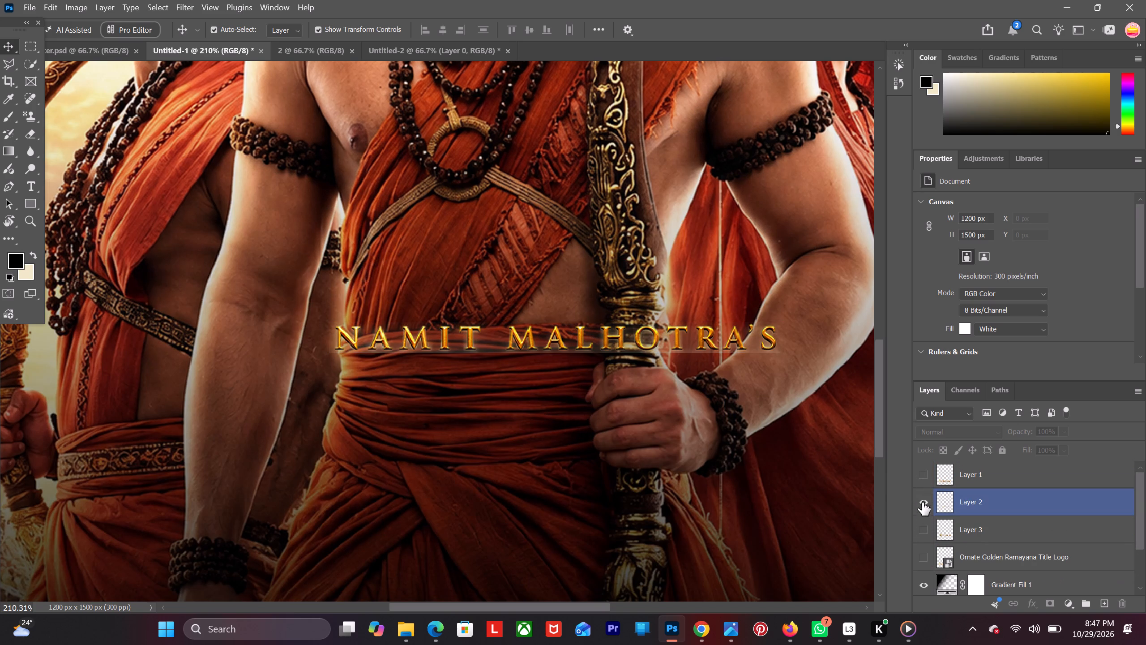
left_click(922, 500)
left_click(921, 563)
scroll(564, 444, "down", 8, "alt")
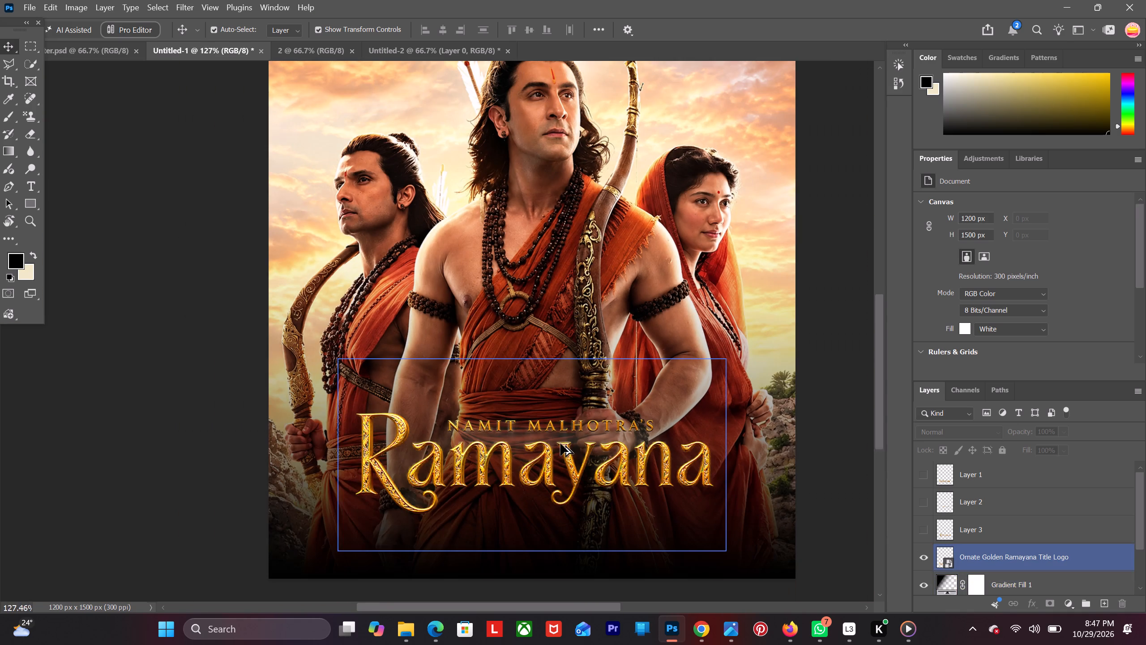
left_click(150, 331)
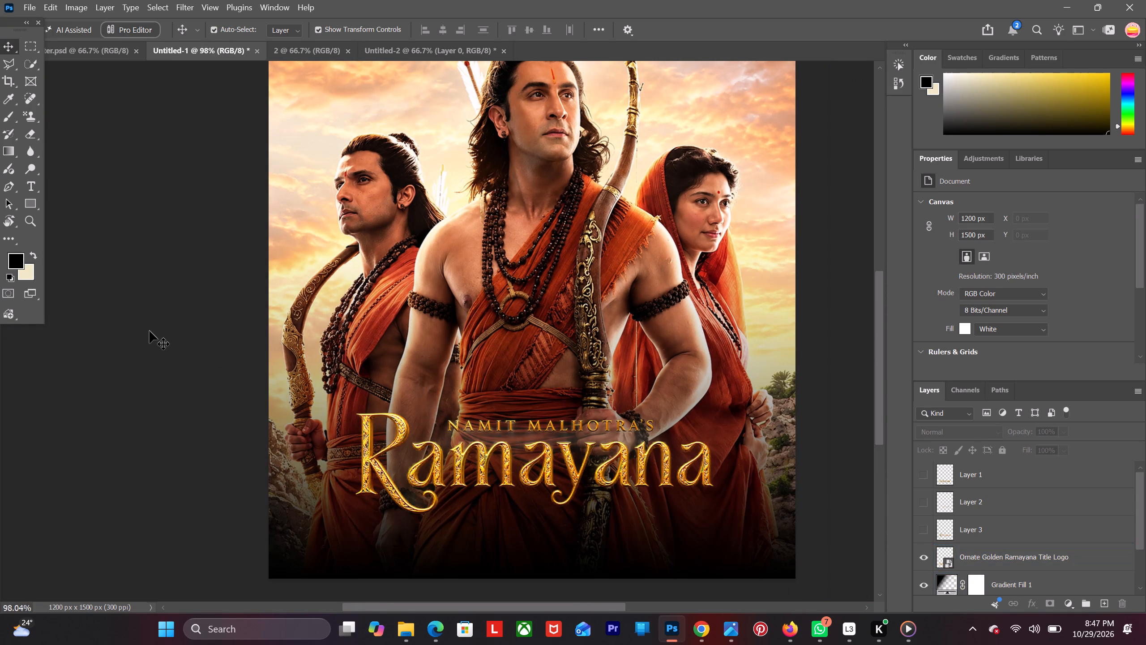
scroll(150, 331, "up", 7)
scroll(150, 335, "down", 7)
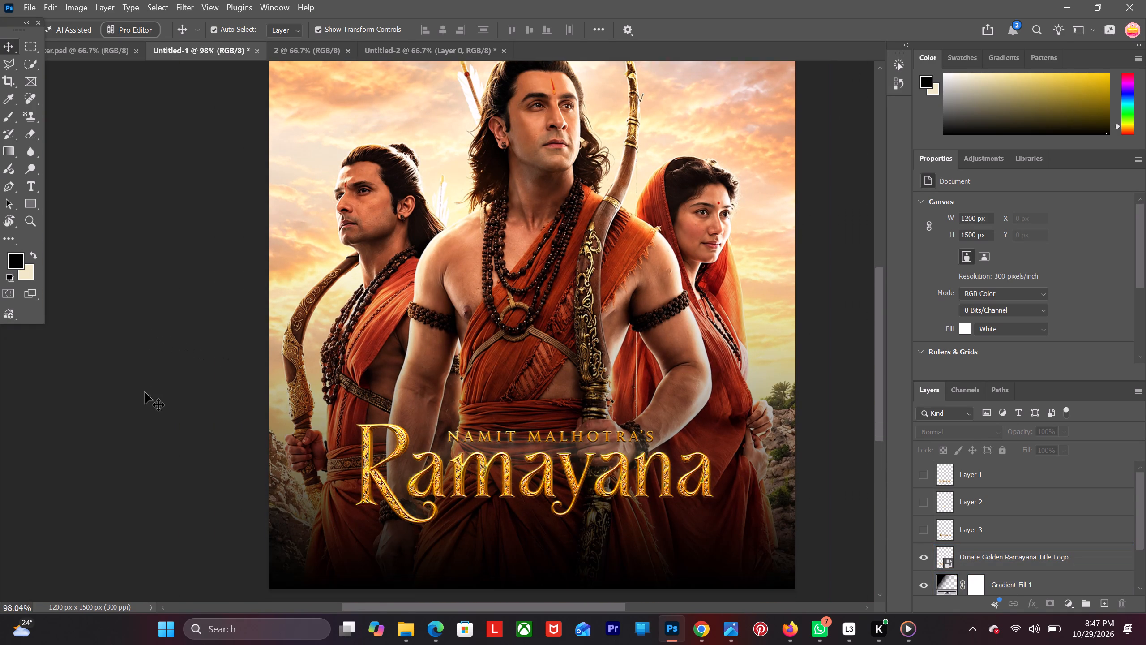
left_click(695, 632)
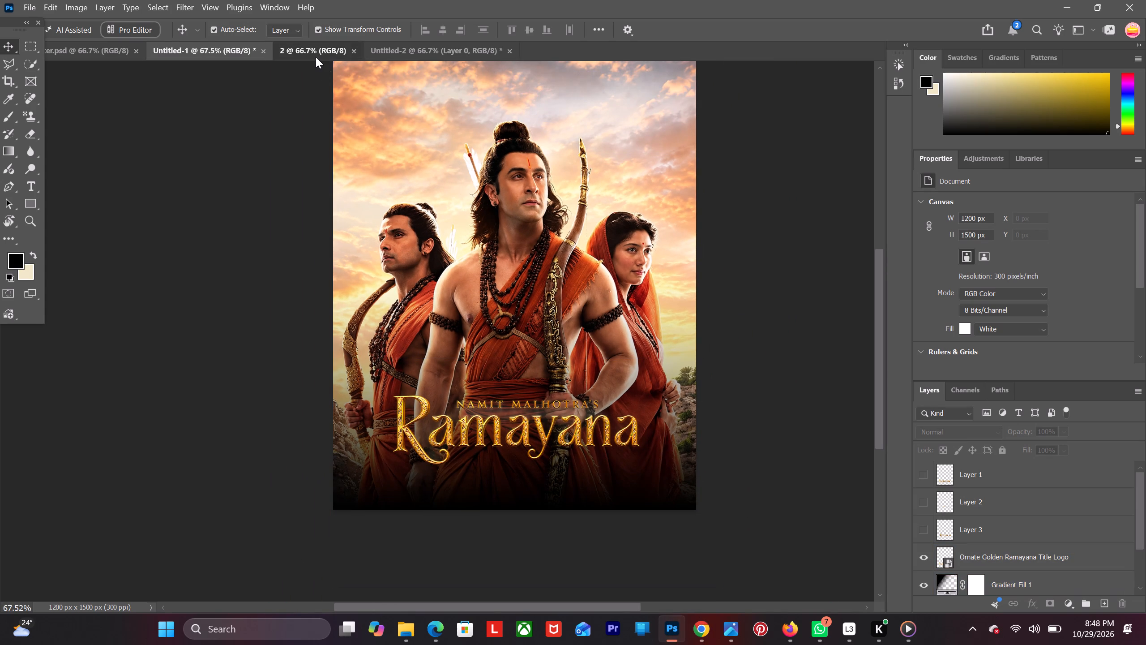
left_click(25, 2)
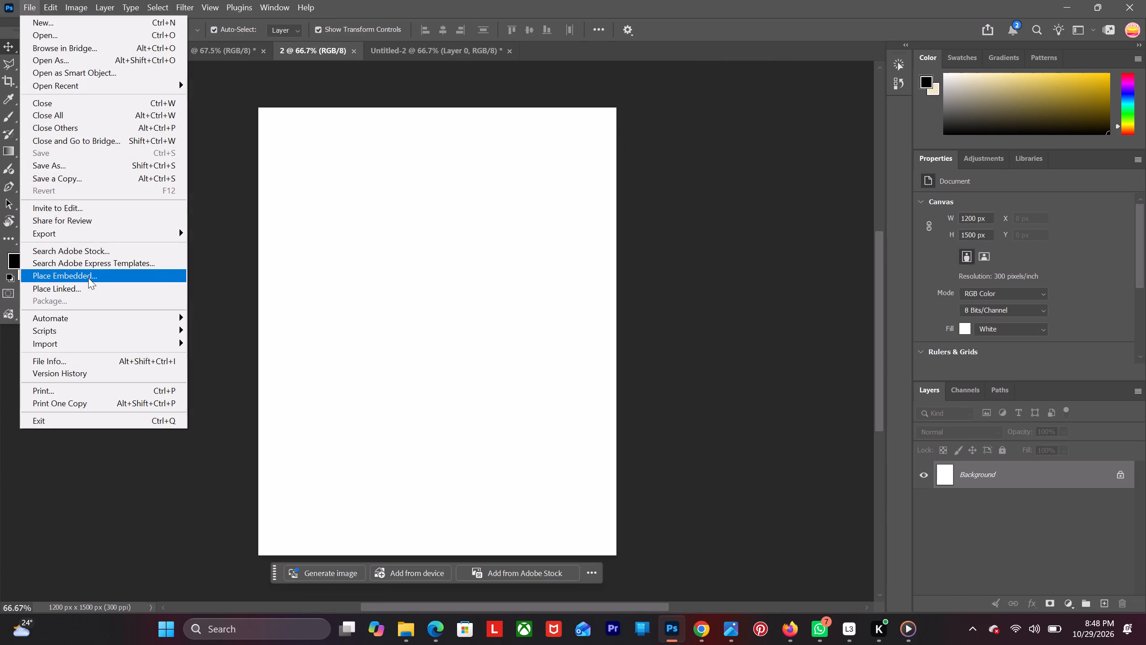
left_click(88, 278)
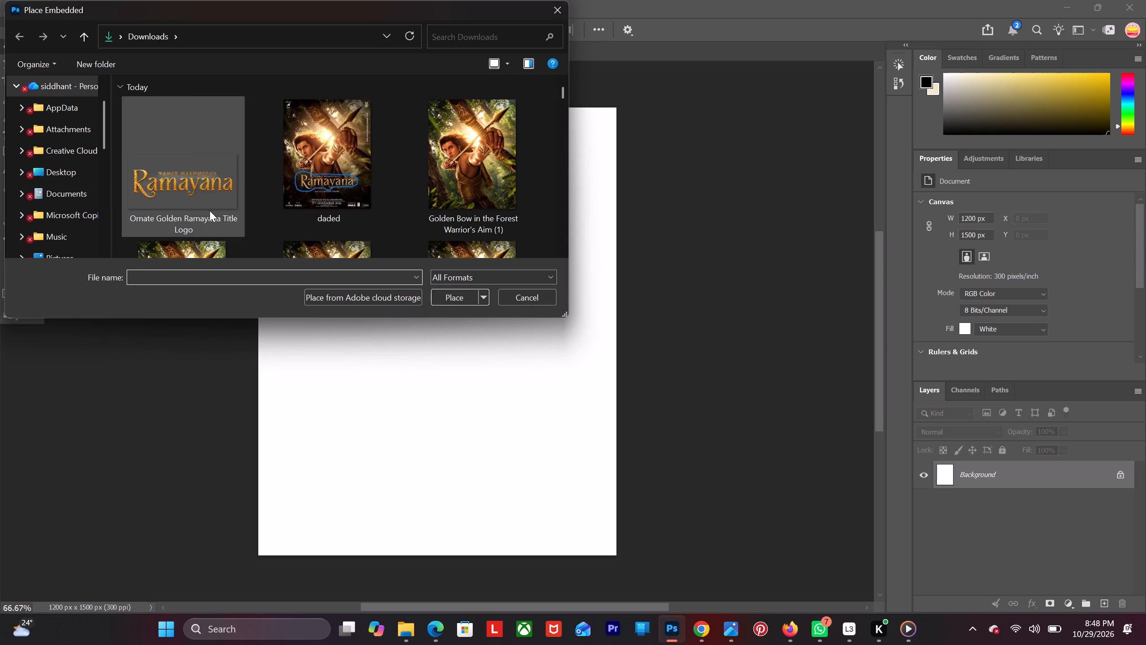
scroll(220, 178, "down", 4)
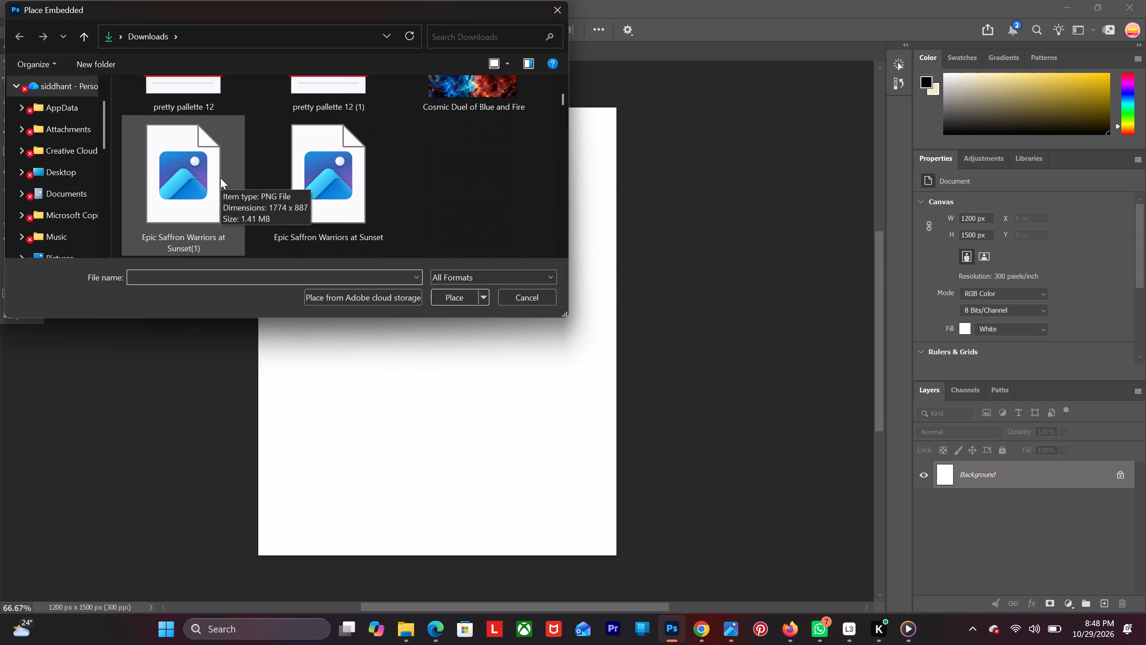
scroll(252, 163, "up", 1)
left_click(492, 156)
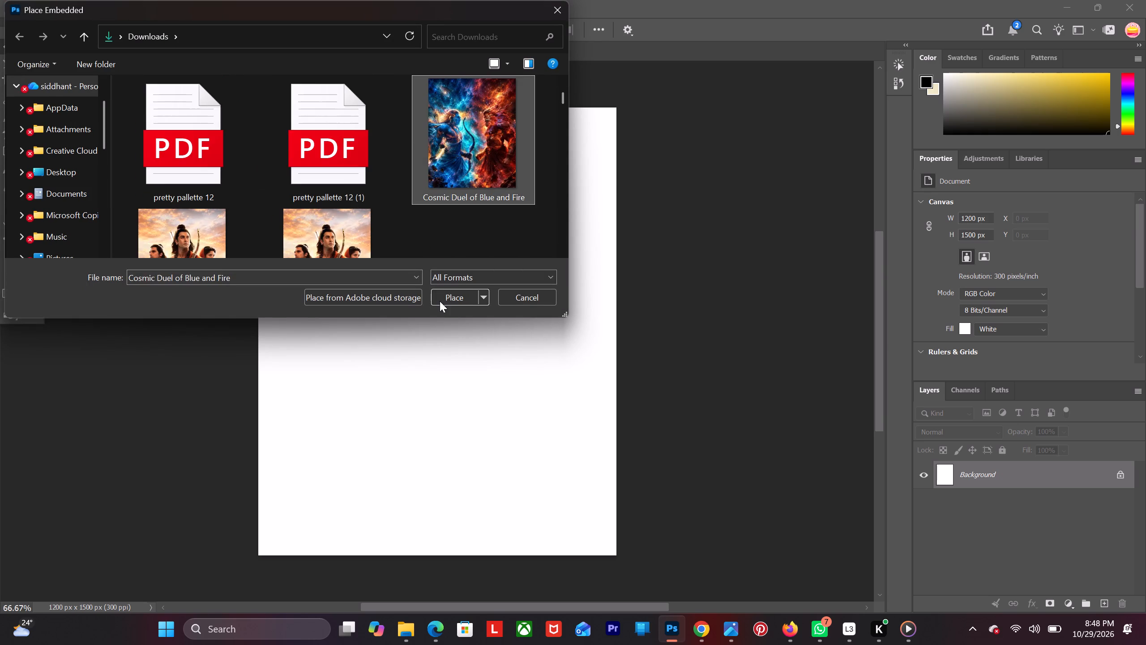
left_click(440, 301)
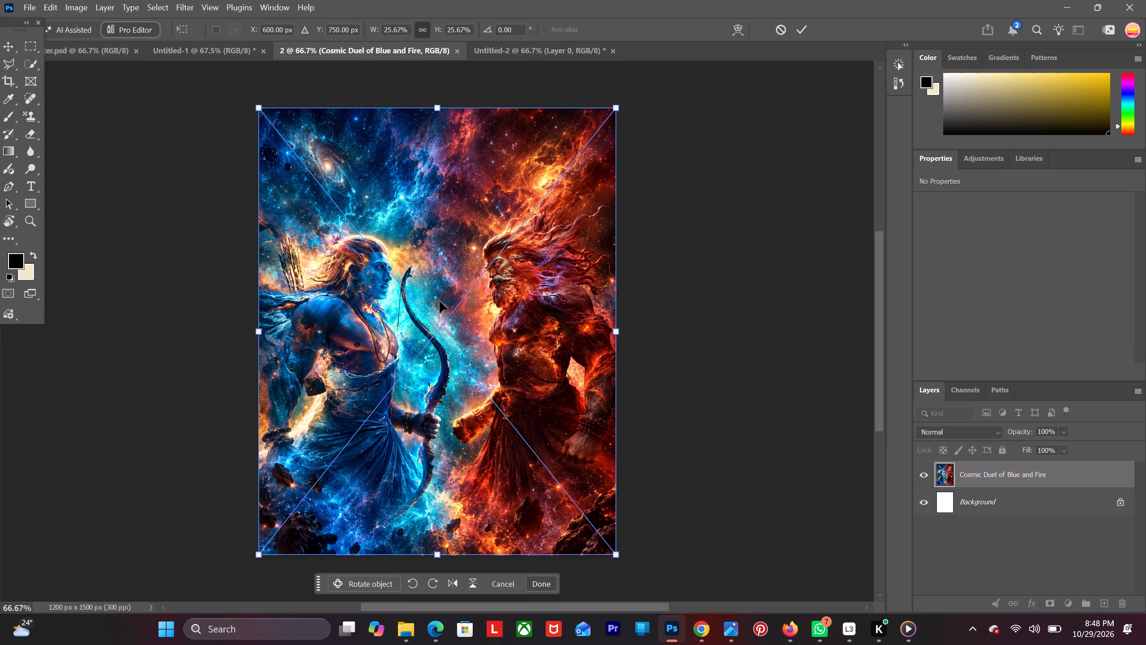
left_click(2, 46)
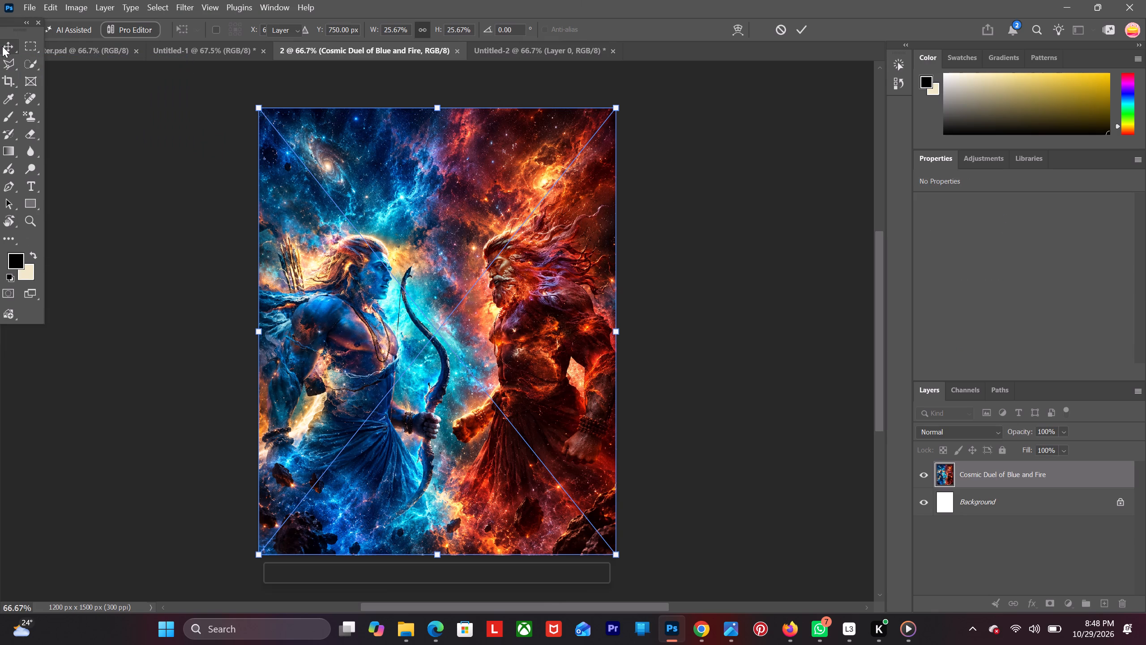
left_click(272, 241)
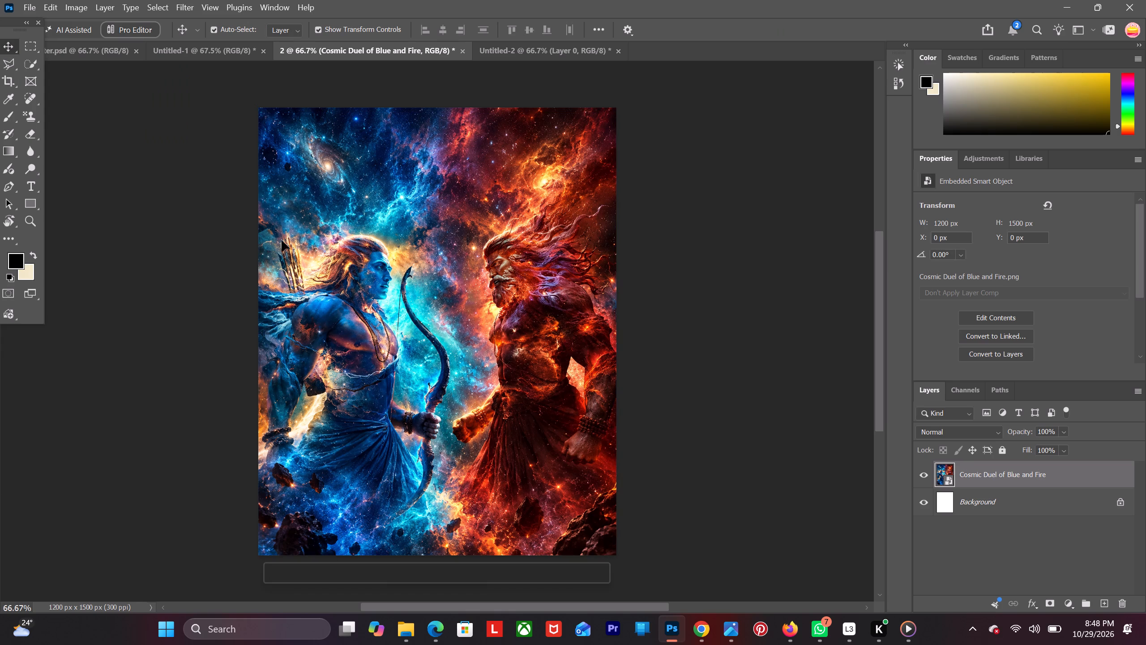
Convert the Cosmic Duel of Blue and Fire layer to a smart object and deselect it.
left_click(1051, 476)
right_click(1051, 476)
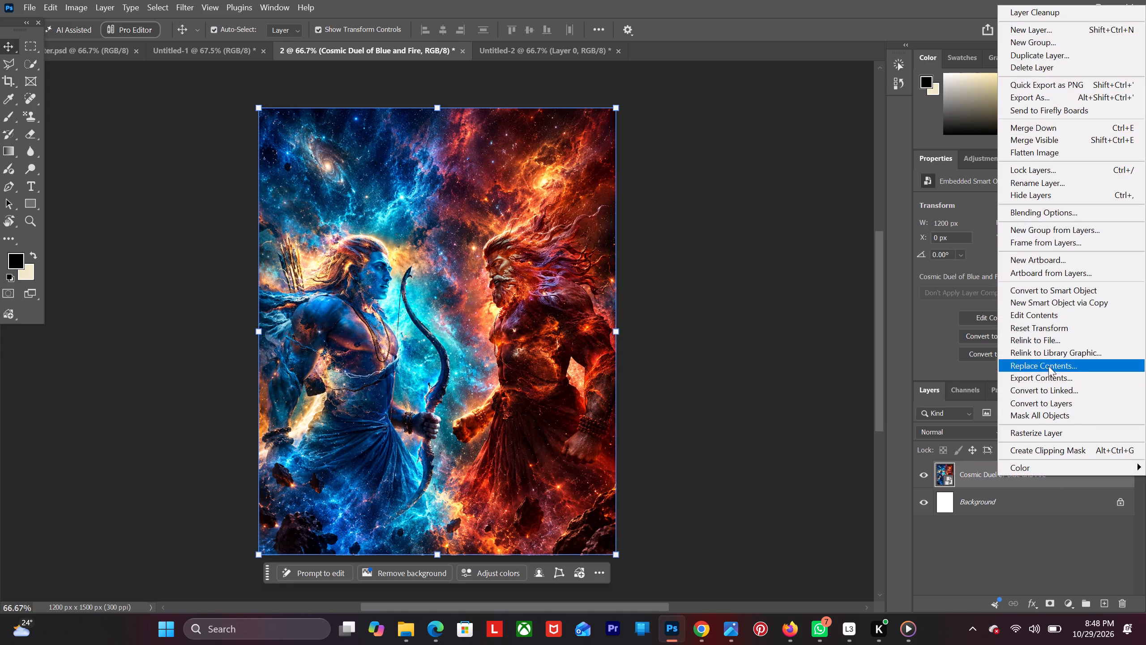
left_click(1026, 286)
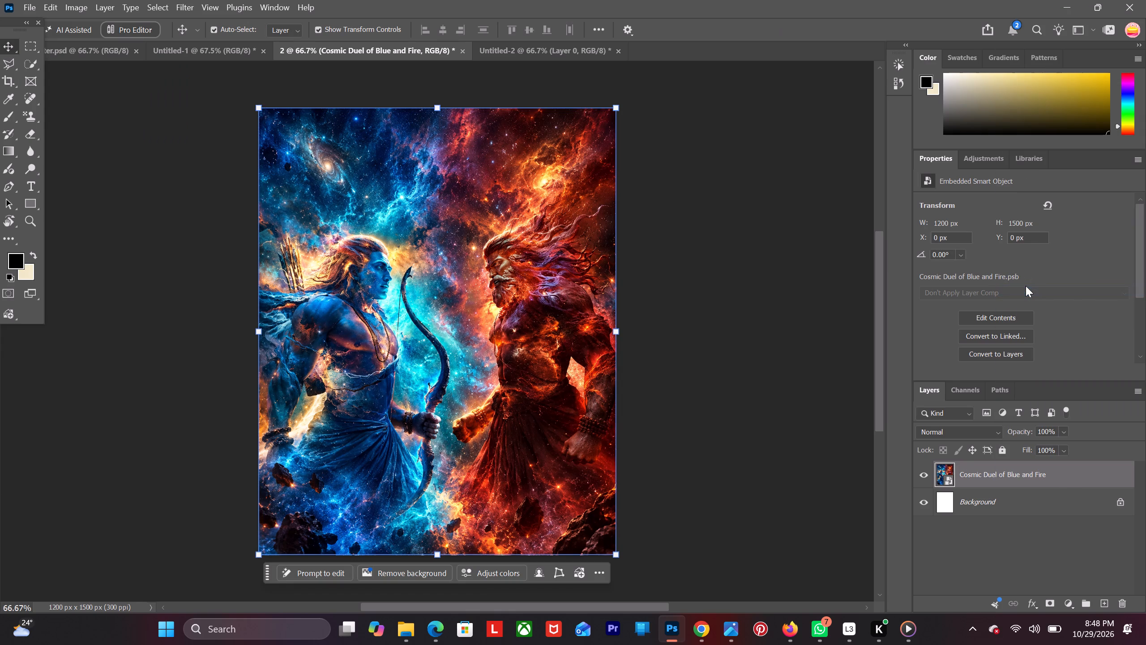
left_click(9, 48)
left_click(147, 133)
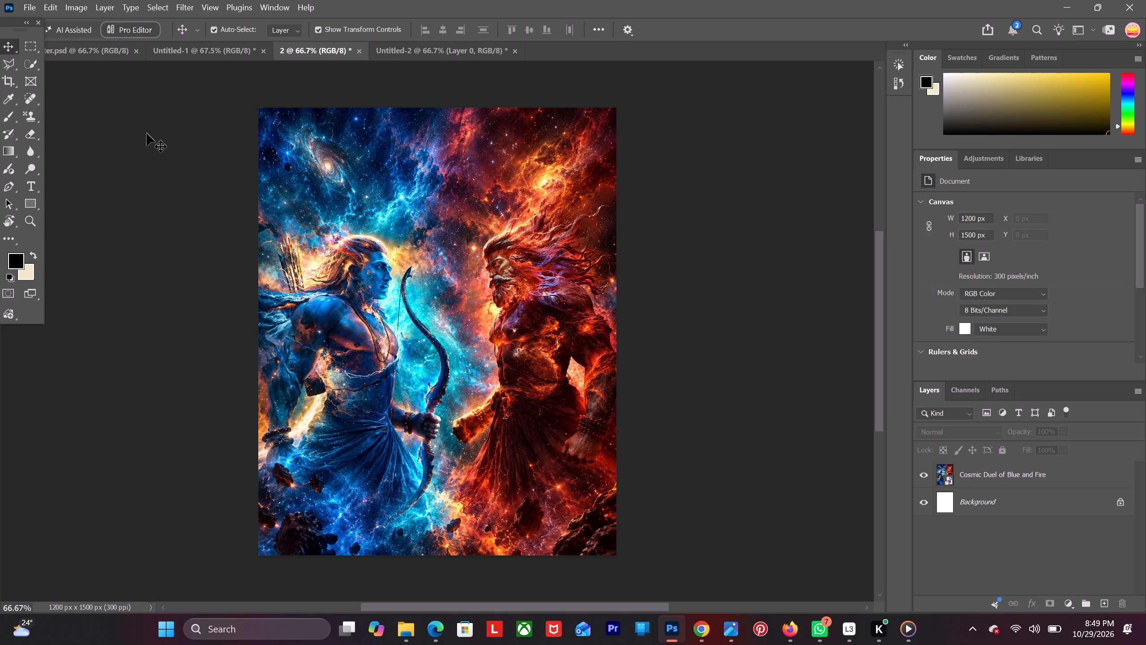
Copy the Gradient Fill 1 layer from Untitled-1 into document 2, above the Cosmic Duel of Blue and Fire layer.
left_click(167, 49)
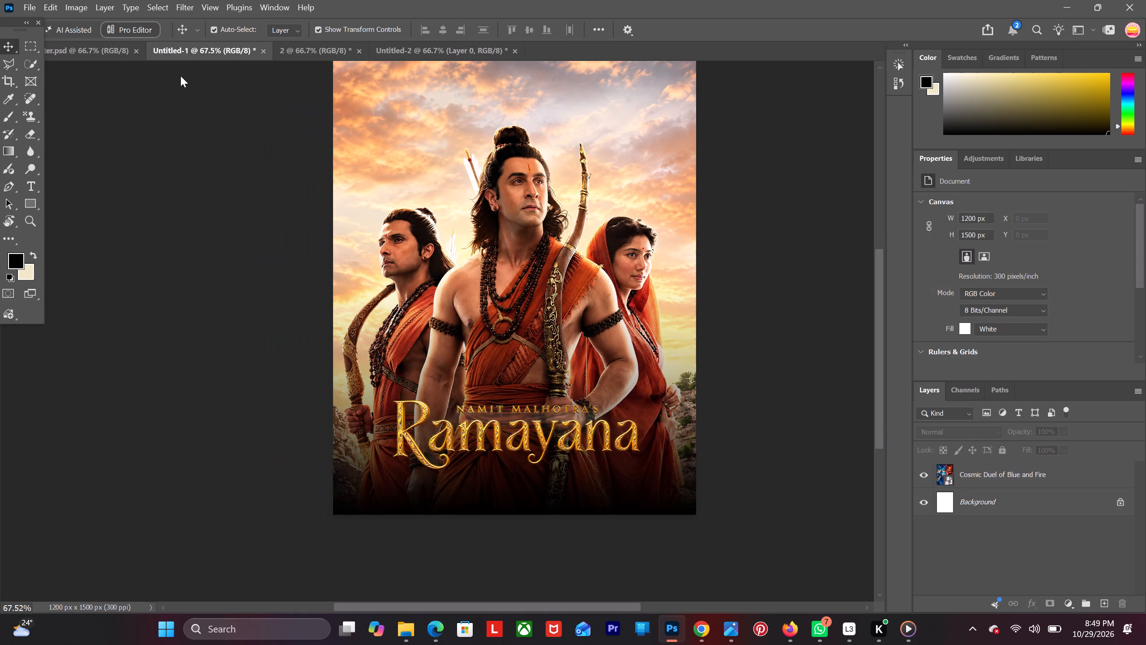
left_click_drag(1035, 584, 1035, 584)
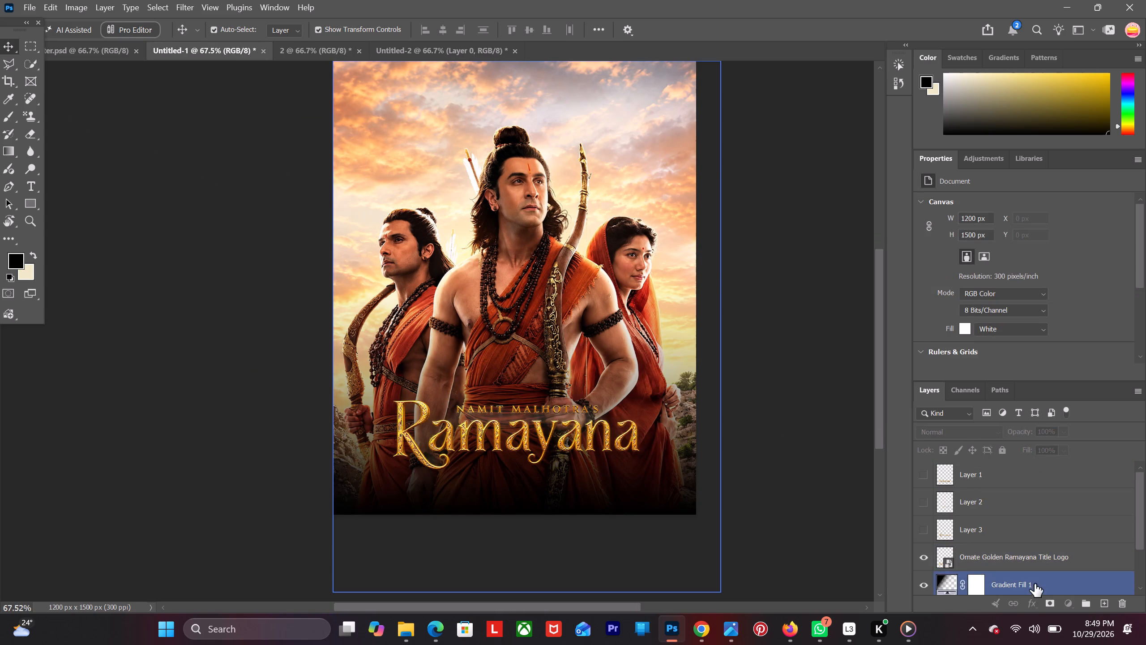
left_click_drag(1035, 584, 340, 127)
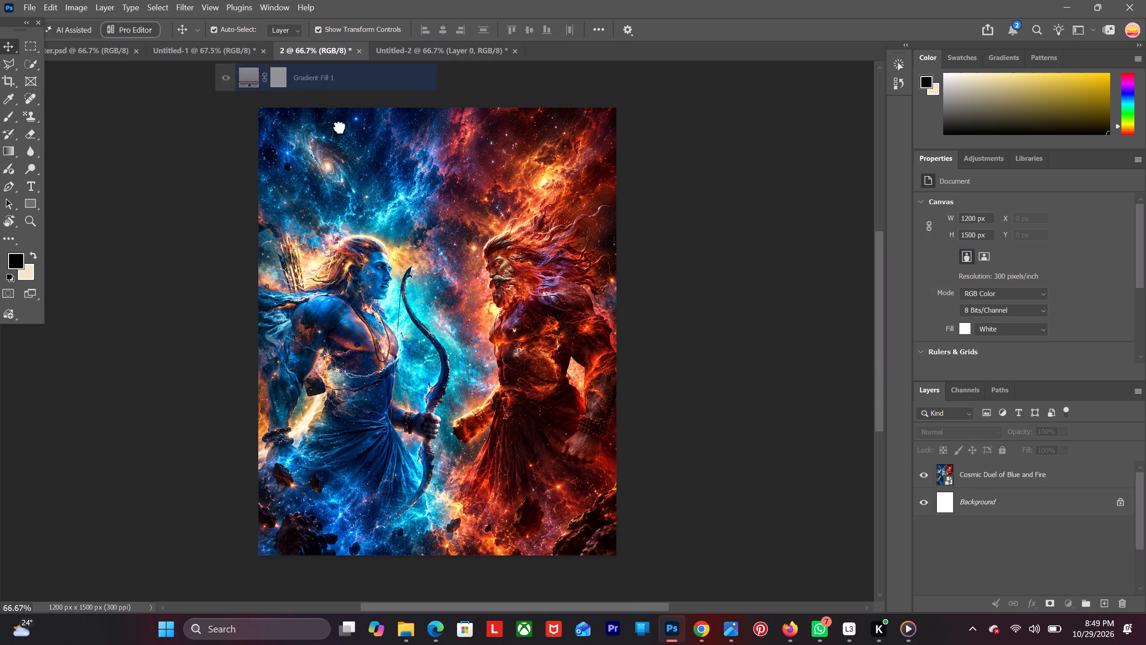
left_click_drag(340, 127, 419, 434)
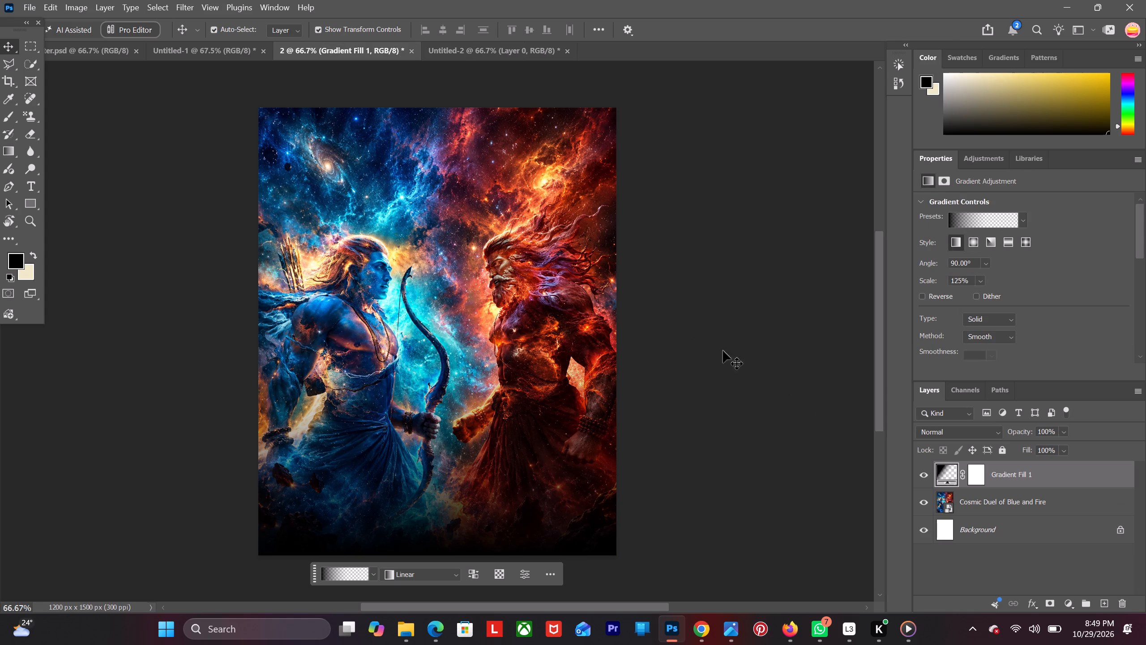
Copy the pebble logo layer from movie poster.psd into Untitled-1, placing it above the central warrior's head at about X 514, Y 101 px.
left_click(218, 47)
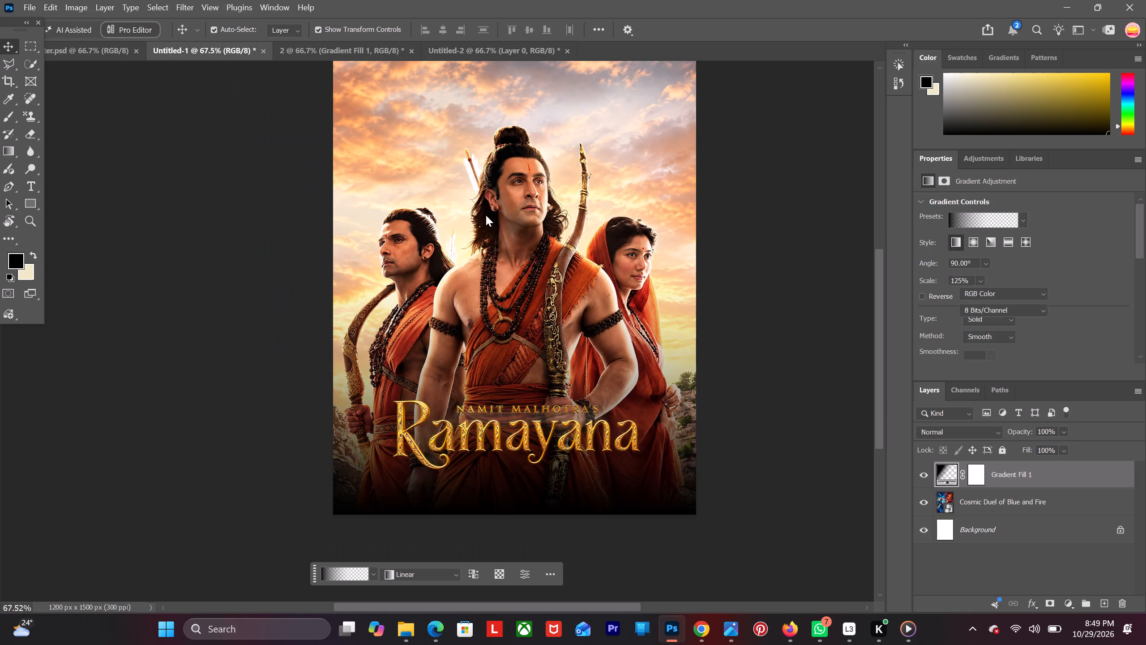
scroll(248, 118, "up", 4)
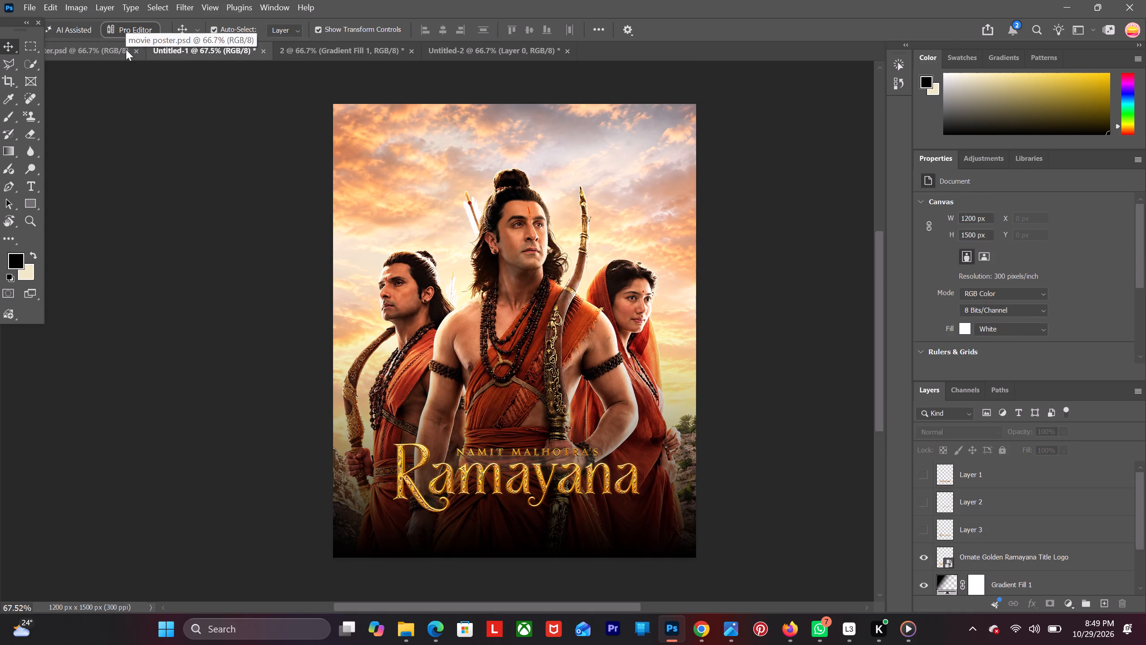
left_click(126, 49)
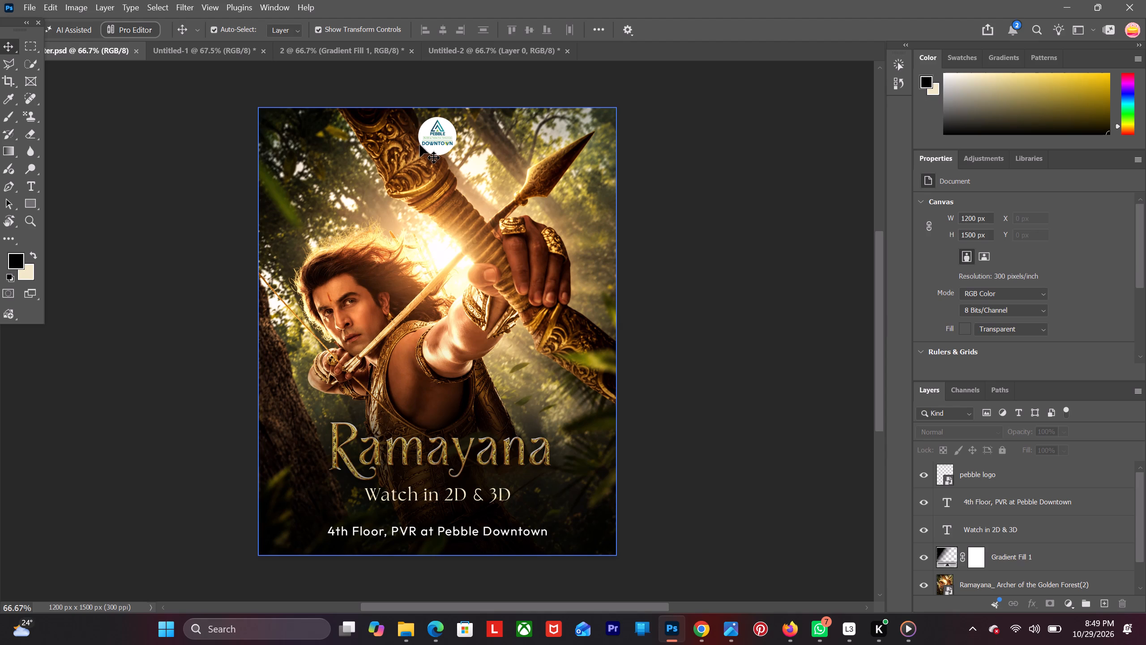
left_click_drag(424, 143, 222, 49)
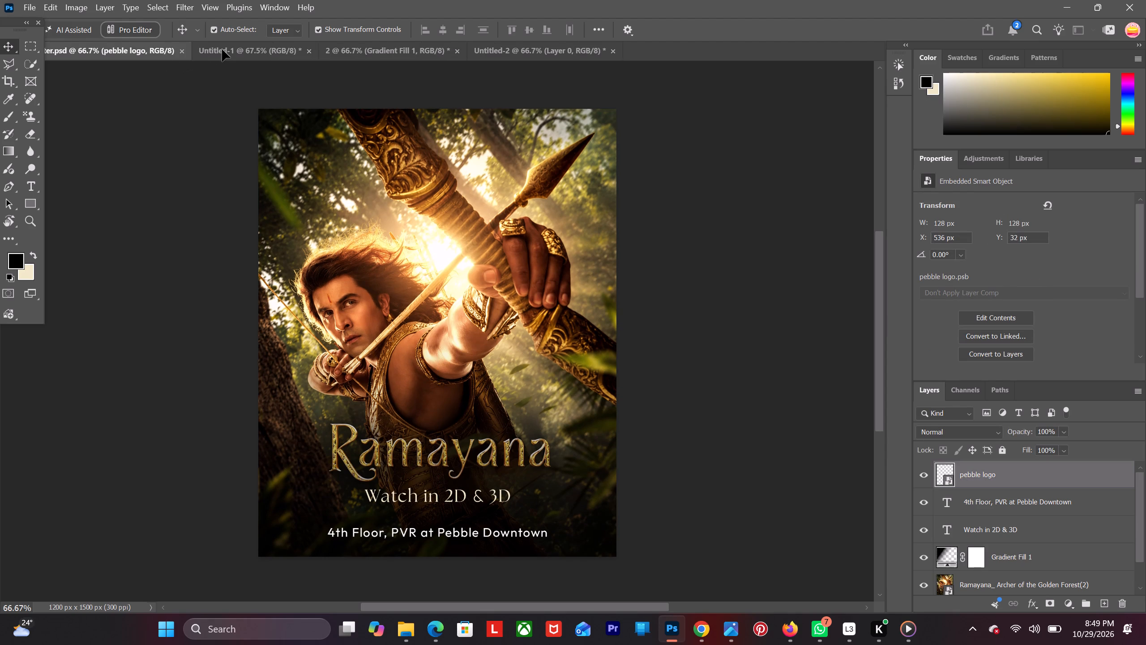
left_click_drag(222, 49, 508, 154)
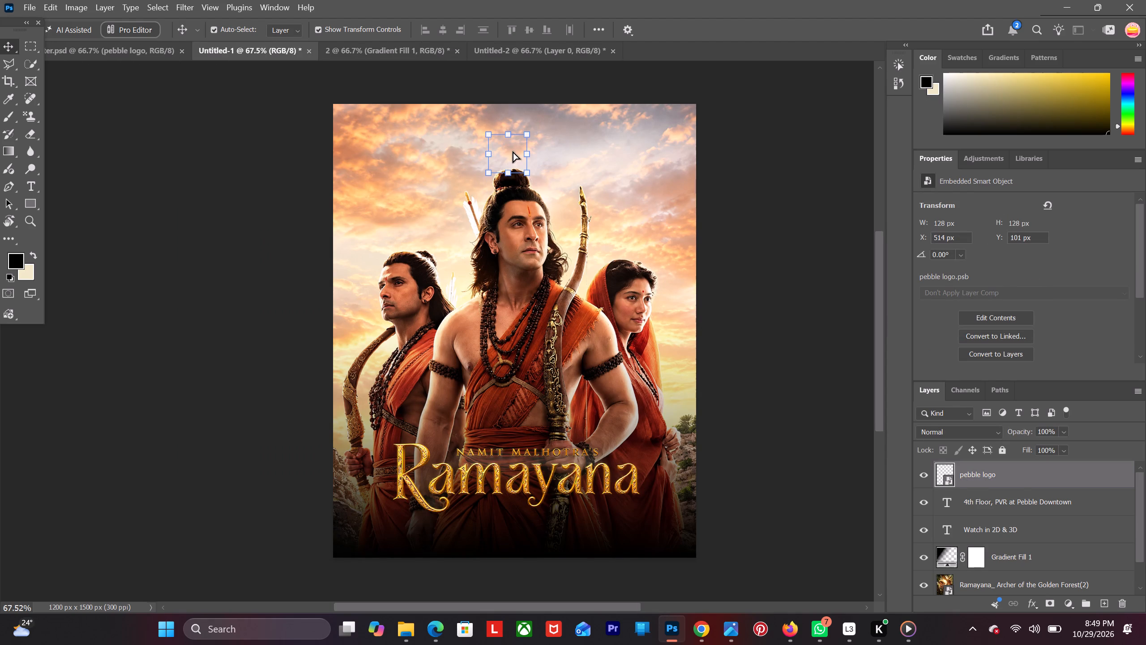
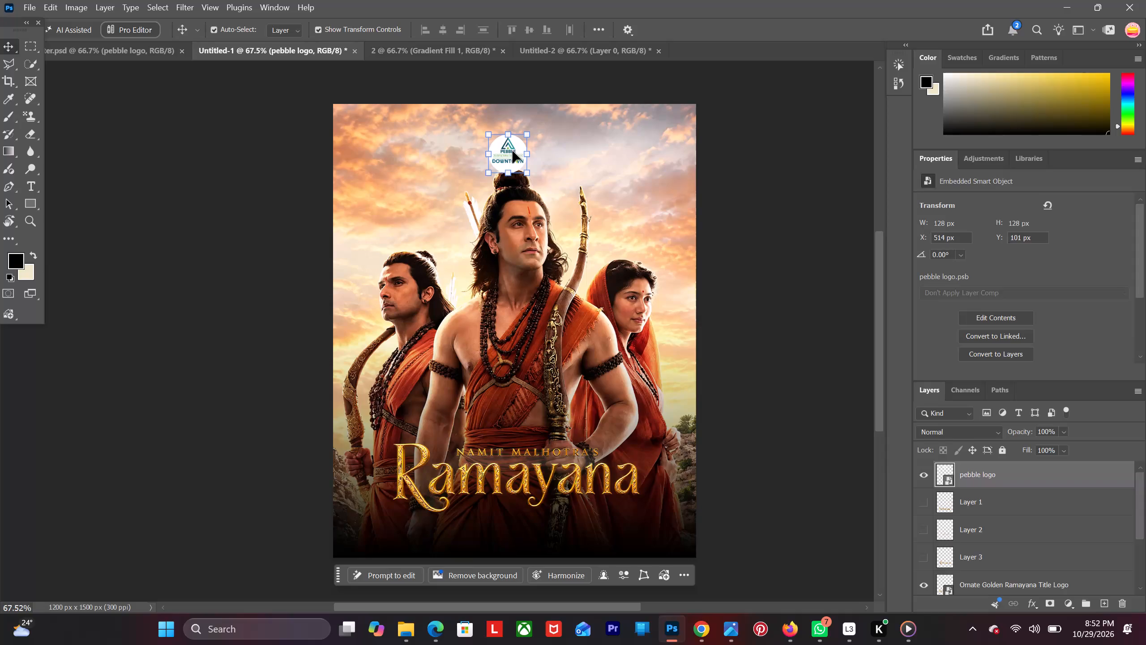
Move the pebble logo straight up, clear of the central warrior's head and near the poster's top edge, and deselect it.
scroll(513, 151, "up", 2)
scroll(500, 369, "down", 3)
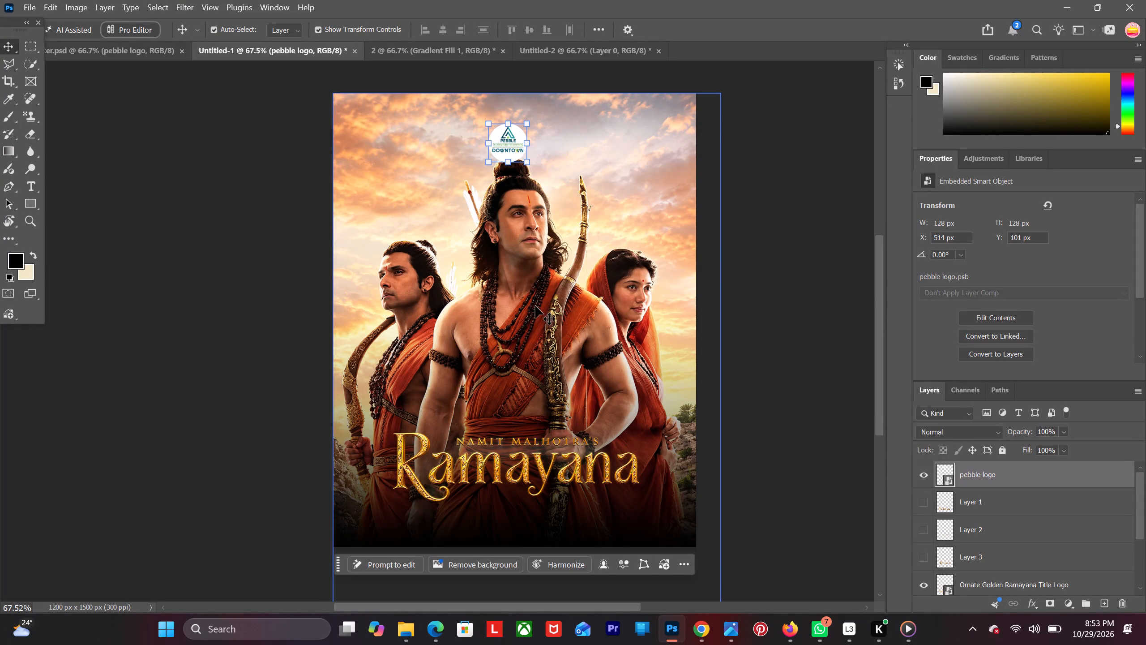
scroll(539, 300, "up", 4)
scroll(515, 279, "up", 5, "alt")
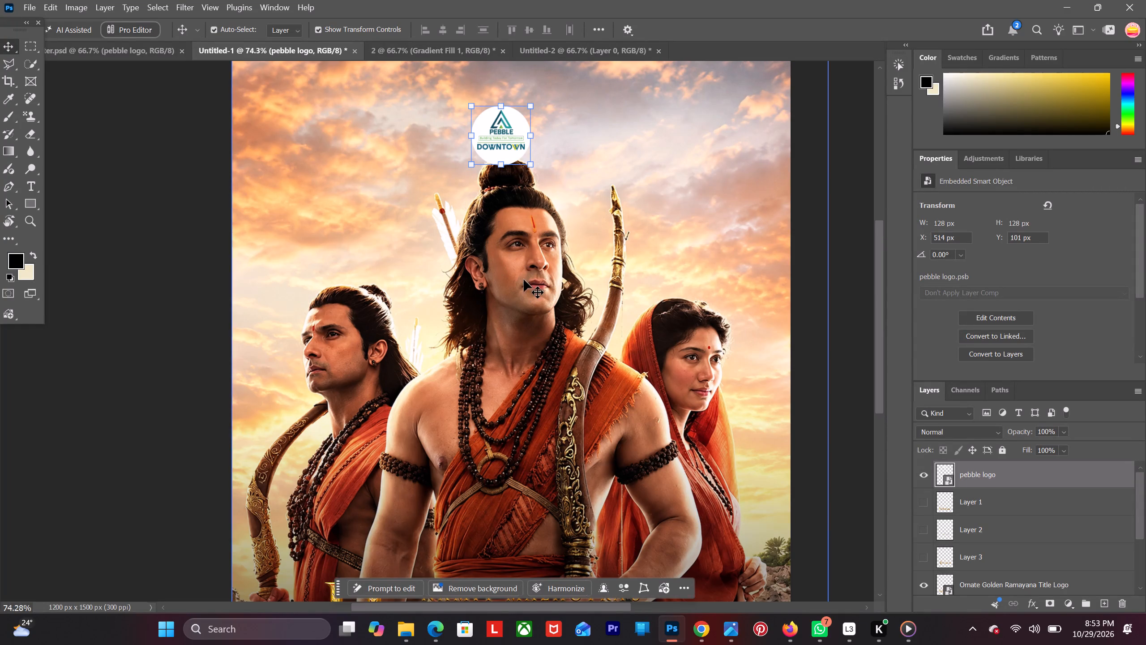
left_click_drag(509, 157, 509, 132)
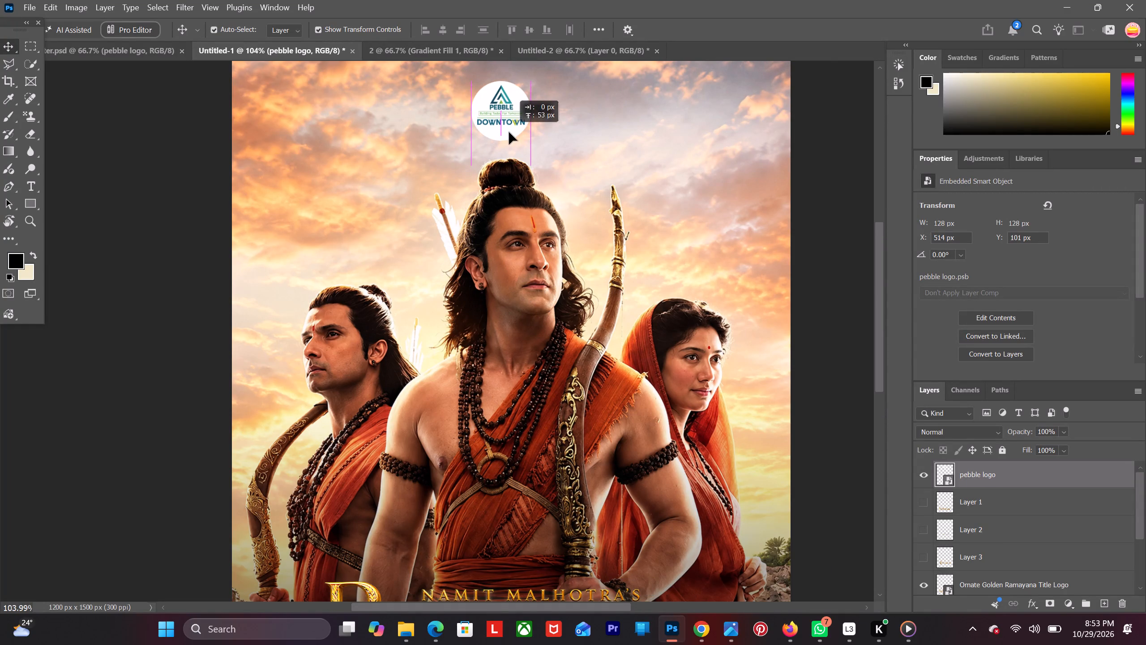
scroll(509, 132, "up", 5)
left_click_drag(508, 189, 508, 177)
scroll(389, 232, "down", 3, "alt")
left_click(173, 247)
scroll(174, 246, "down", 6)
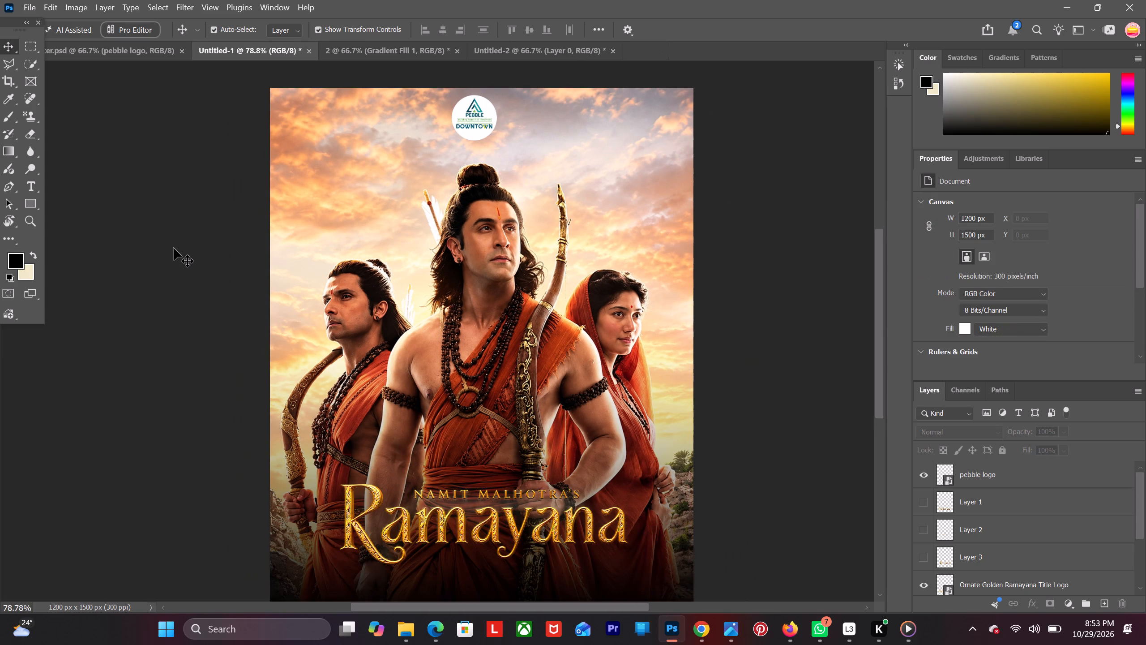
scroll(174, 248, "down", 2)
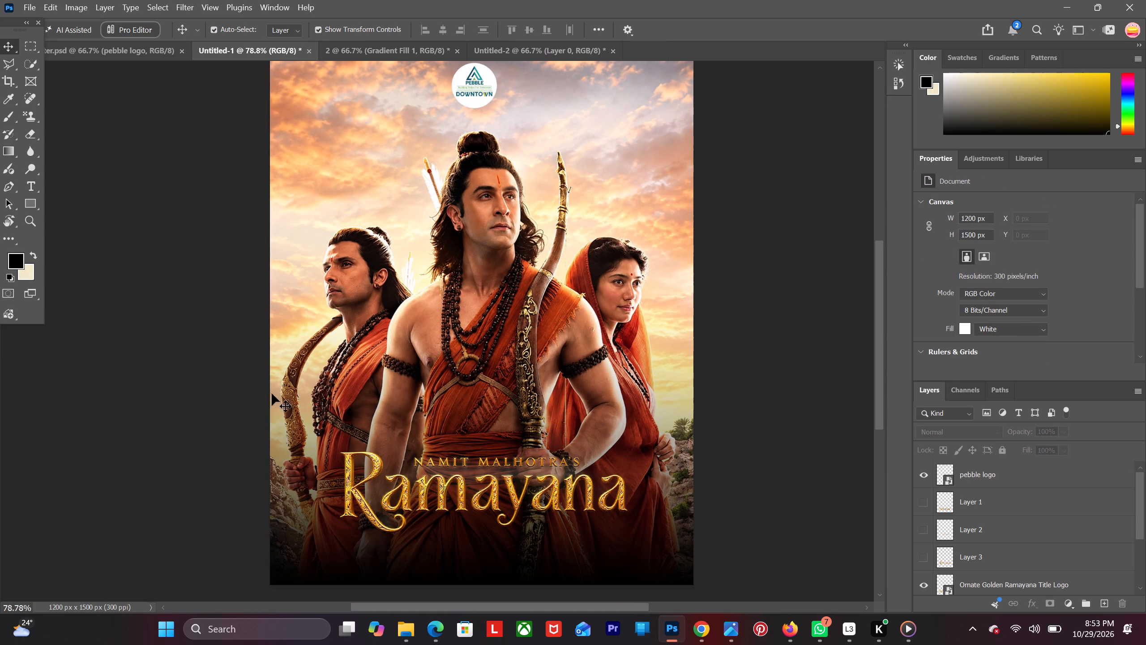
left_click(438, 636)
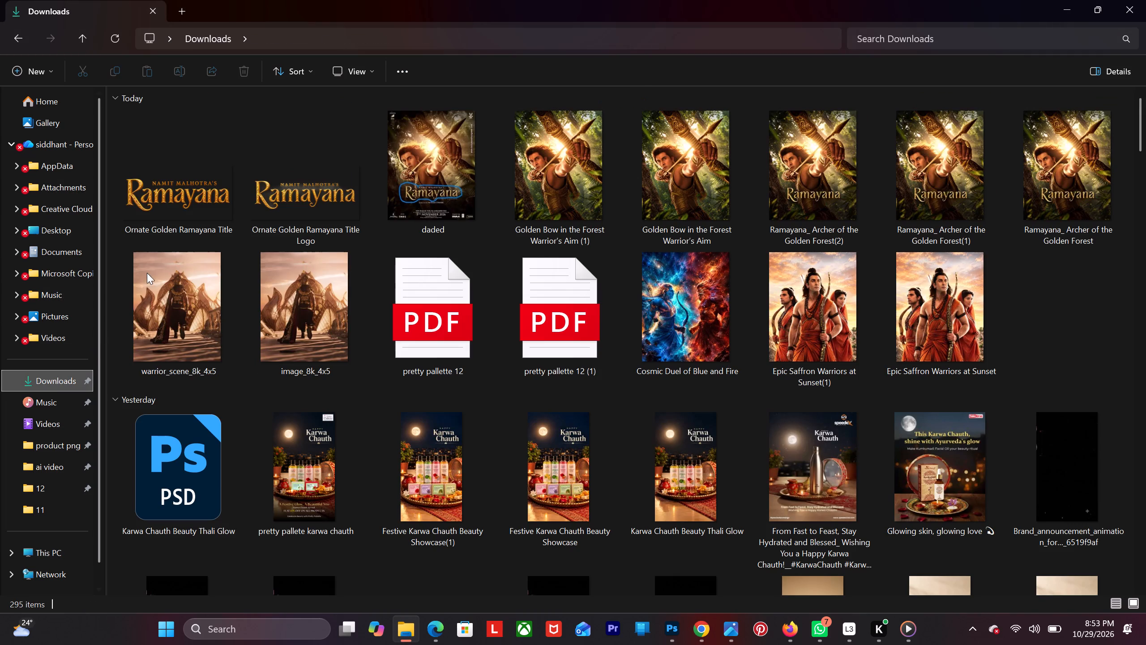
left_click(192, 192)
left_click(190, 180)
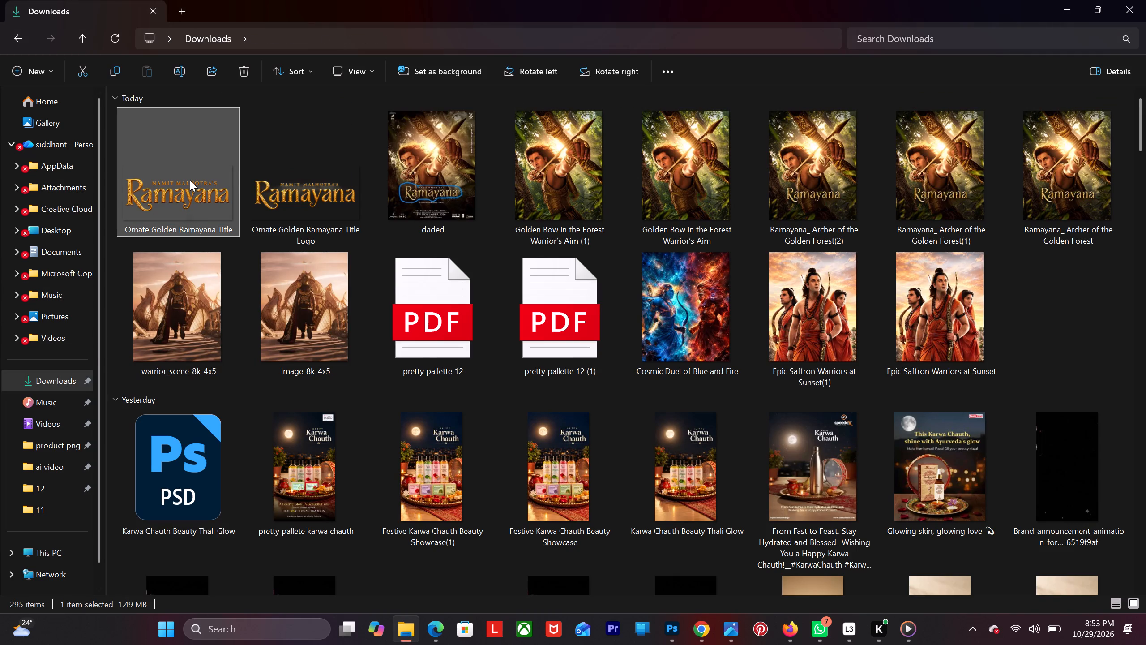
left_click(664, 641)
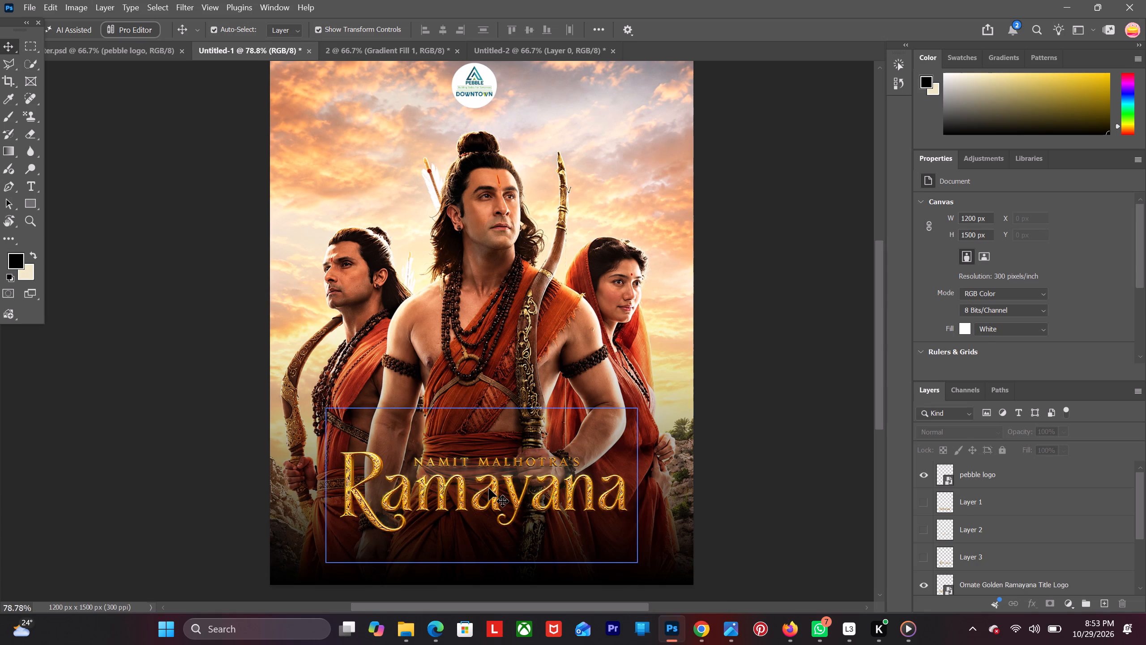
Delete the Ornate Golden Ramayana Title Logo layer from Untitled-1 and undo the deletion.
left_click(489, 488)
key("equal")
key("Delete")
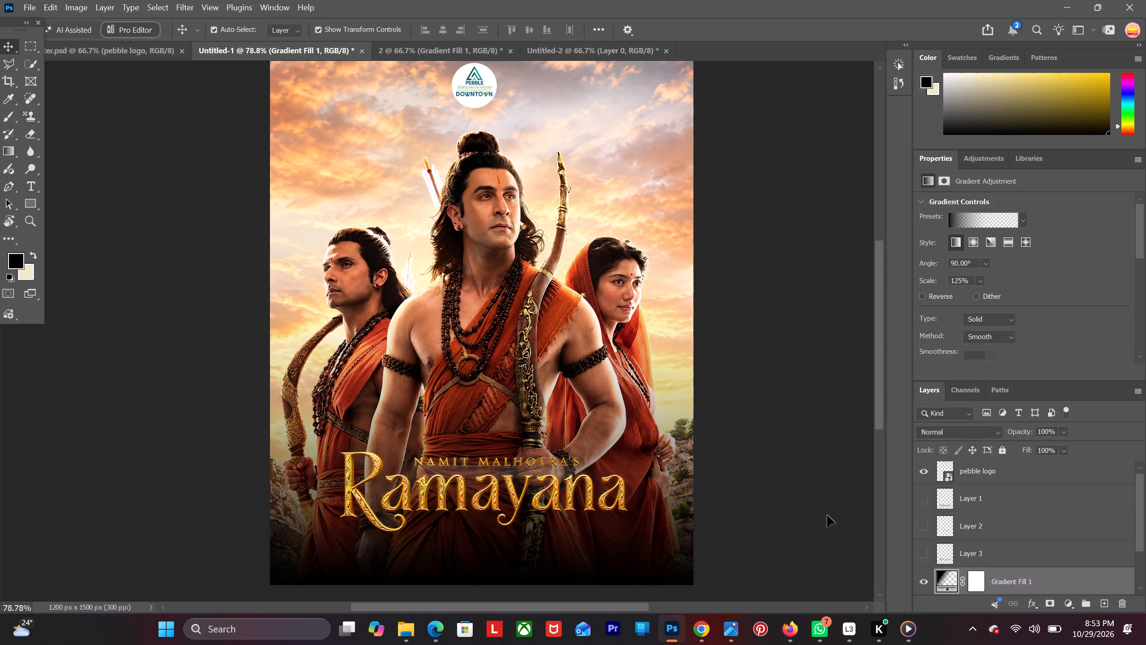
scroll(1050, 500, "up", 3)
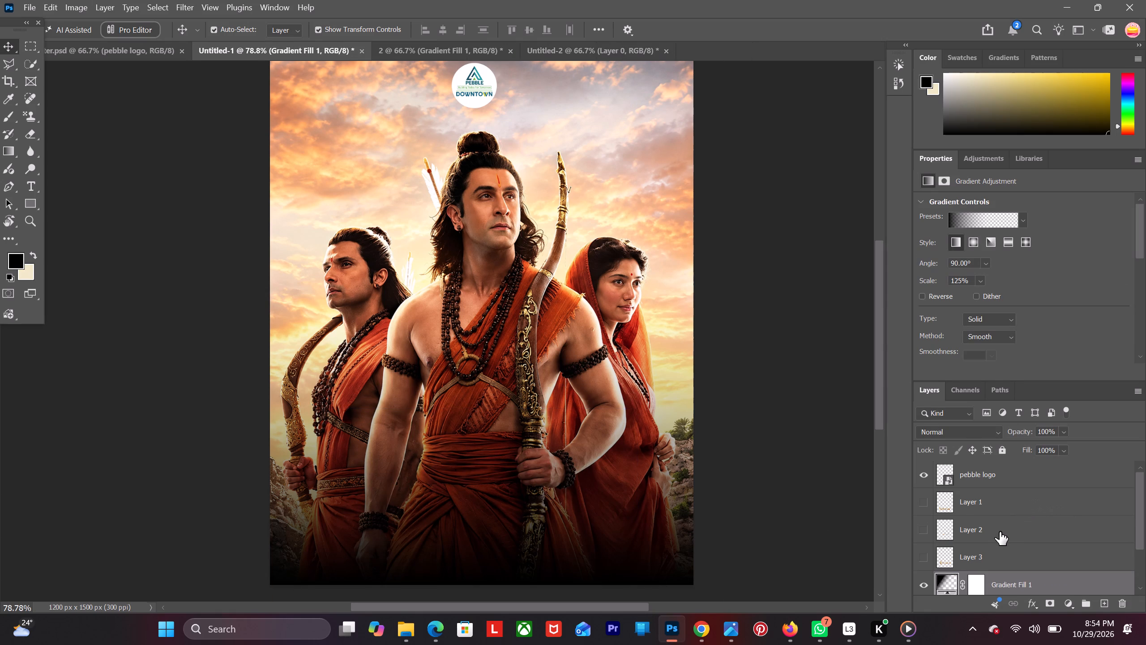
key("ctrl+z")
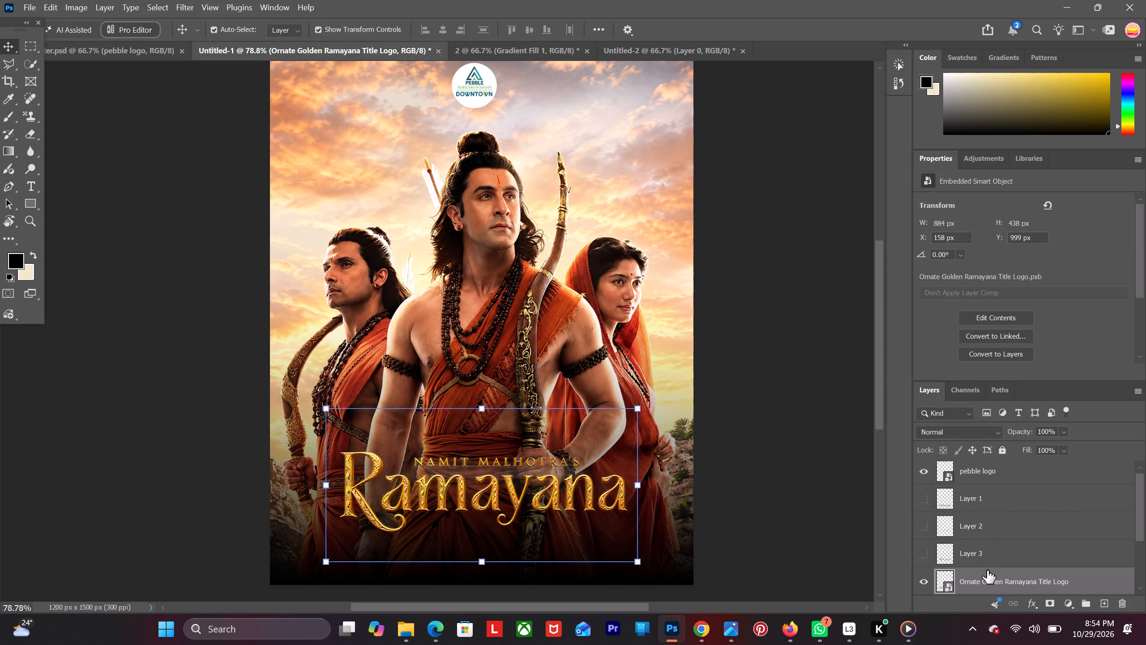
Hide the Ornate Golden Ramayana Title Logo layer.
left_click(918, 582)
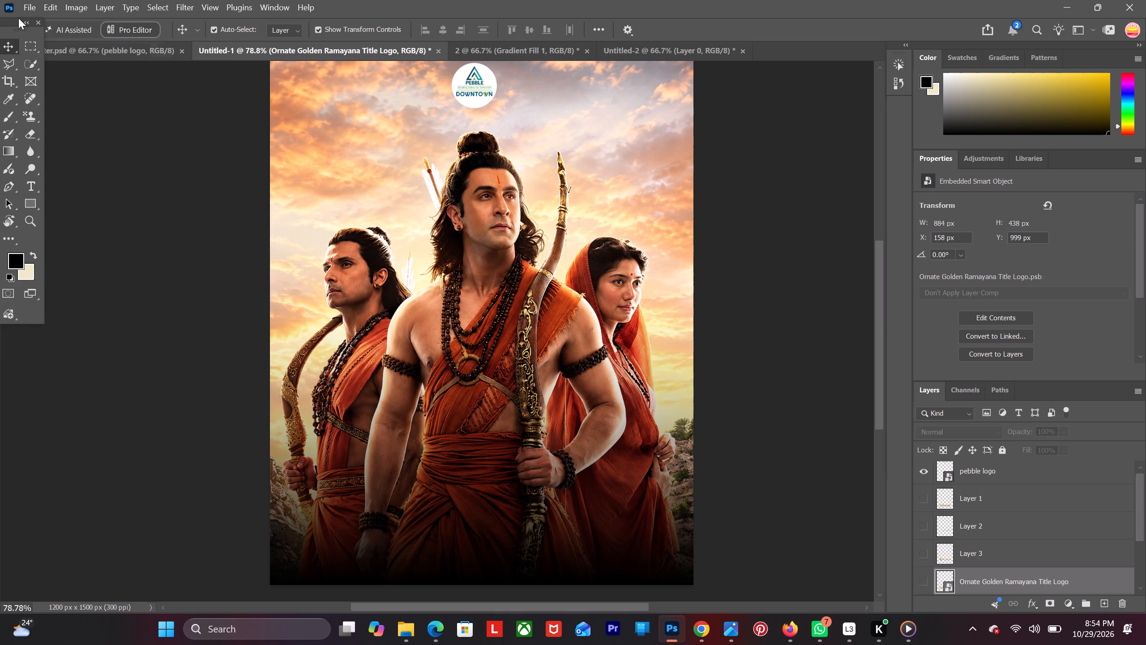
Place the Ornate Golden Ramayana Title image from Downloads as embedded into Untitled-1, commit it and deselect it.
left_click(21, 0)
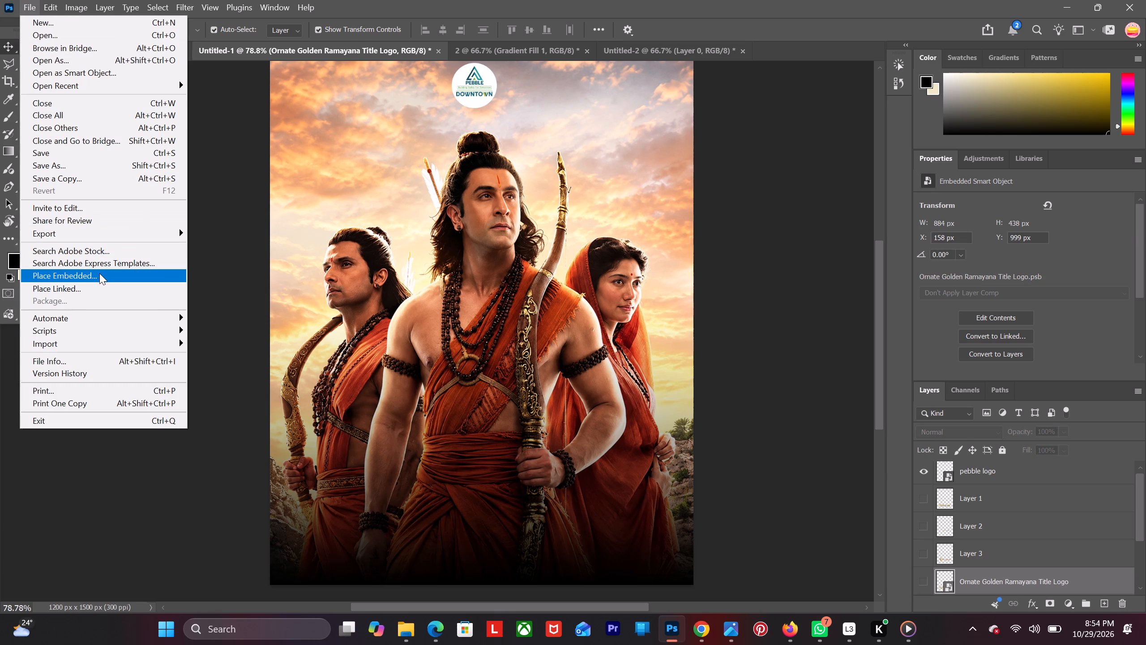
left_click(99, 273)
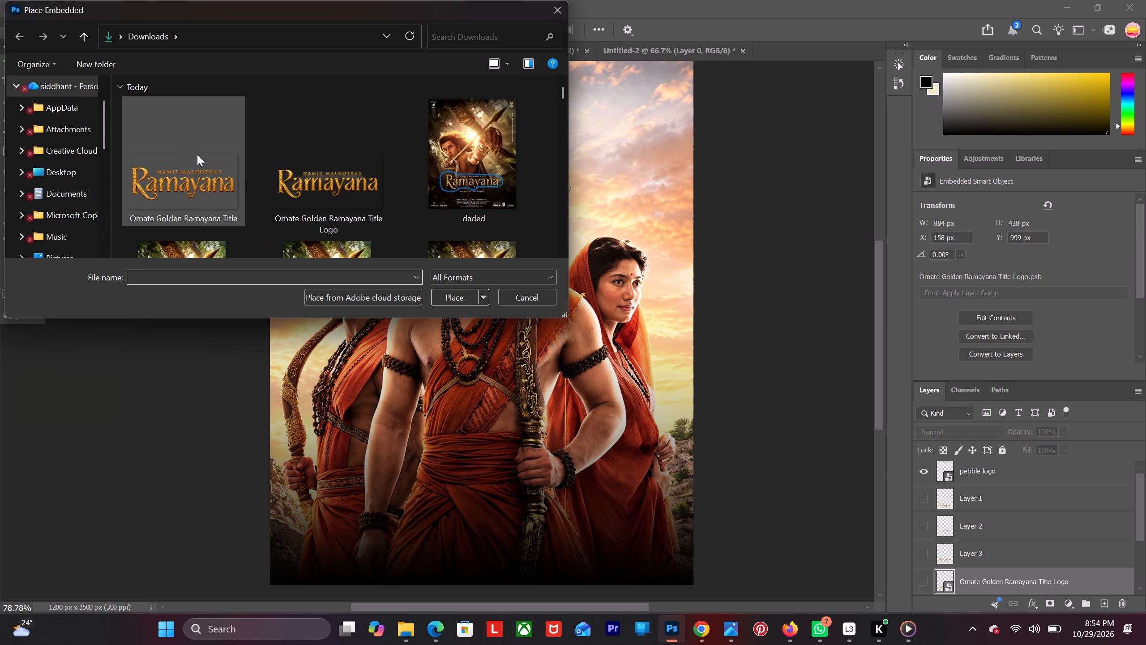
left_click(197, 155)
left_click(470, 303)
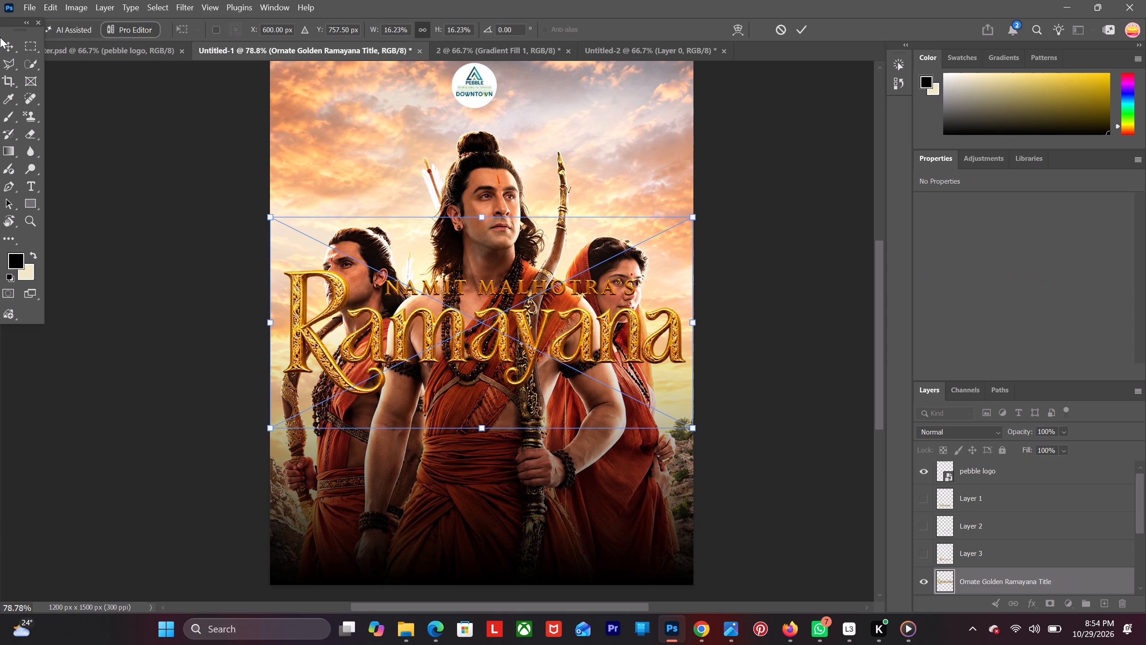
left_click(4, 47)
left_click(112, 143)
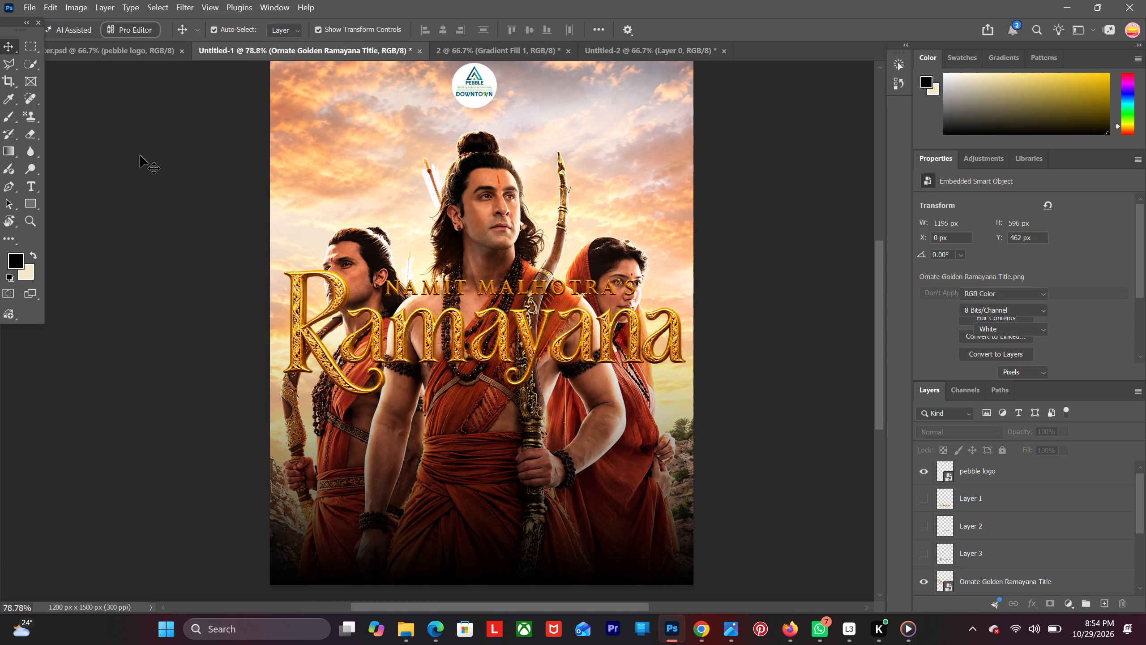
Convert the Ornate Golden Ramayana Title layer to a smart object.
scroll(1026, 487, "up", 7)
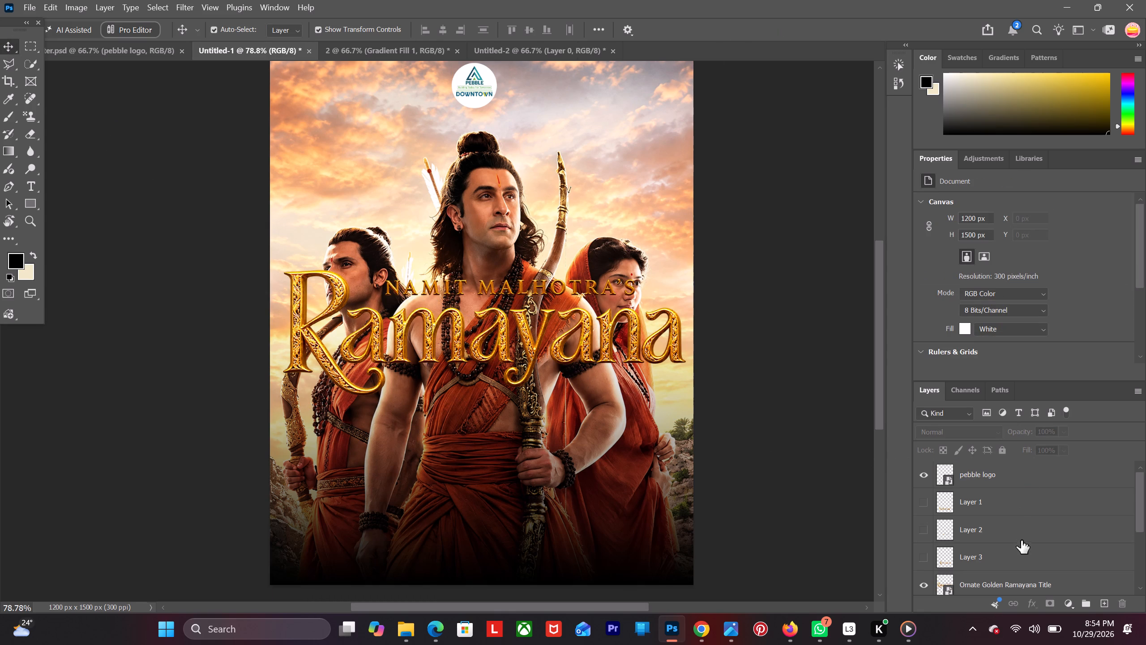
scroll(1020, 544, "down", 2)
left_click(988, 533)
right_click(988, 533)
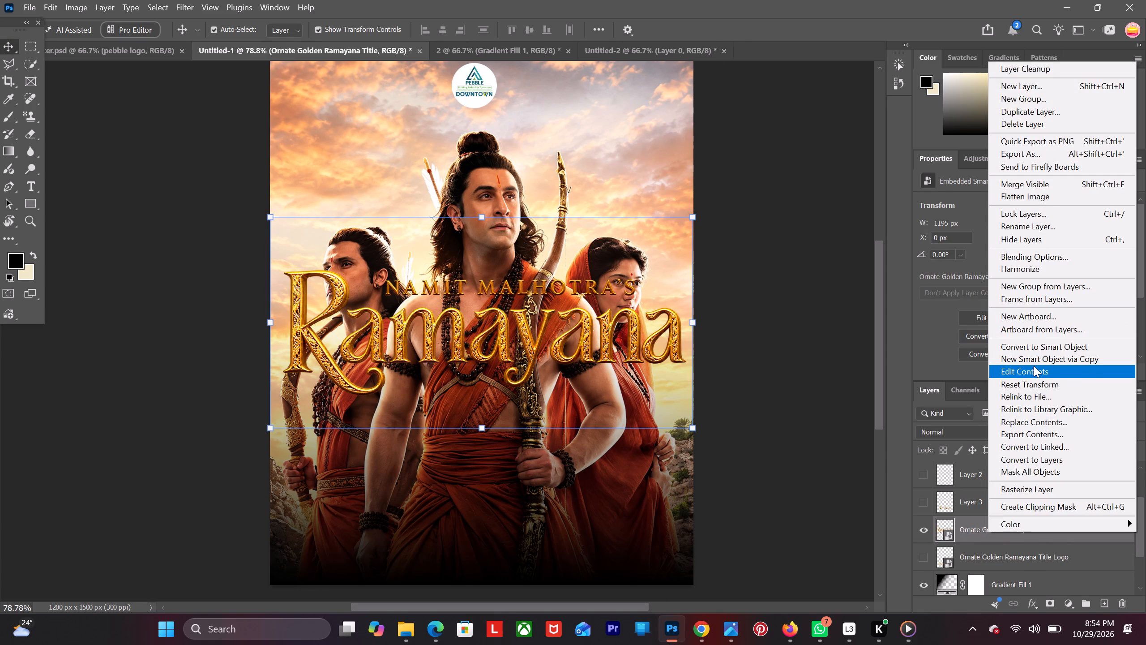
left_click(1036, 347)
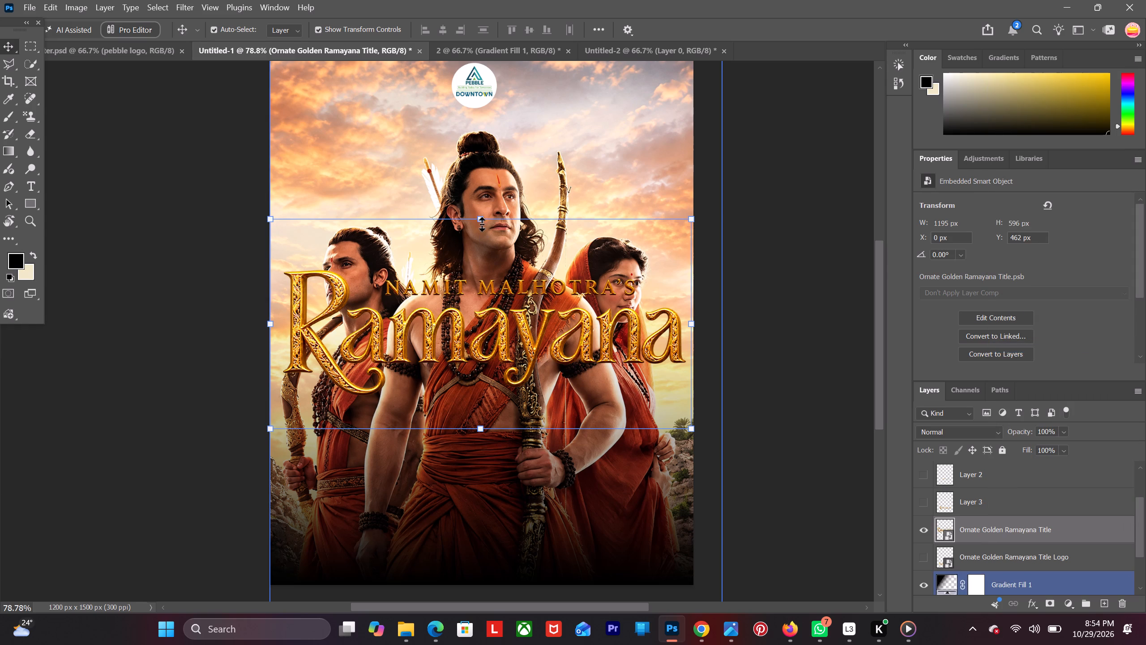
Scale the Ornate Golden Ramayana Title to about 70%, centre it at about X 600, Y 1011 px, commit and deselect.
left_click_drag(482, 222, 487, 286)
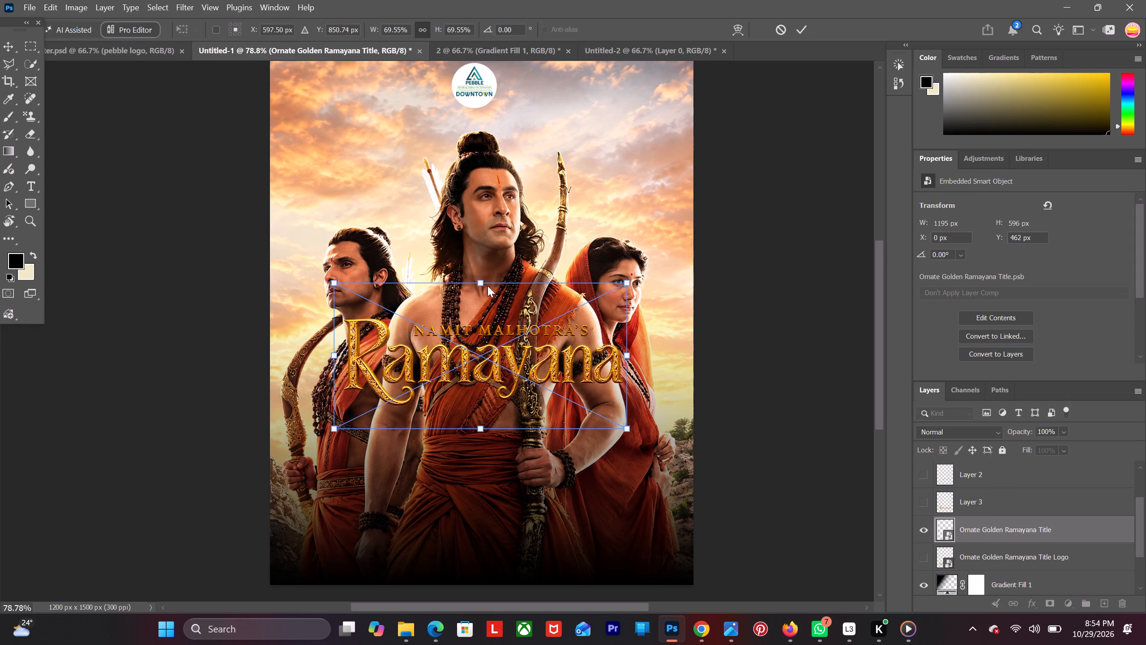
left_click_drag(479, 375, 481, 432)
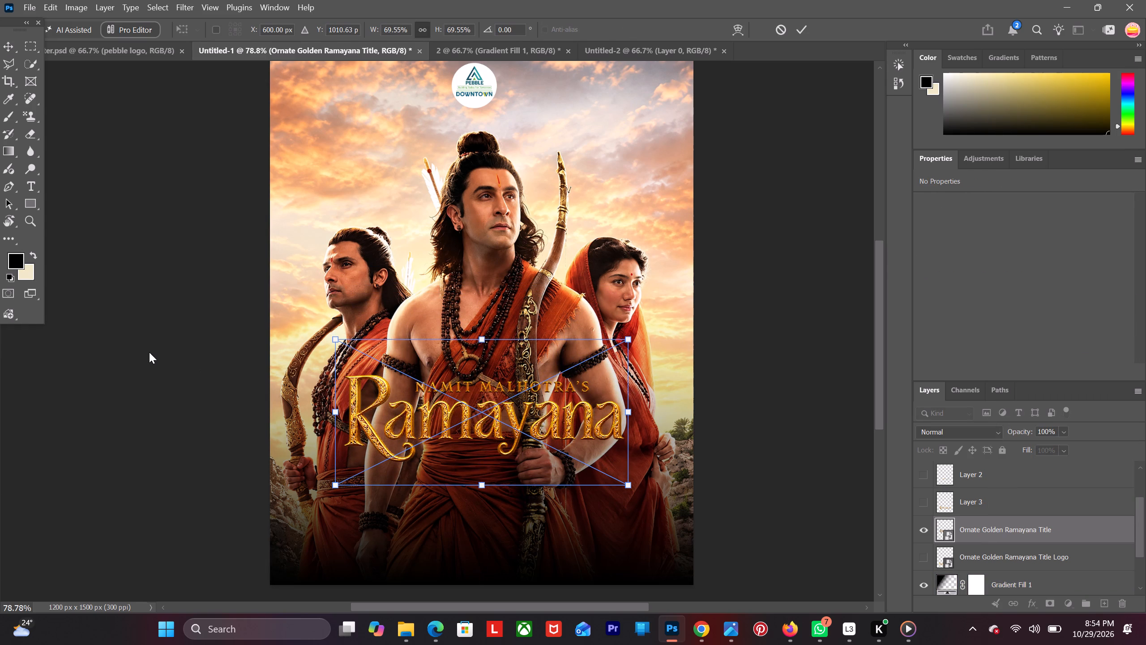
double_click(149, 348)
left_click(160, 322)
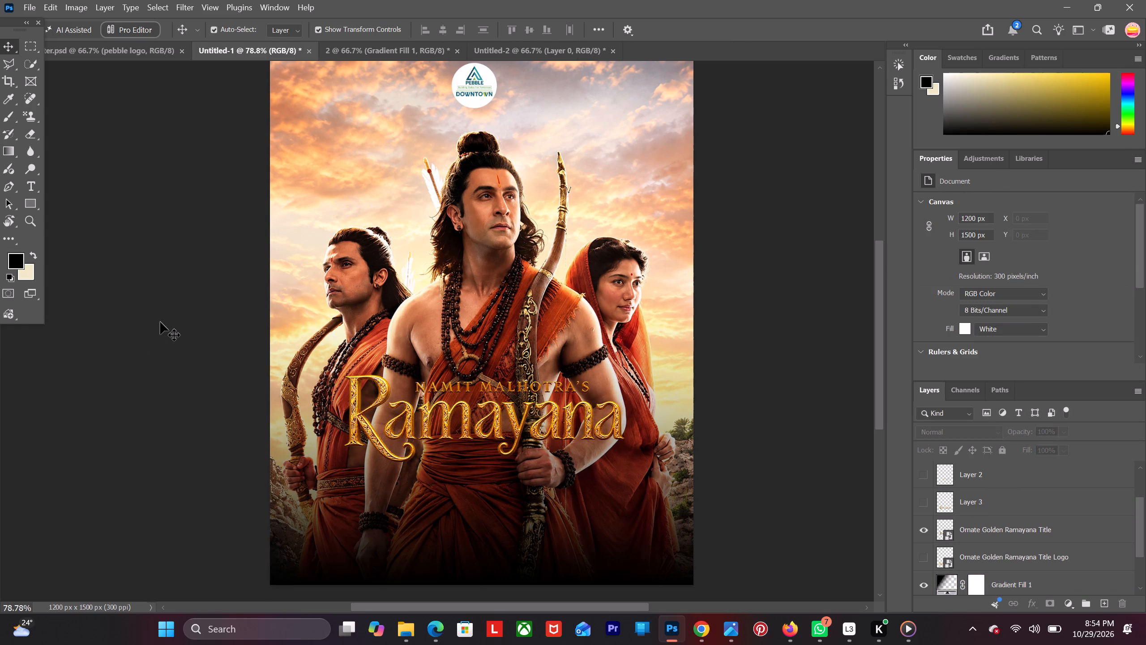
Move the Ornate Golden Ramayana Title about 190 px down and 30 px right, onto the dark gradient area, and deselect it.
scroll(160, 310, "down", 7)
left_click_drag(502, 346, 504, 363)
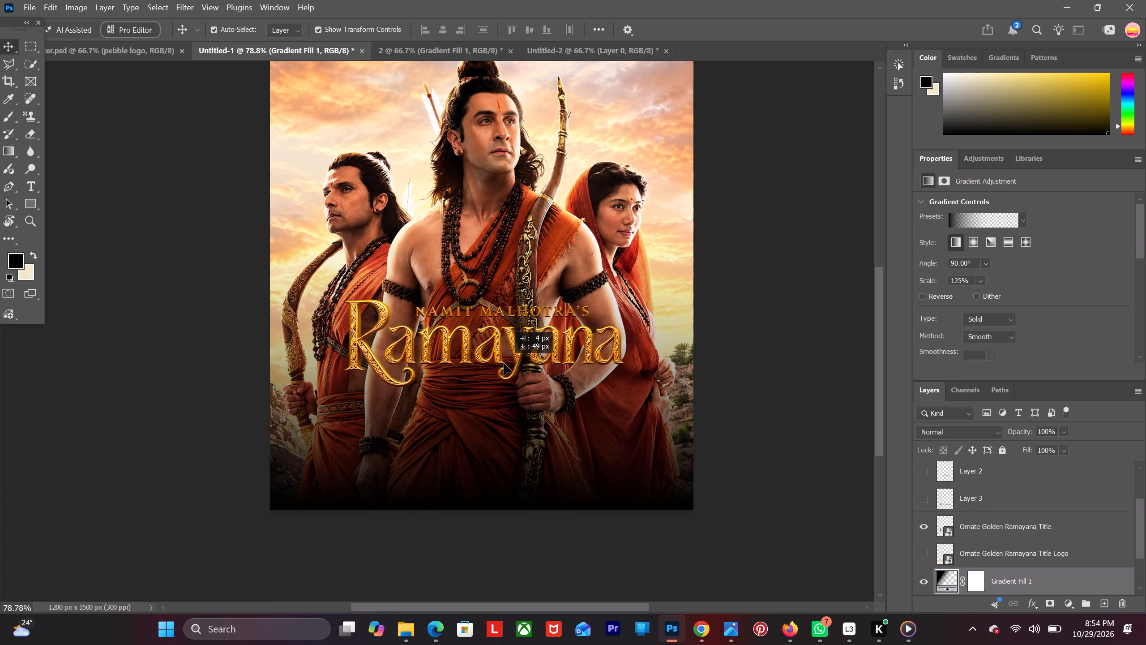
left_click_drag(492, 351, 499, 407)
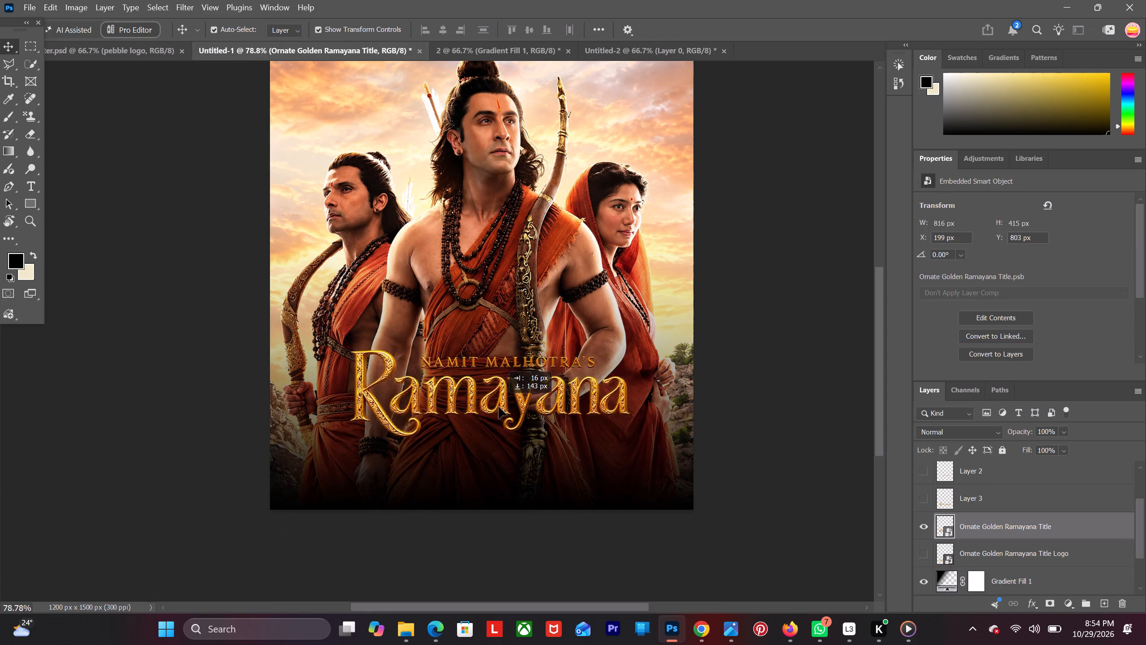
left_click_drag(499, 407, 501, 430)
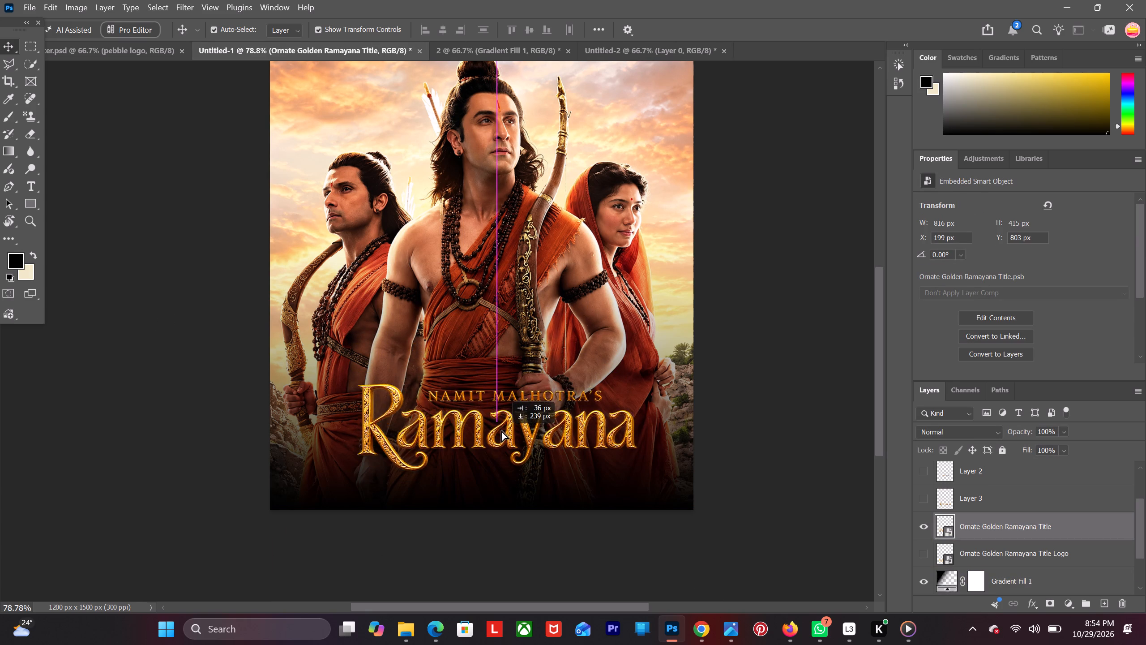
left_click_drag(501, 430, 503, 417)
left_click(187, 283)
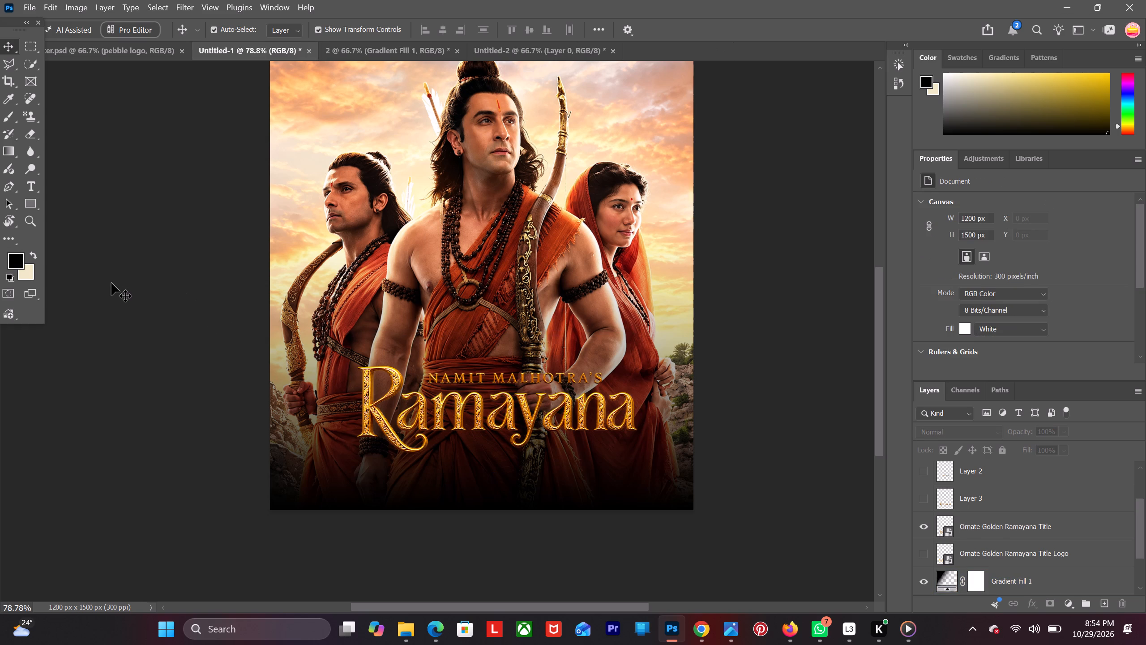
Switch to Microsoft Edge, to the use.ai chat containing the marked Ramayana poster.
scroll(111, 283, "down", 5)
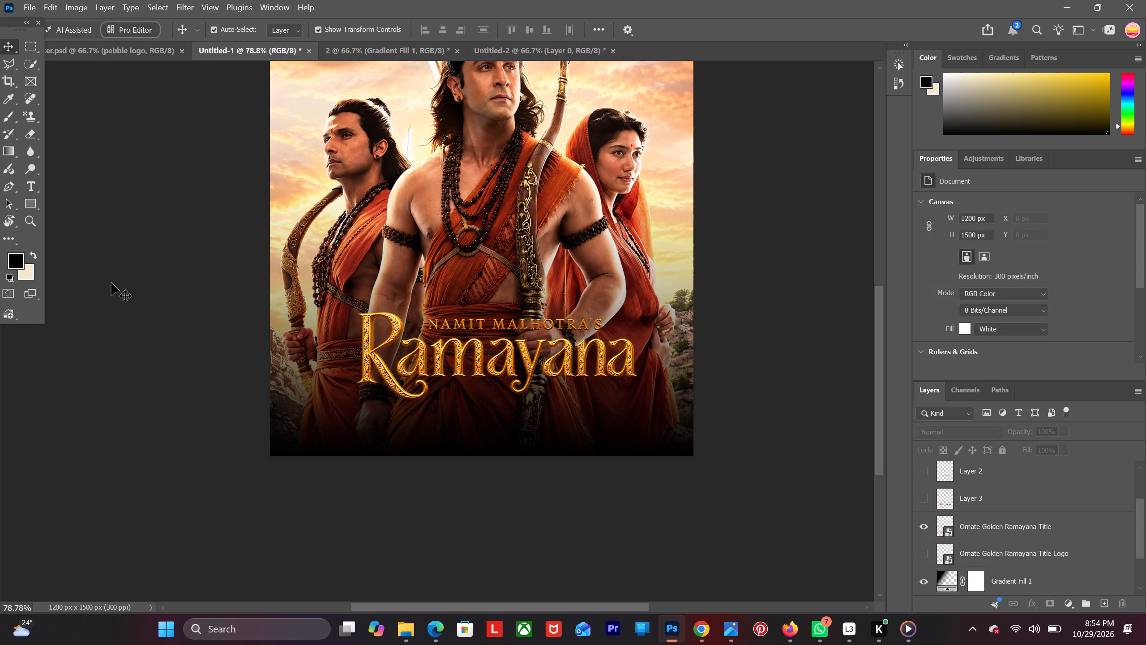
scroll(111, 283, "down", 2)
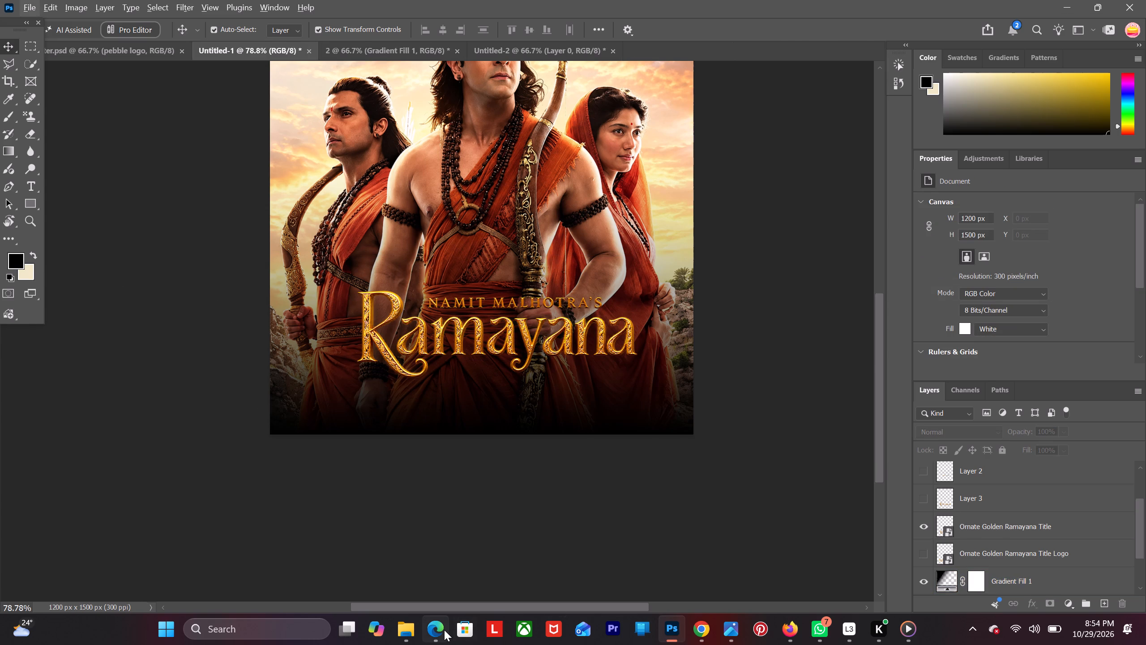
left_click(444, 630)
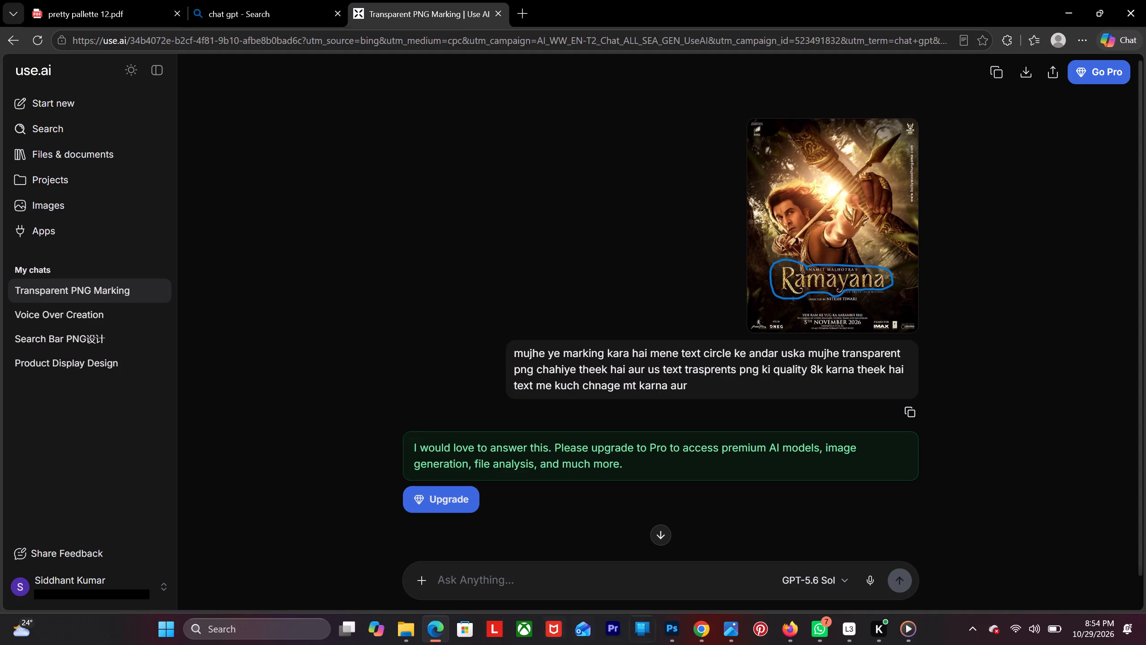
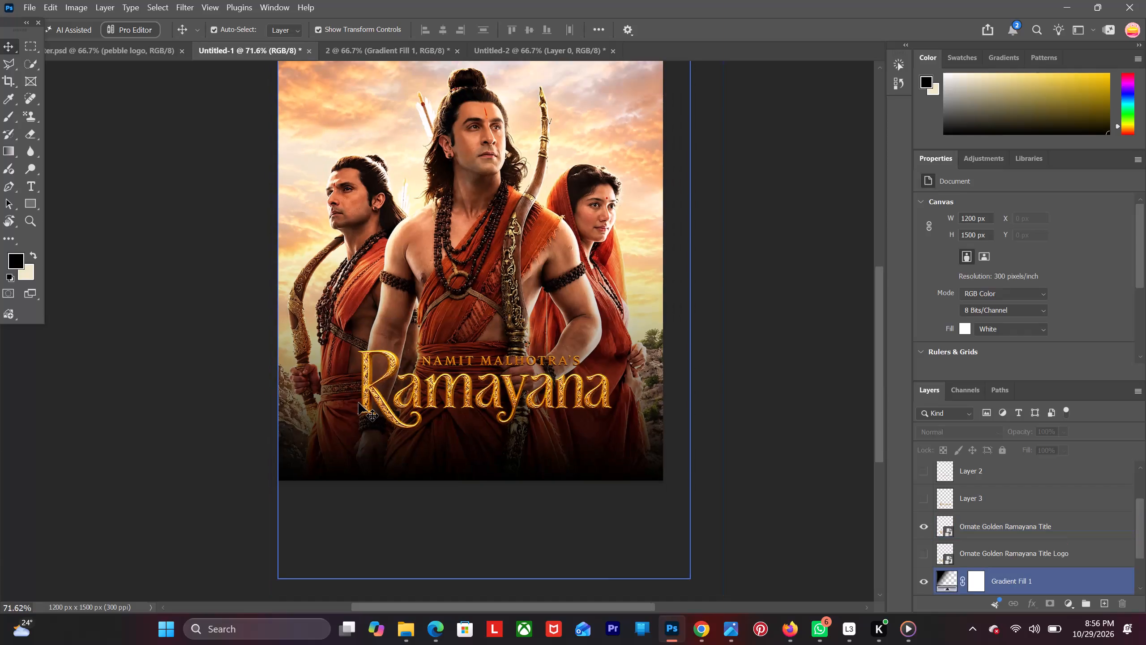
Copy the "Watch in 2D & 3D" text layer from the archer poster document into the Untitled-1 warriors poster.
scroll(359, 403, "up", 4)
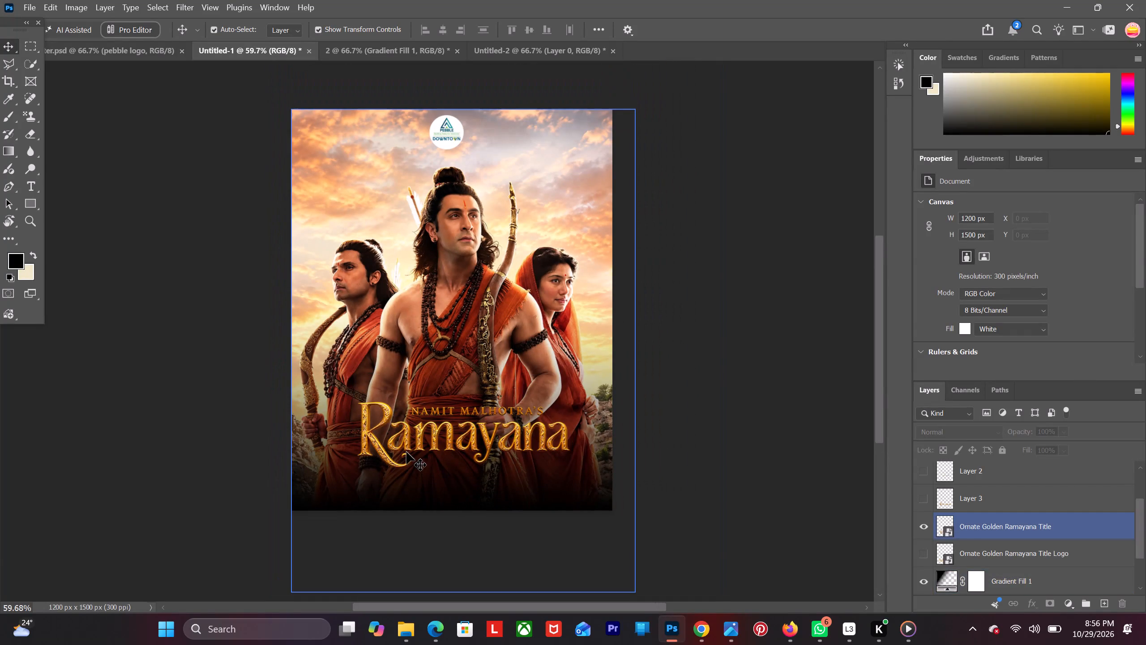
left_click(115, 52)
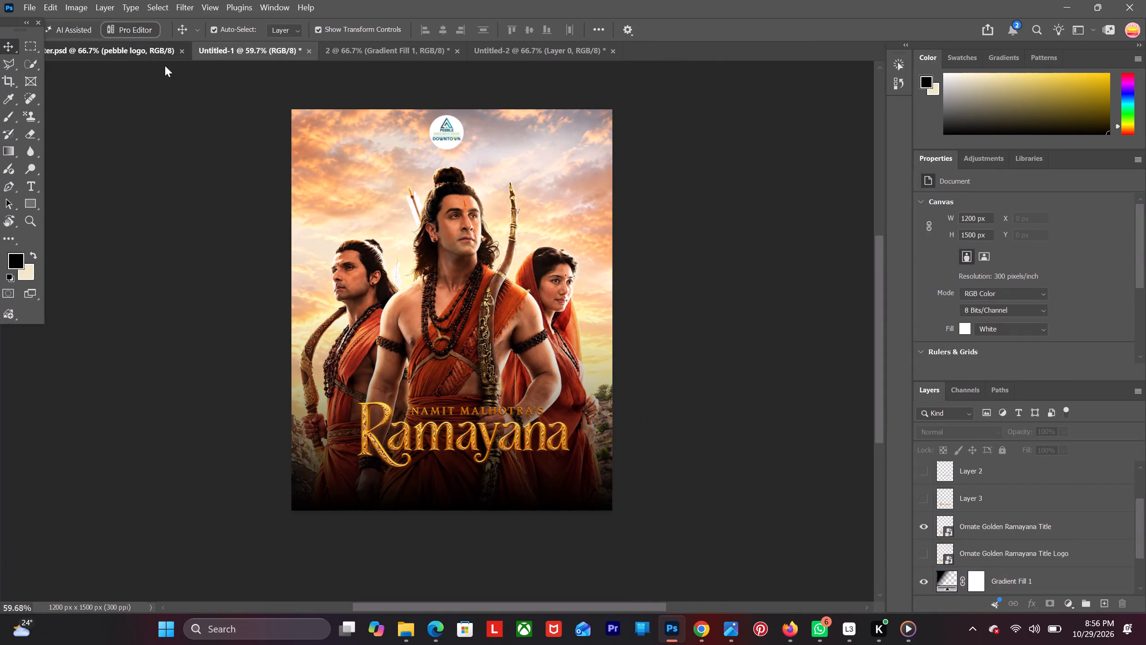
left_click(143, 51)
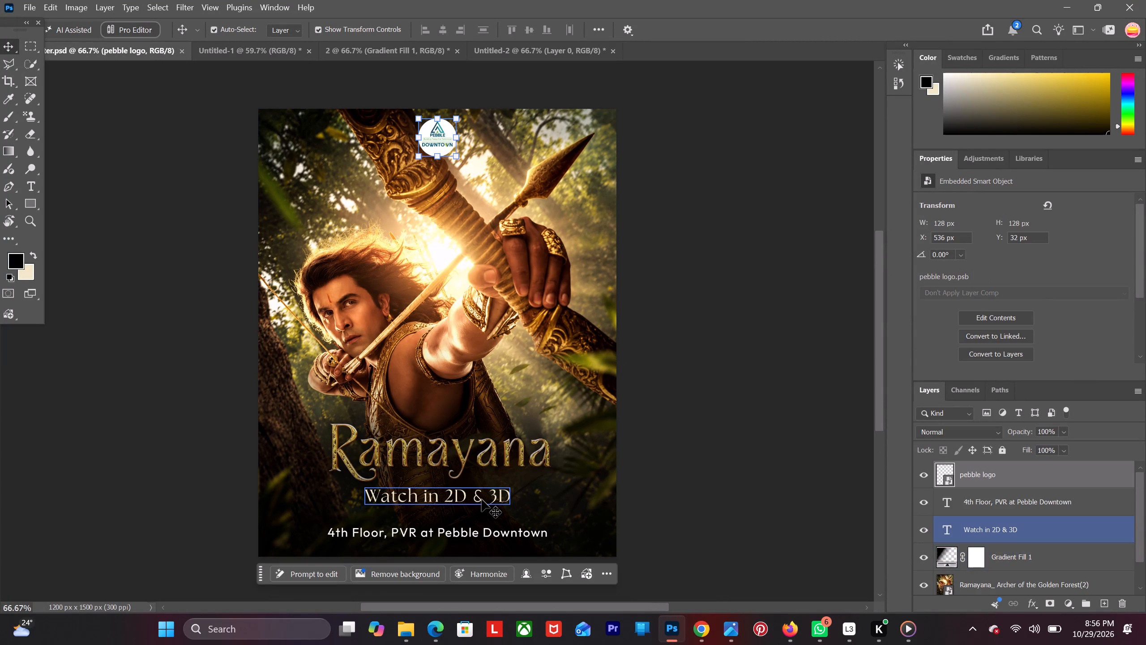
left_click(482, 499)
left_click(482, 499)
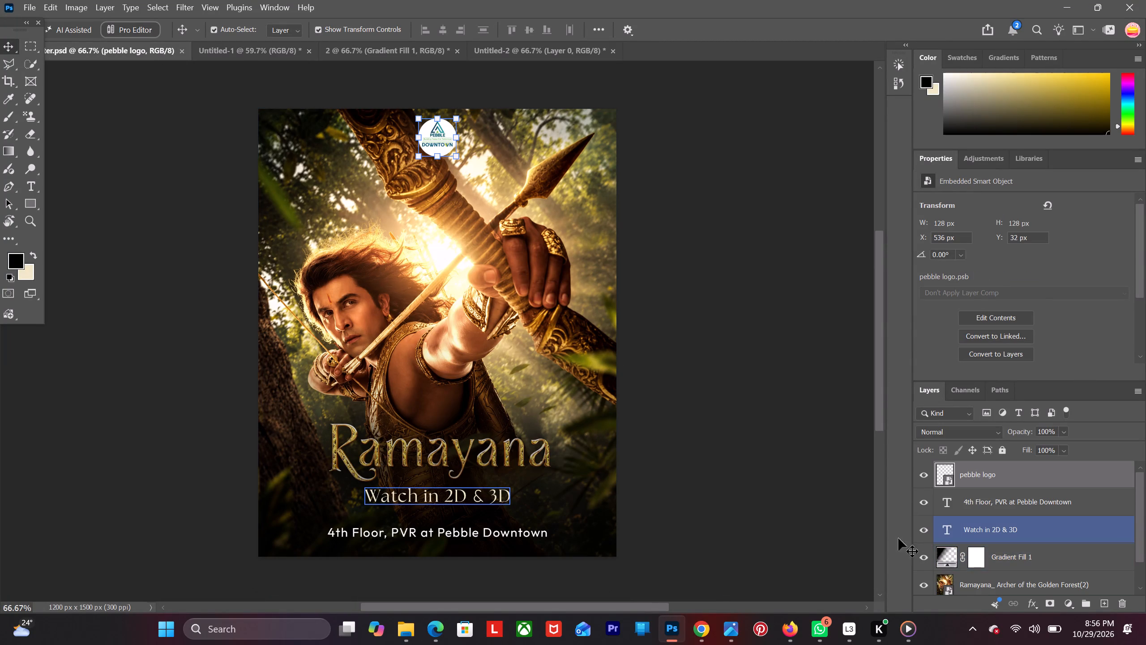
left_click_drag(1002, 529, 770, 437)
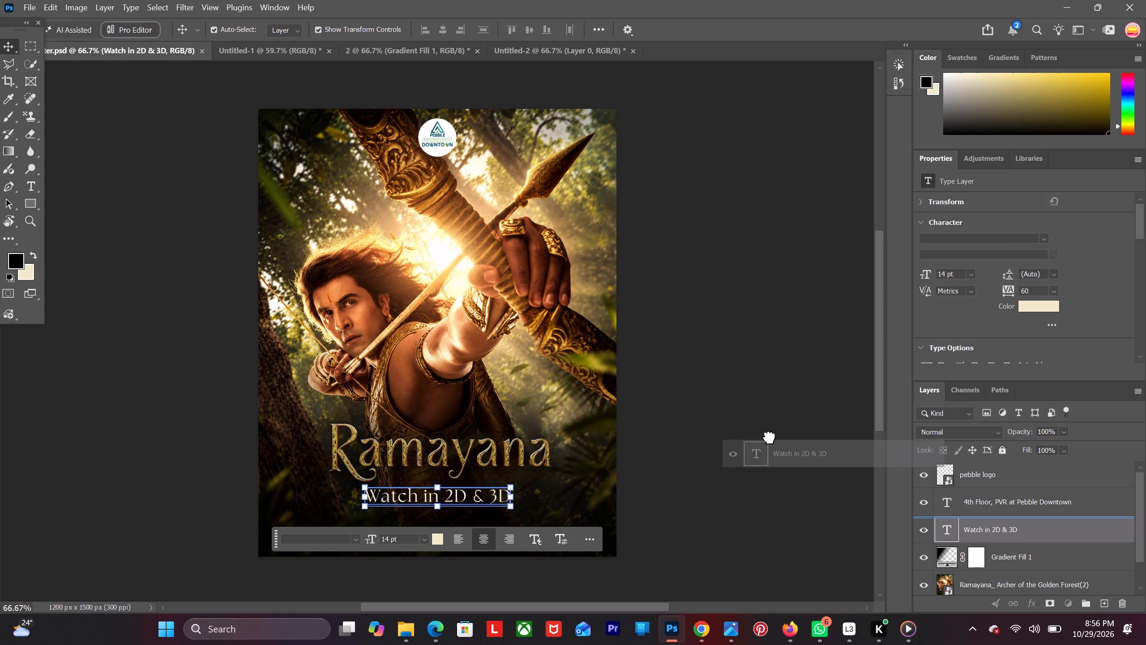
left_click_drag(770, 437, 264, 58)
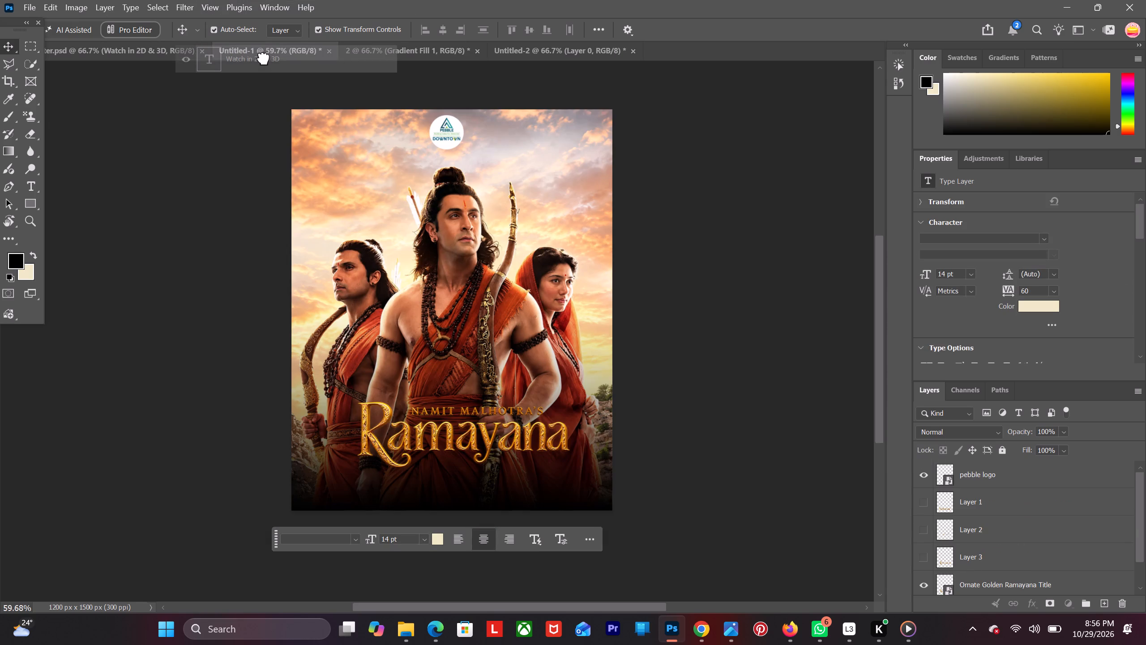
left_click_drag(264, 58, 453, 434)
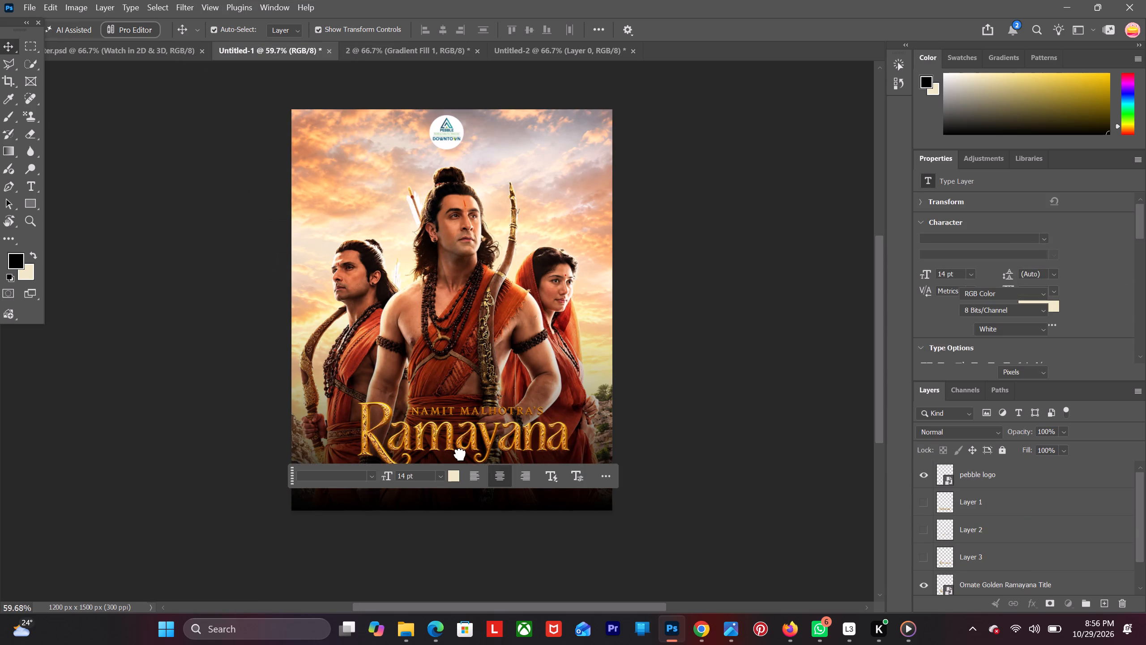
scroll(453, 451, "down", 6)
left_click(2, 49)
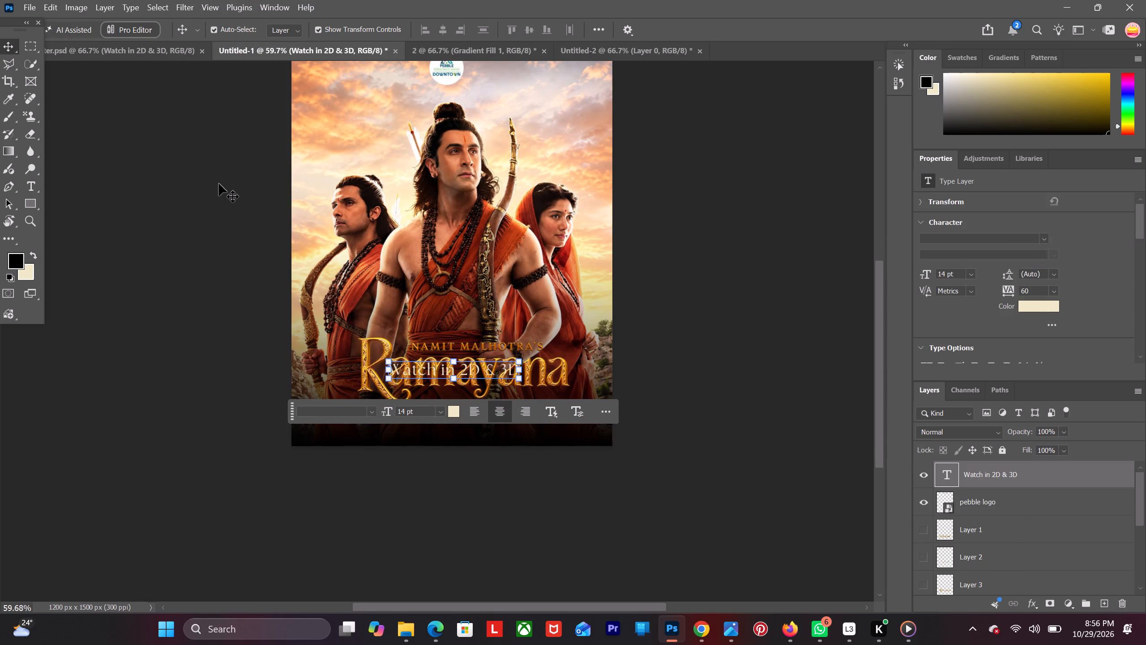
Move the "Watch in 2D & 3D" text about 62 px down and 25 px right, just below the Ramayana title, and deselect it.
scroll(219, 184, "down", 6)
left_click(184, 177)
scroll(329, 271, "up", 5, "alt")
scroll(432, 328, "down", 4)
scroll(429, 336, "up", 11, "alt")
left_click_drag(438, 345, 440, 361)
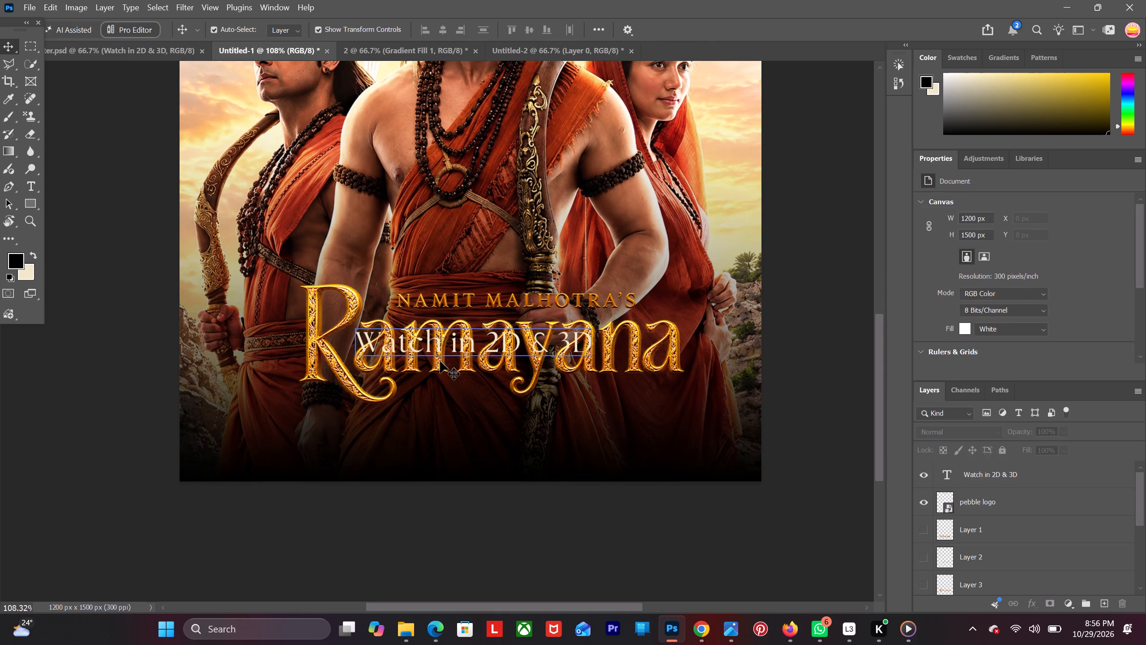
left_click_drag(440, 361, 453, 407)
left_click_drag(450, 404, 453, 411)
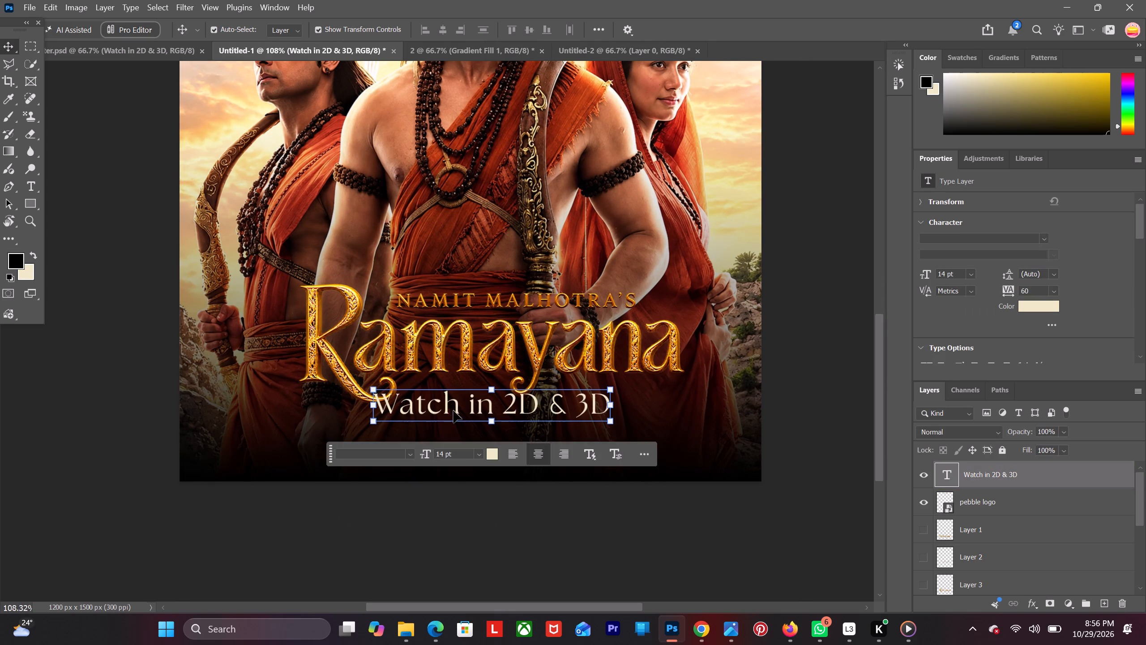
left_click_drag(453, 411, 463, 417)
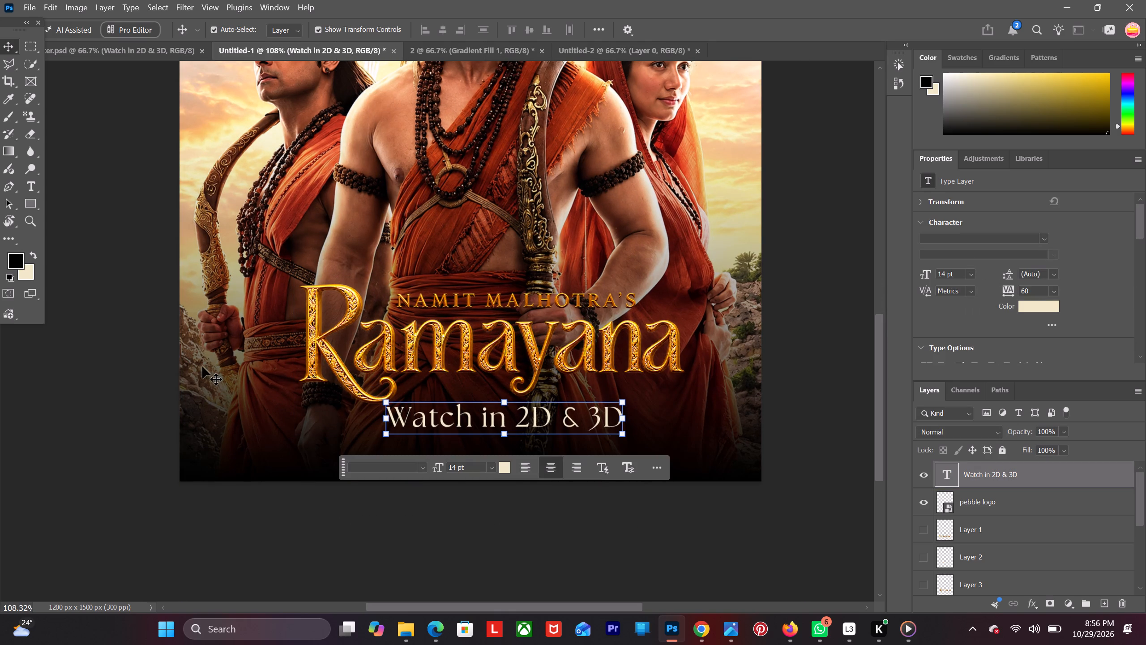
scroll(130, 315, "down", 6)
left_click(128, 306)
scroll(128, 306, "down", 4, "alt")
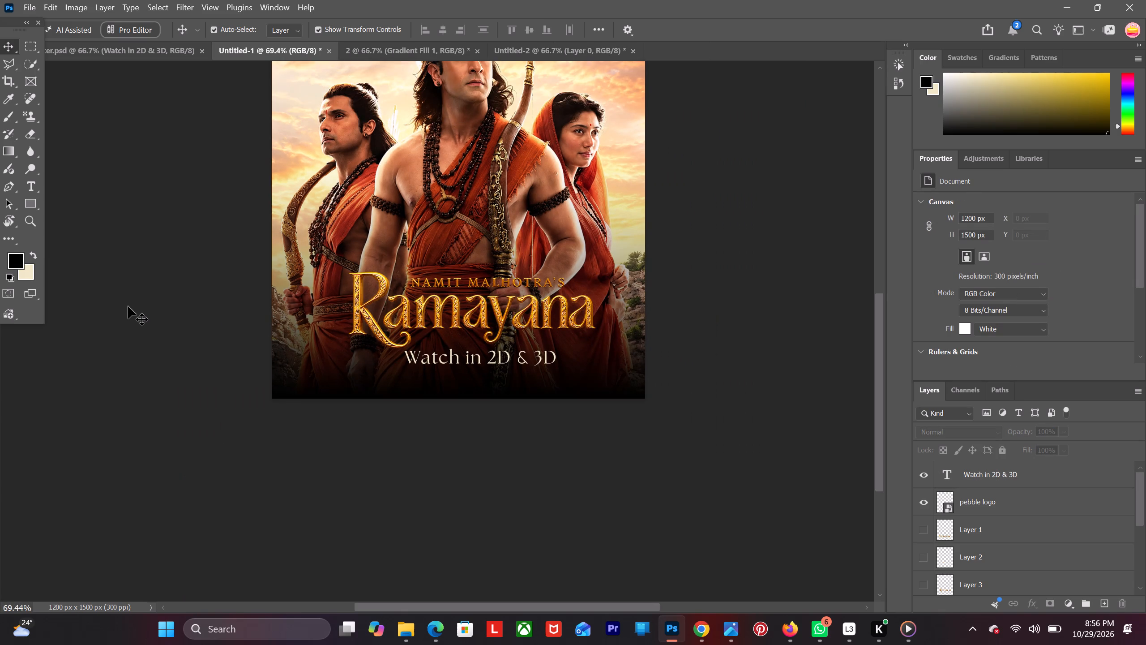
scroll(128, 306, "up", 8)
Look through the open documents, comparing the archer, Cosmic Duel and warriors posters, and return to the warriors poster's layers.
left_click(403, 49)
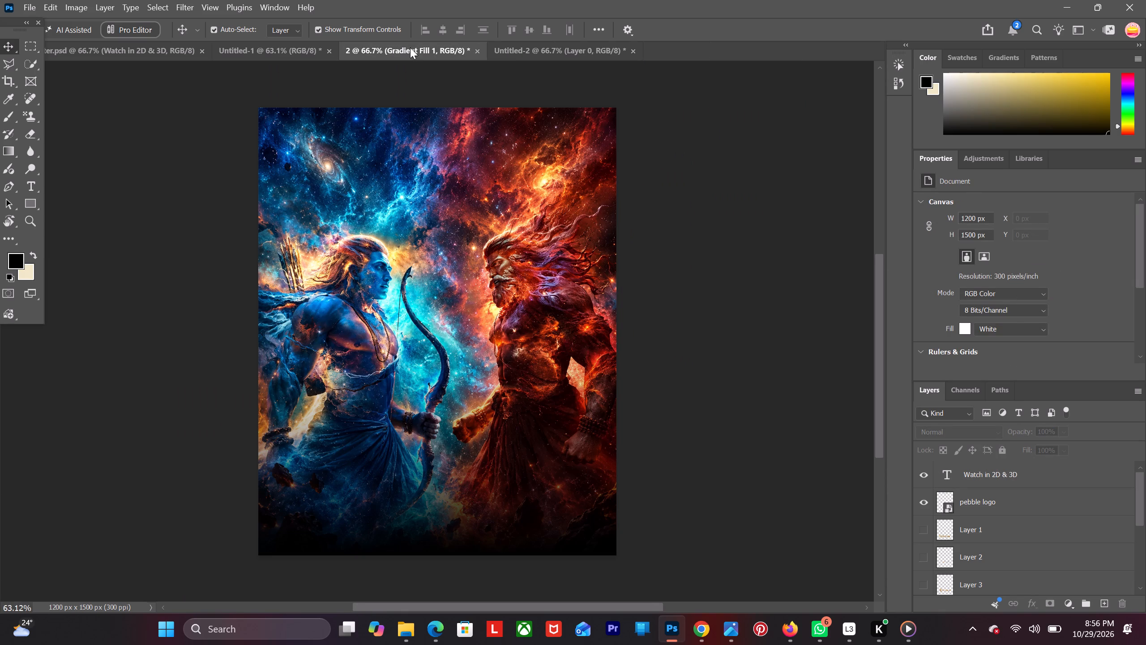
left_click(528, 52)
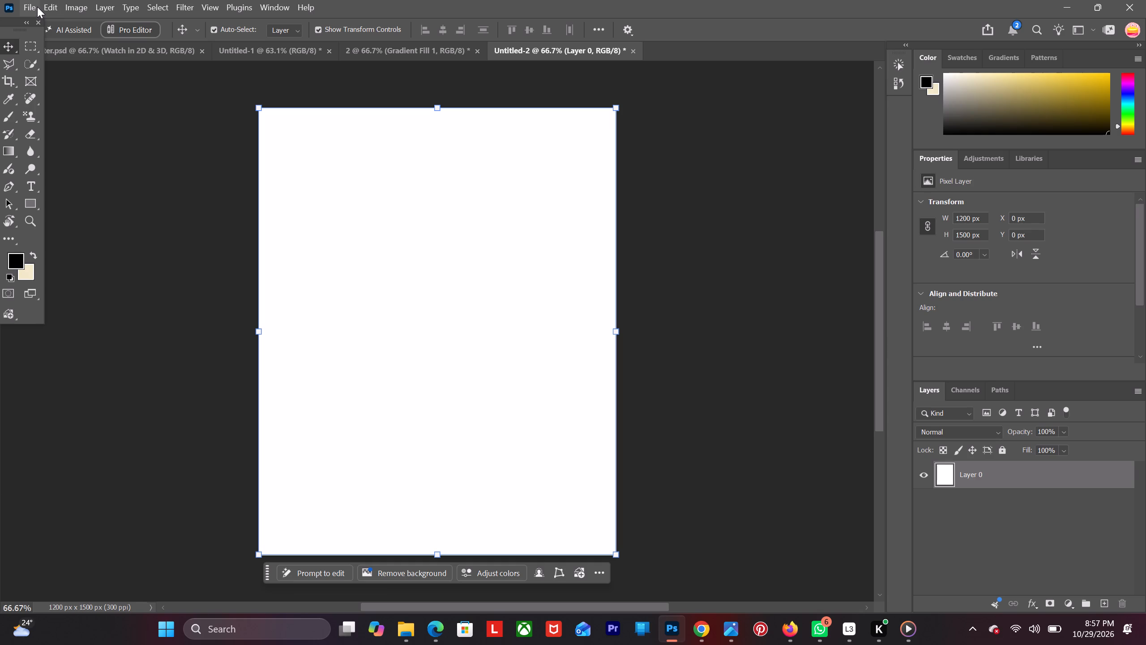
left_click(118, 53)
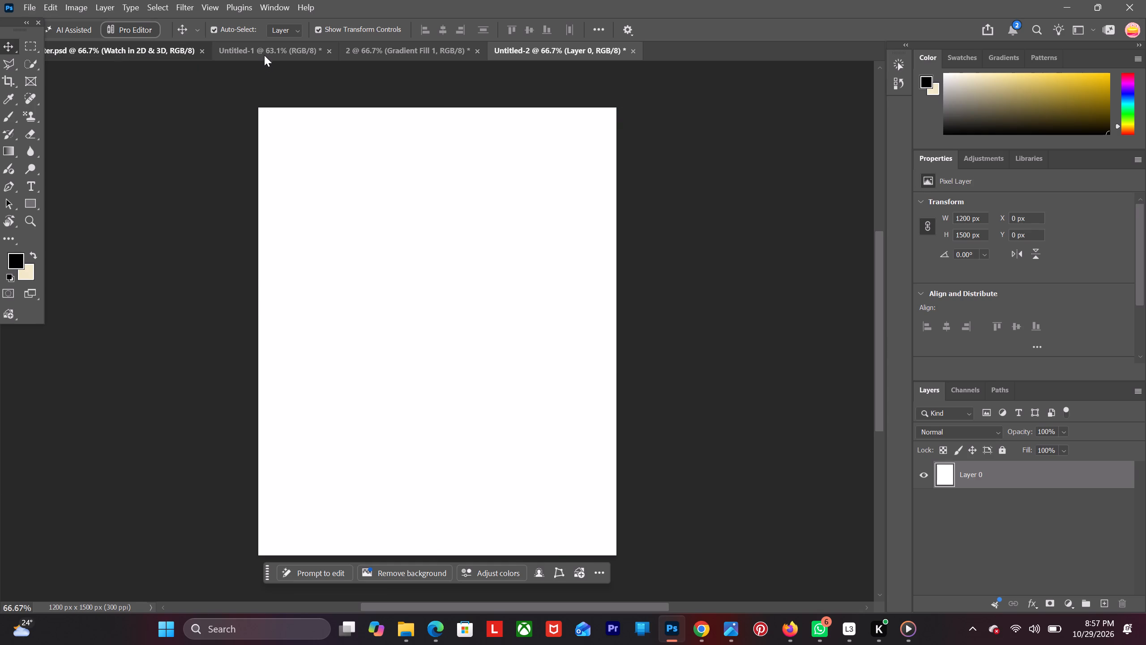
left_click(264, 52)
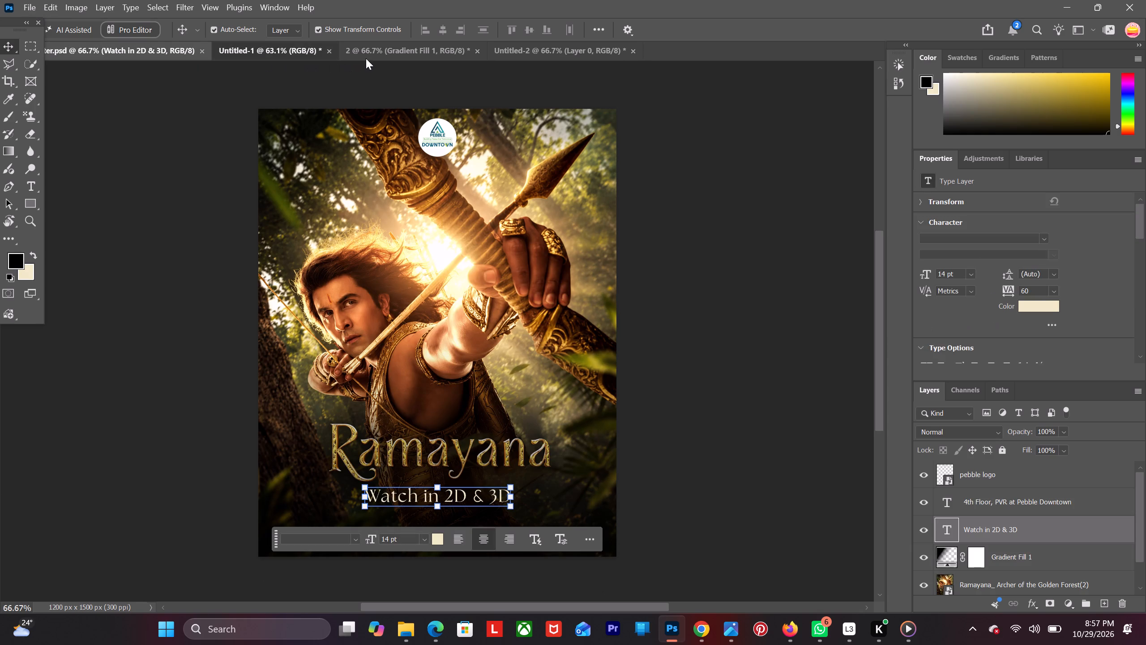
left_click(371, 52)
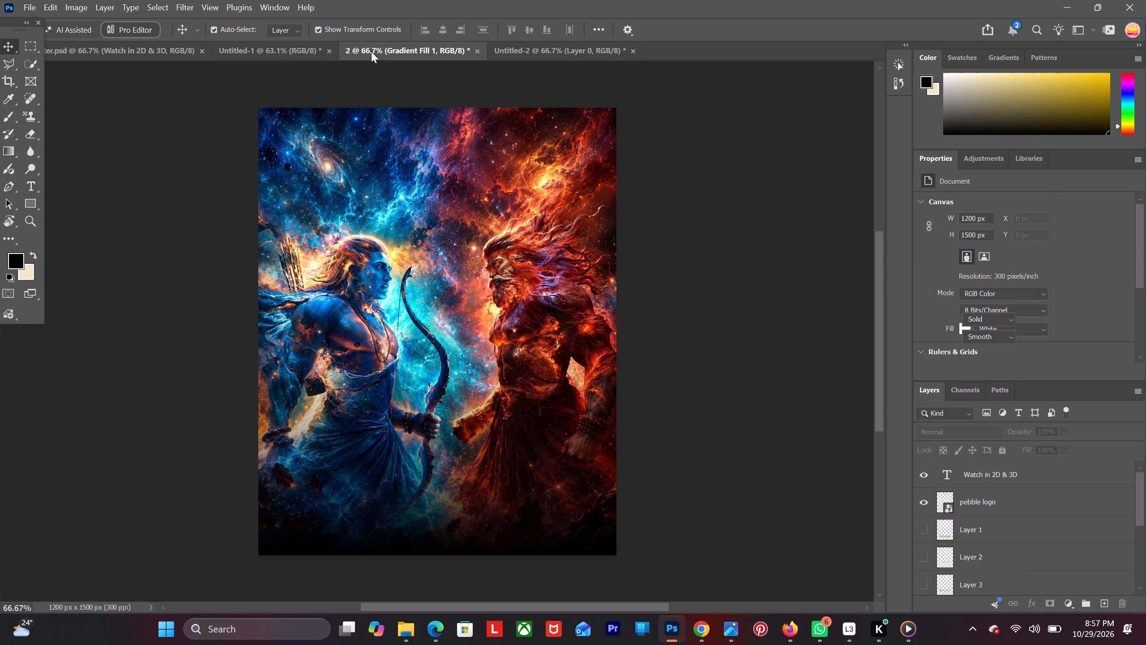
left_click(297, 46)
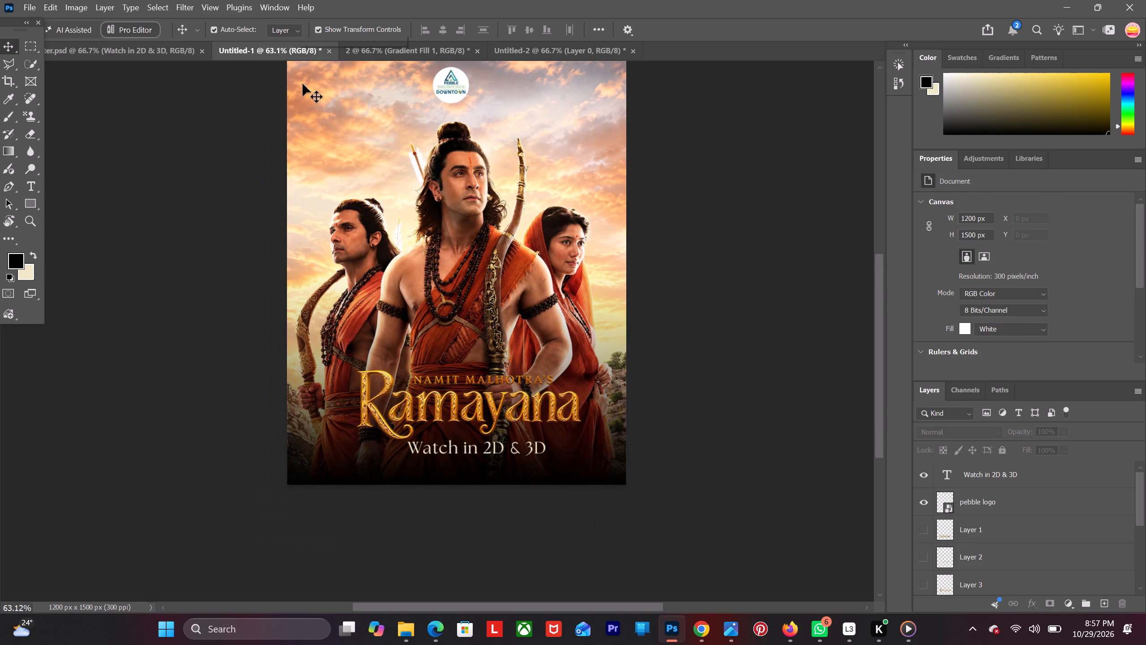
scroll(379, 233, "up", 7)
scroll(379, 233, "down", 2)
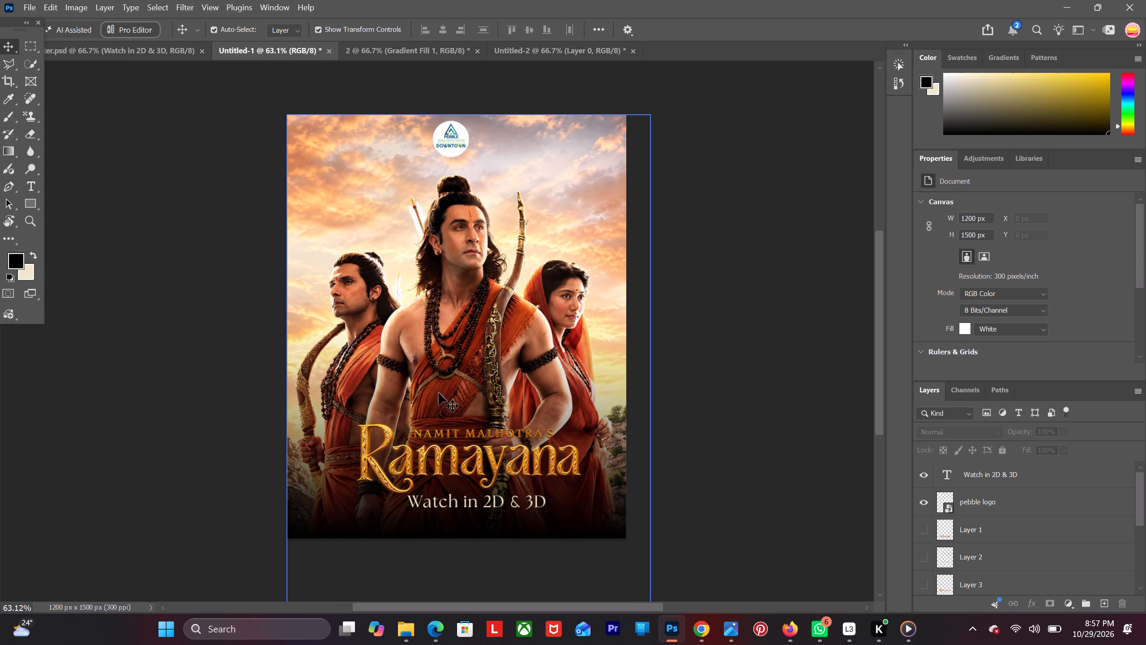
scroll(999, 483, "down", 6)
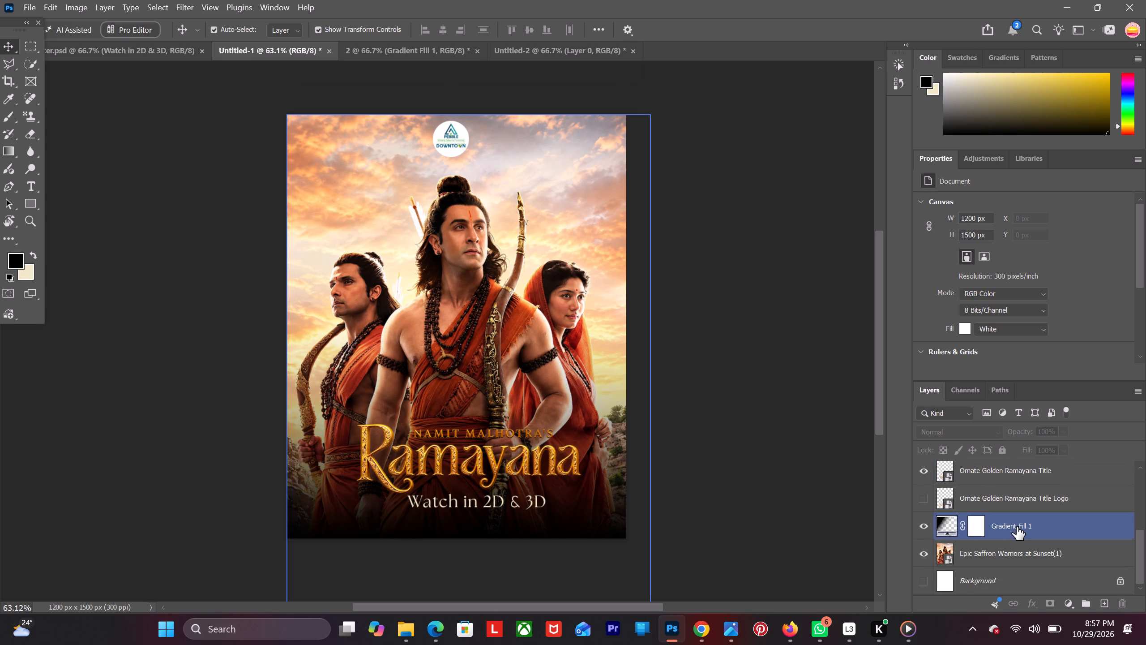
Add a new Gradient fill layer to the warriors poster.
left_click(1018, 527)
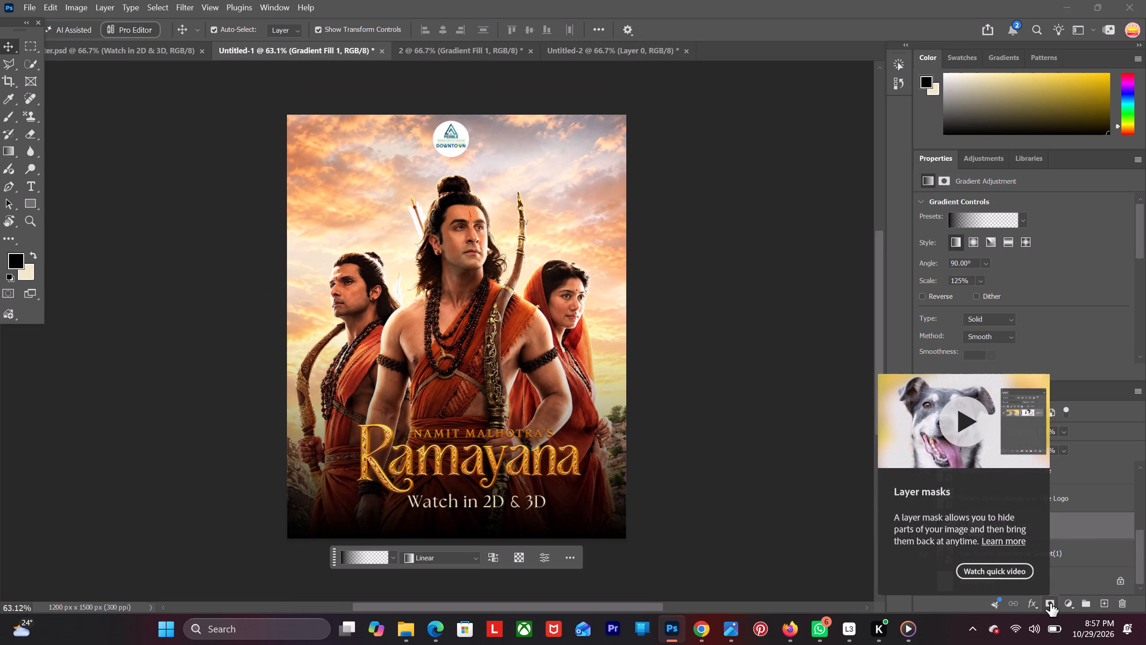
left_click(697, 483)
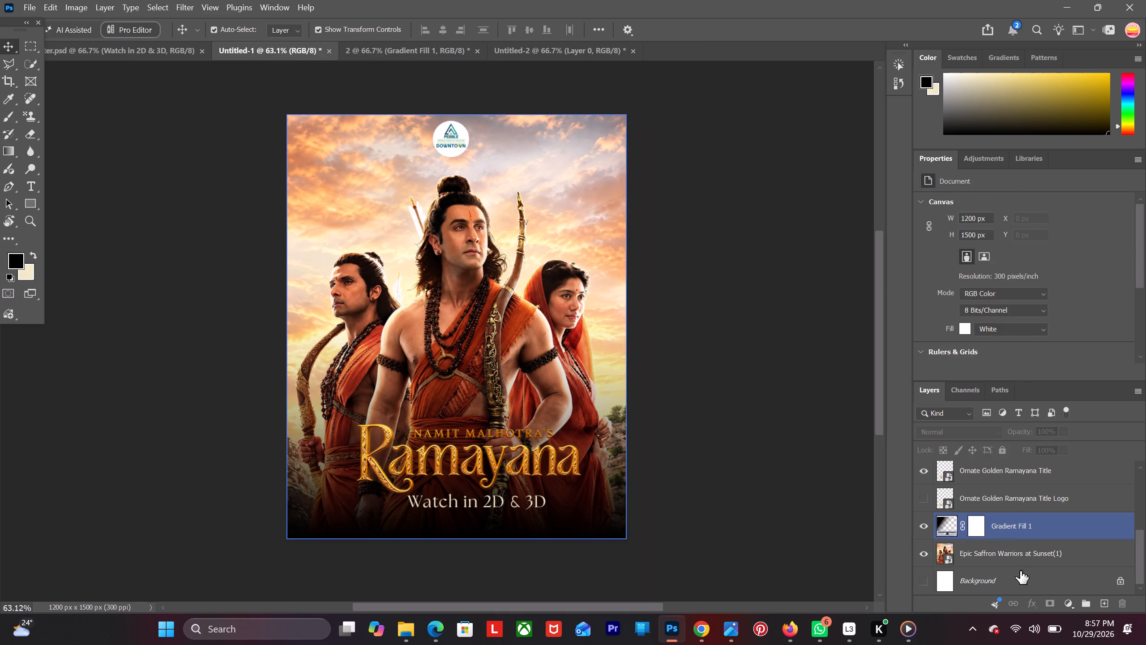
left_click(1070, 607)
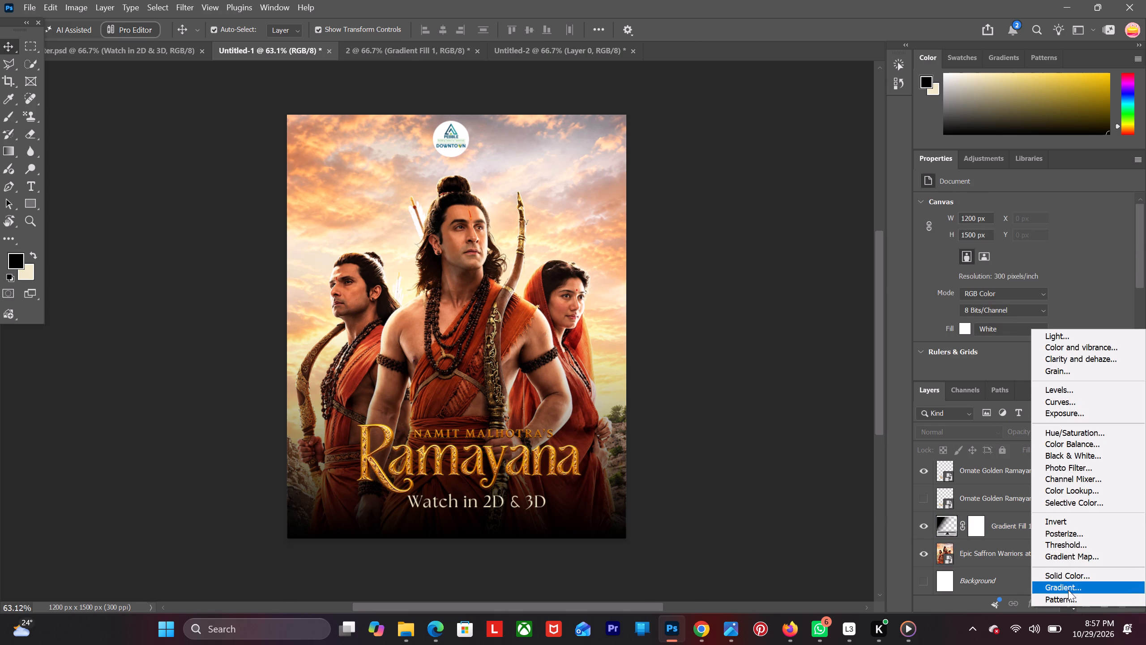
left_click(1068, 590)
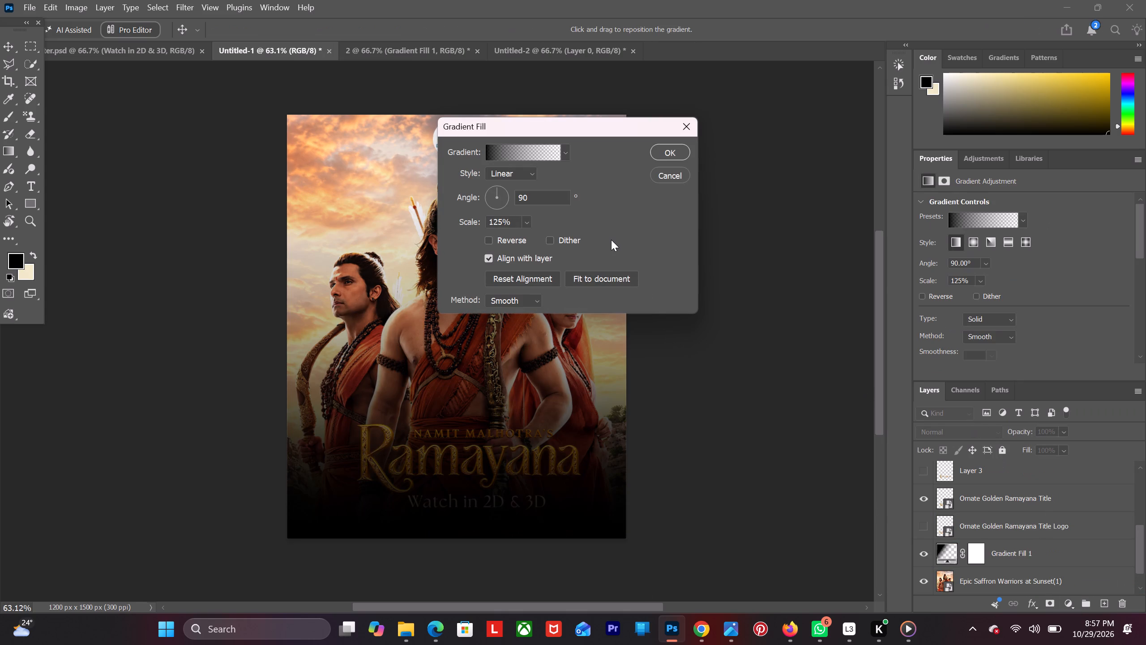
Open the new fill's gradient for editing, moving its black opacity stop to 6% and its starting black colour stop to 17%.
left_click(520, 157)
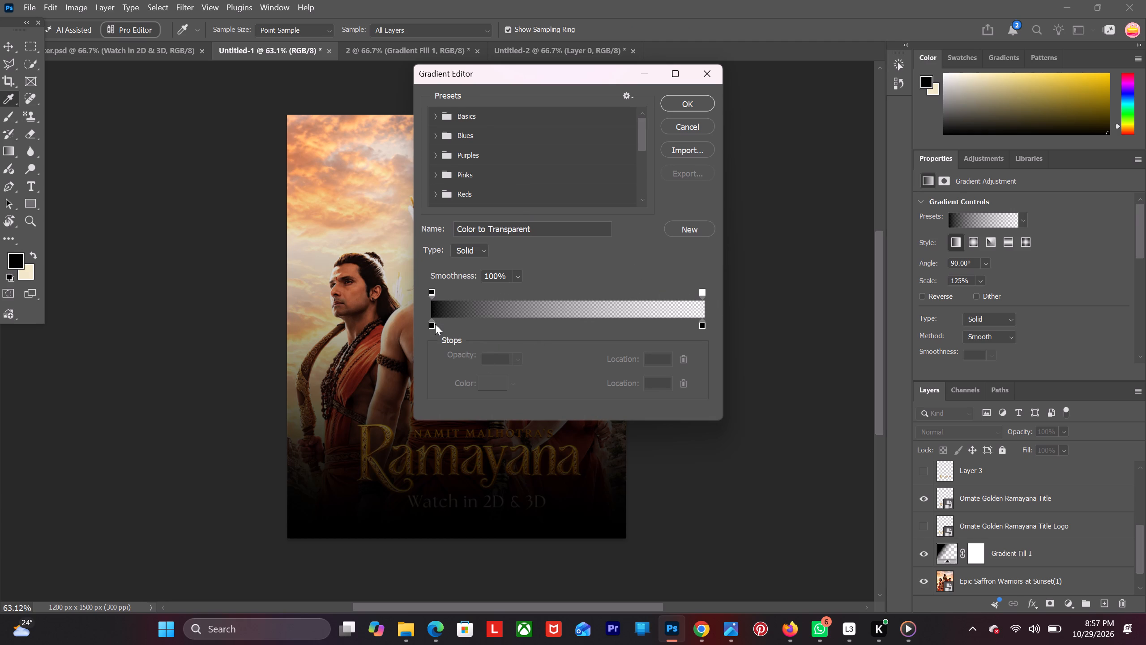
left_click_drag(430, 324, 493, 325)
key("ctrl+z")
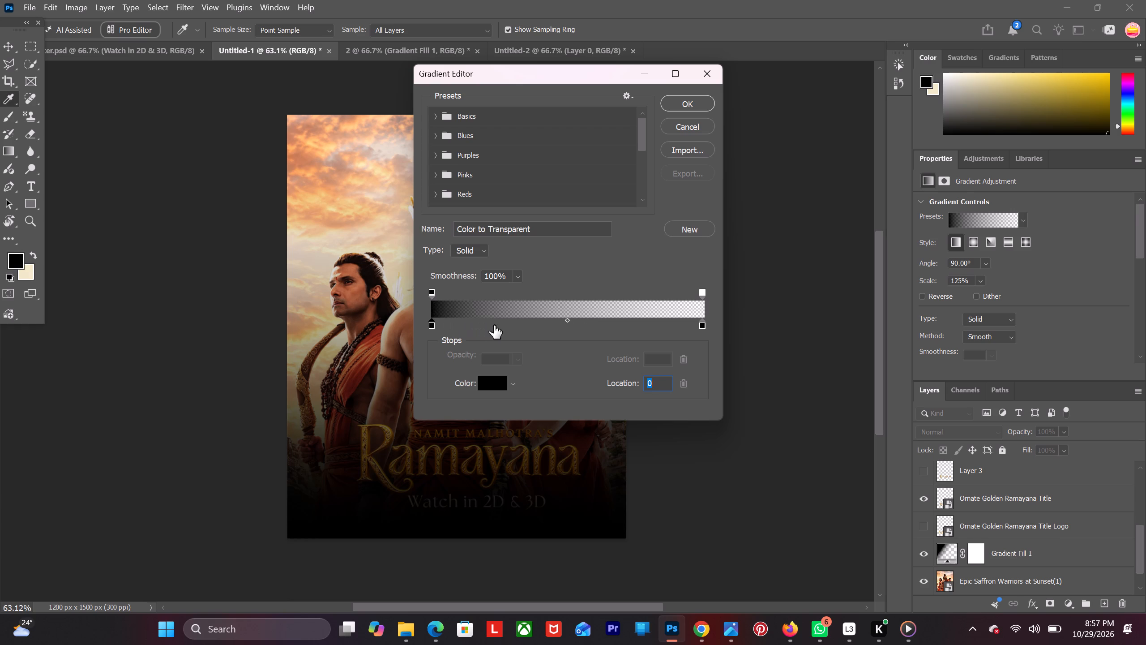
left_click_drag(432, 288, 456, 289)
left_click_drag(432, 289, 465, 293)
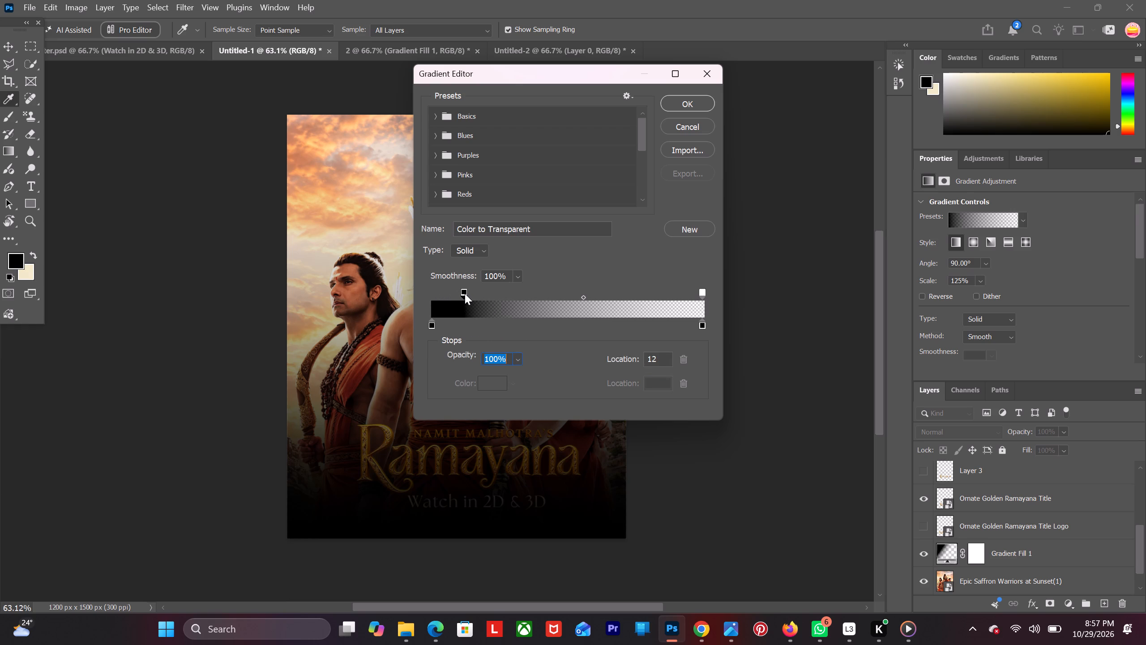
left_click_drag(465, 293, 459, 294)
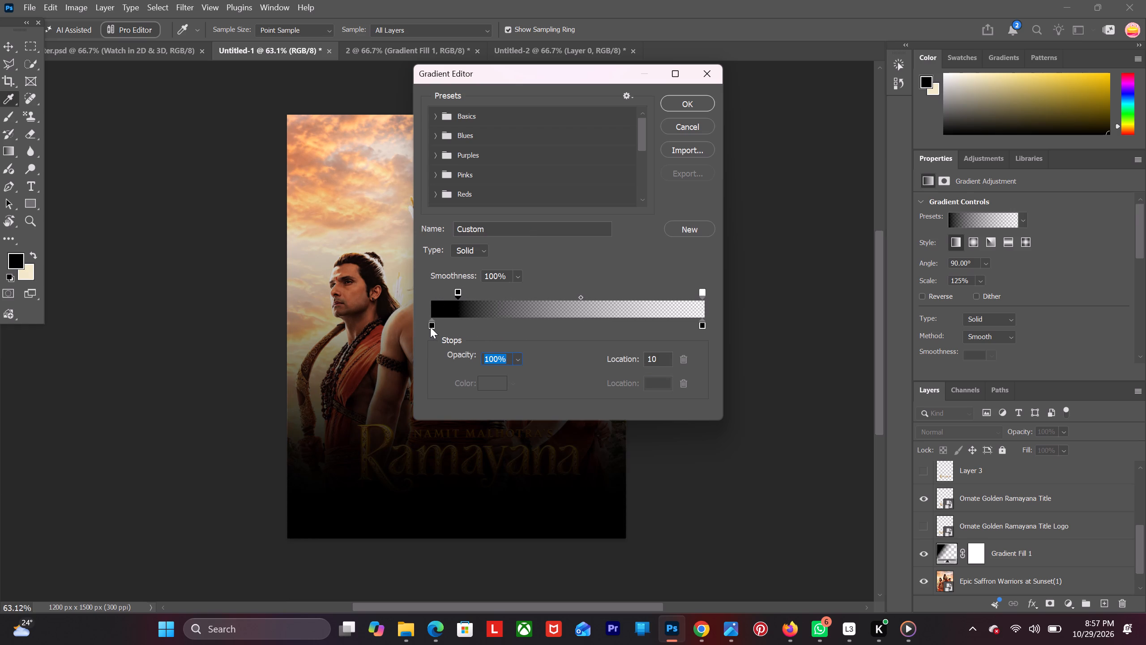
left_click_drag(430, 327, 492, 325)
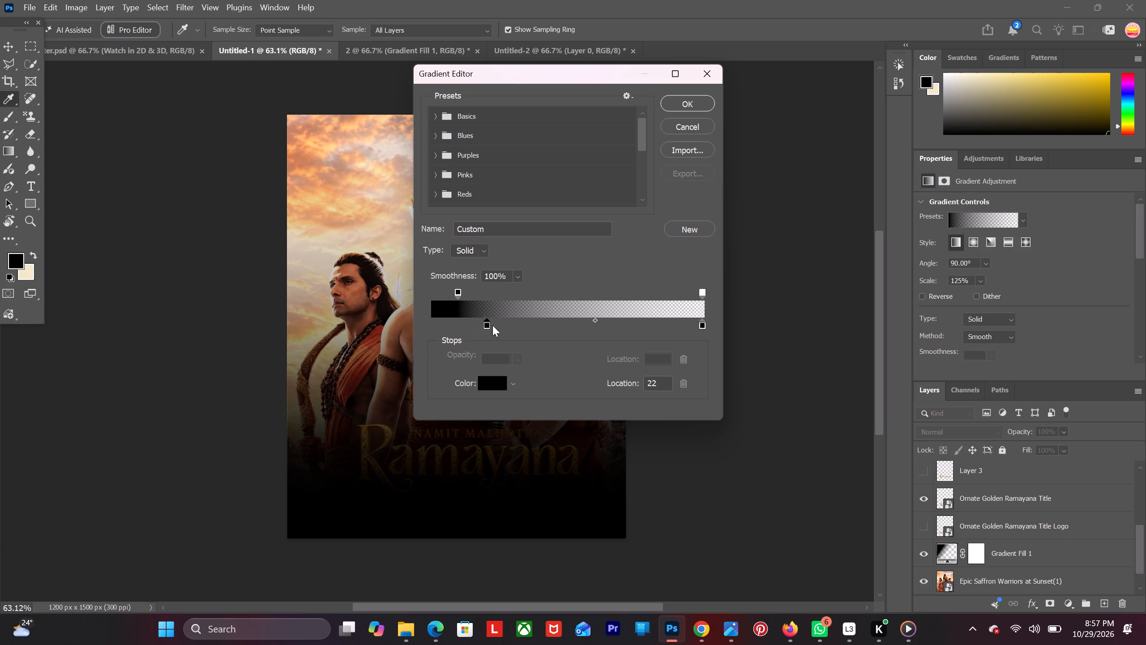
left_click_drag(492, 325, 501, 326)
left_click_drag(459, 289, 453, 293)
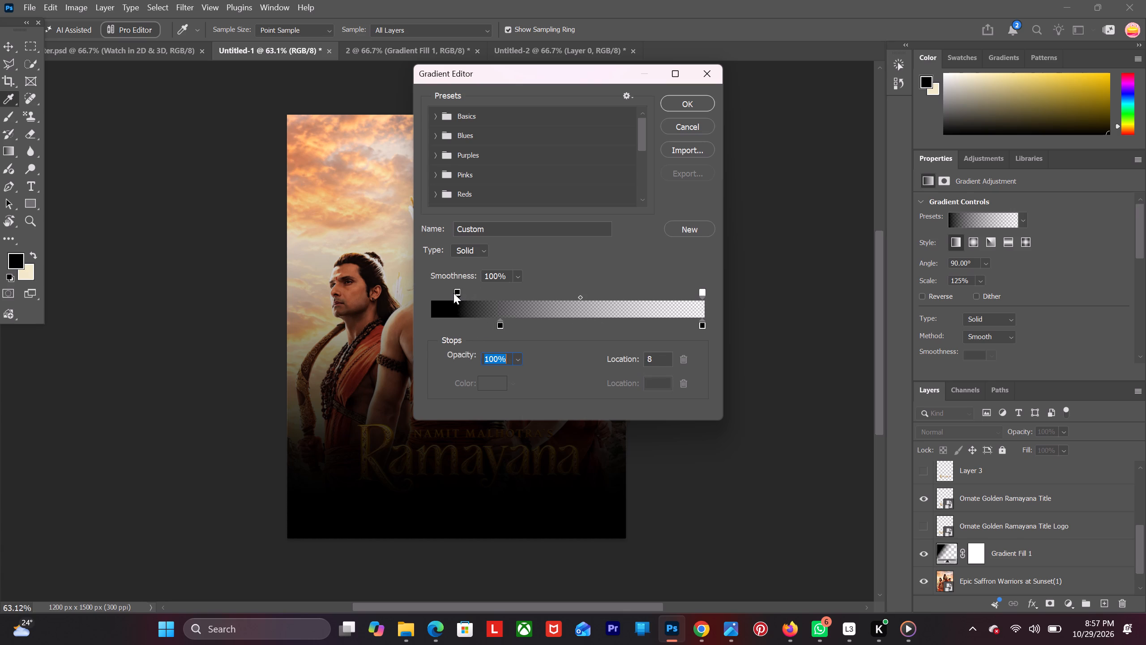
left_click_drag(453, 293, 449, 295)
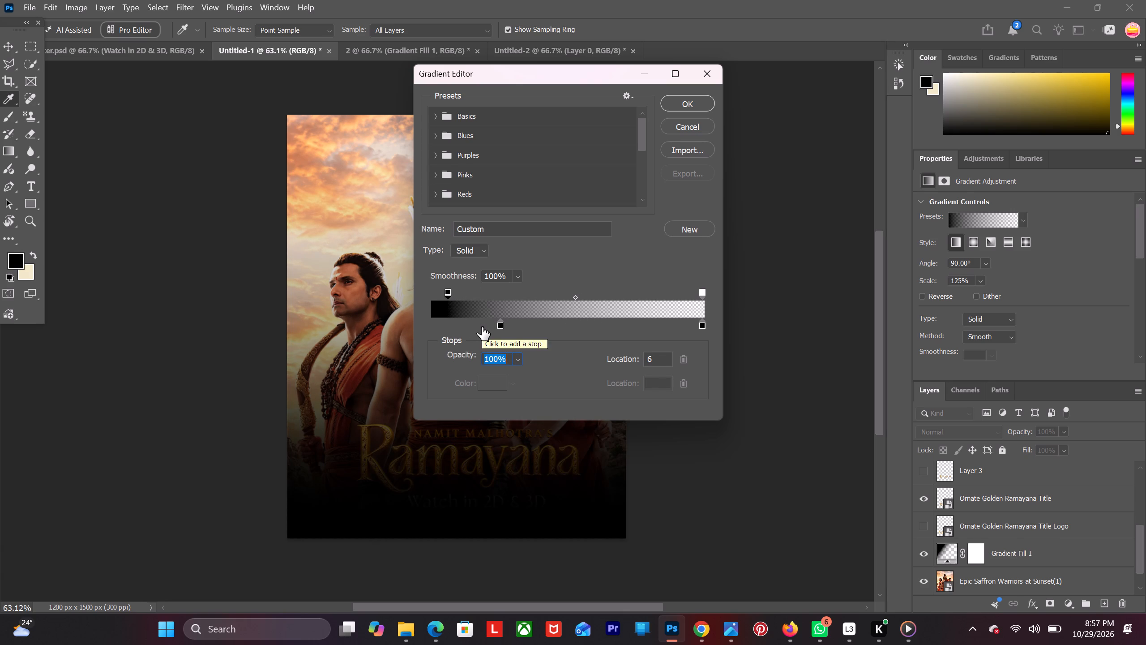
left_click_drag(501, 323, 479, 321)
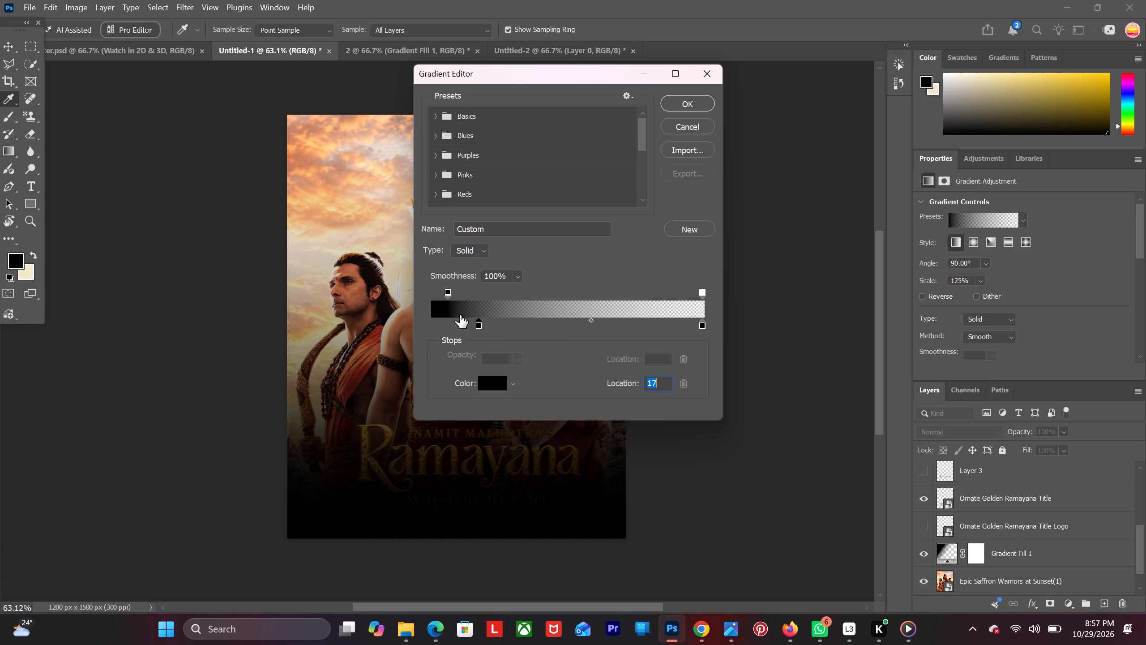
Fine-tune the gradient's starting stops, trying the black opacity stop at 28% before settling at about 6%, with the first colour stop at about 18%.
left_click_drag(449, 288, 475, 291)
left_click_drag(449, 294, 509, 297)
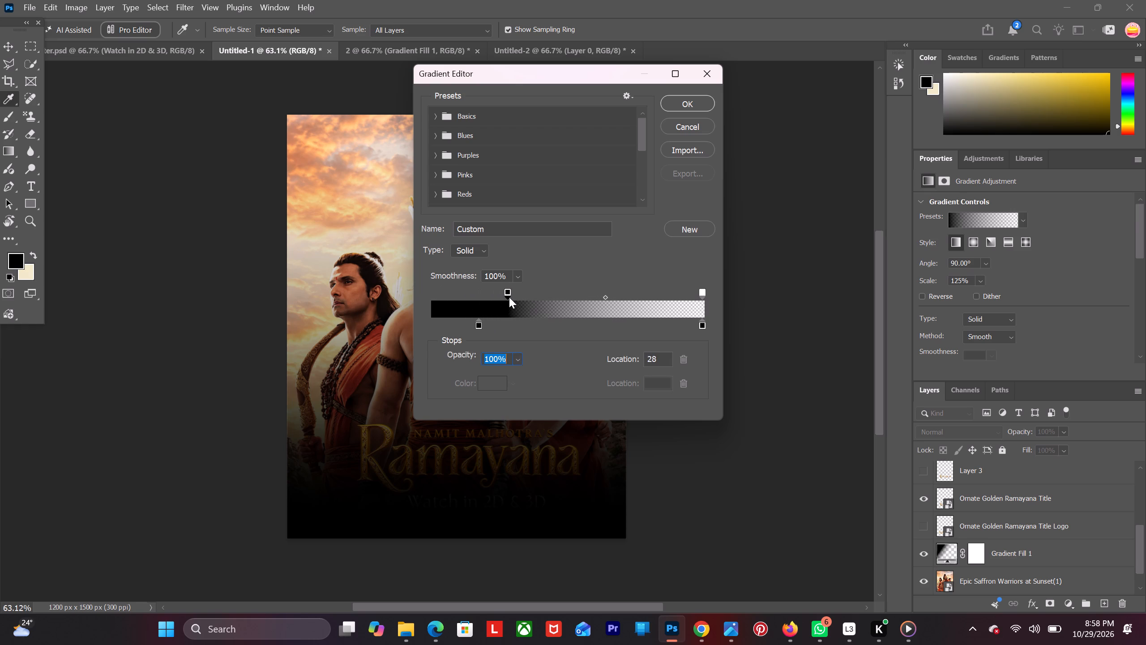
left_click_drag(509, 297, 439, 302)
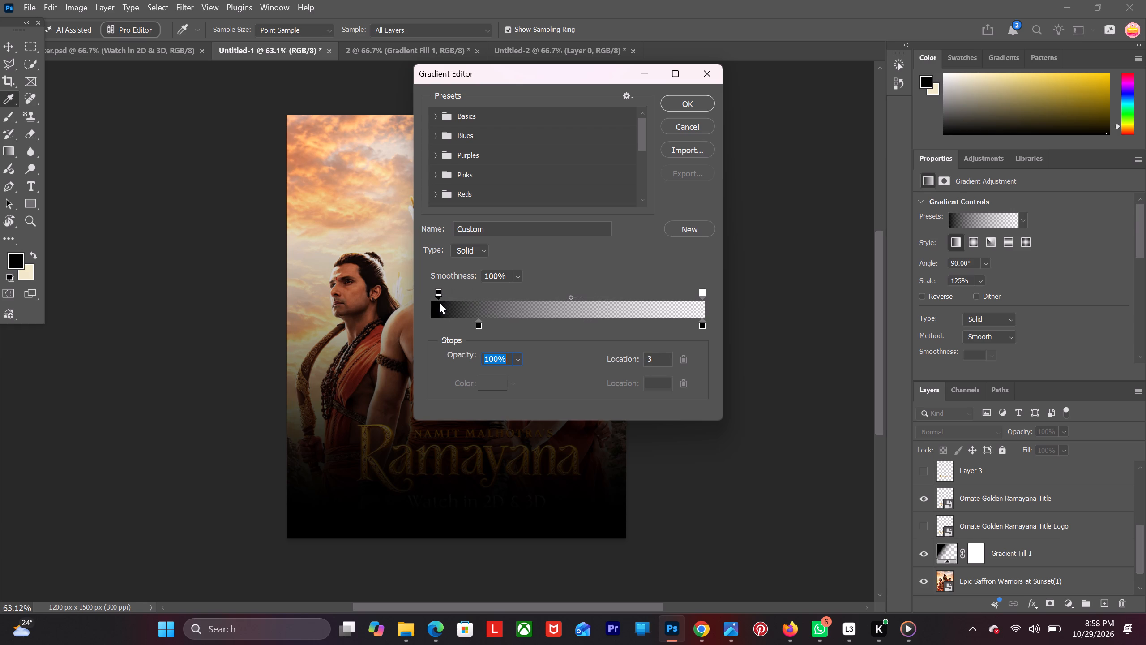
left_click_drag(439, 302, 436, 300)
left_click_drag(436, 300, 443, 300)
left_click_drag(476, 325, 483, 325)
left_click_drag(443, 293, 447, 293)
left_click_drag(447, 293, 449, 293)
Add another black colour stop to the gradient at 34% and move the black opacity stop to 8%.
left_click_drag(477, 322, 484, 321)
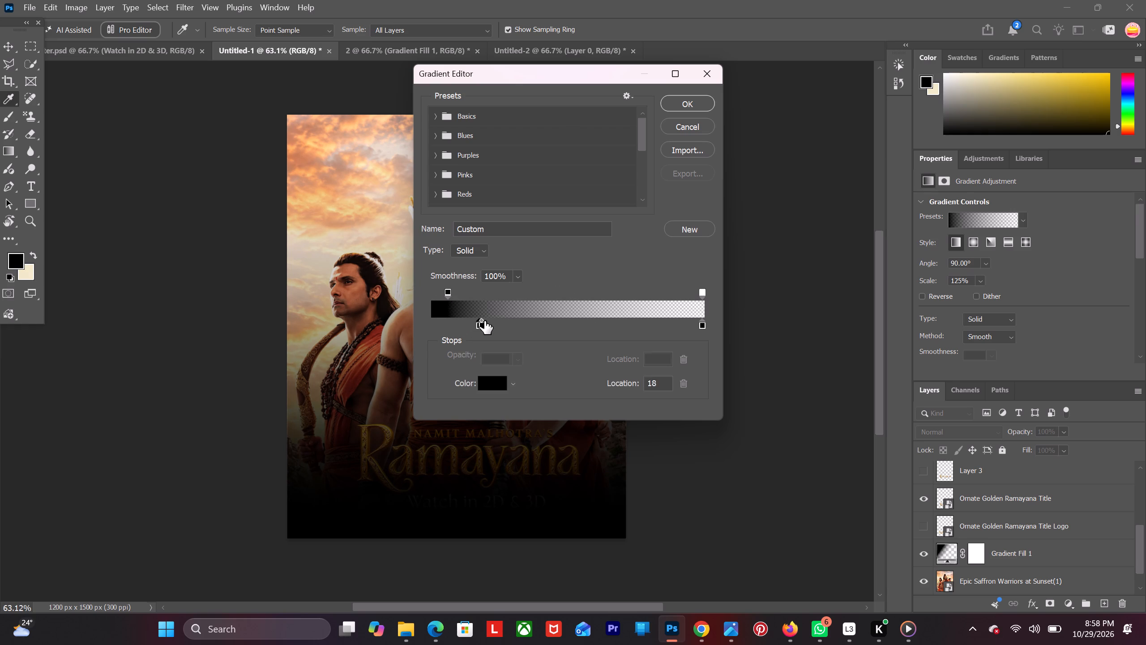
left_click_drag(484, 321, 551, 326)
left_click_drag(447, 288, 456, 290)
left_click_drag(448, 288, 453, 287)
left_click_drag(446, 290, 453, 292)
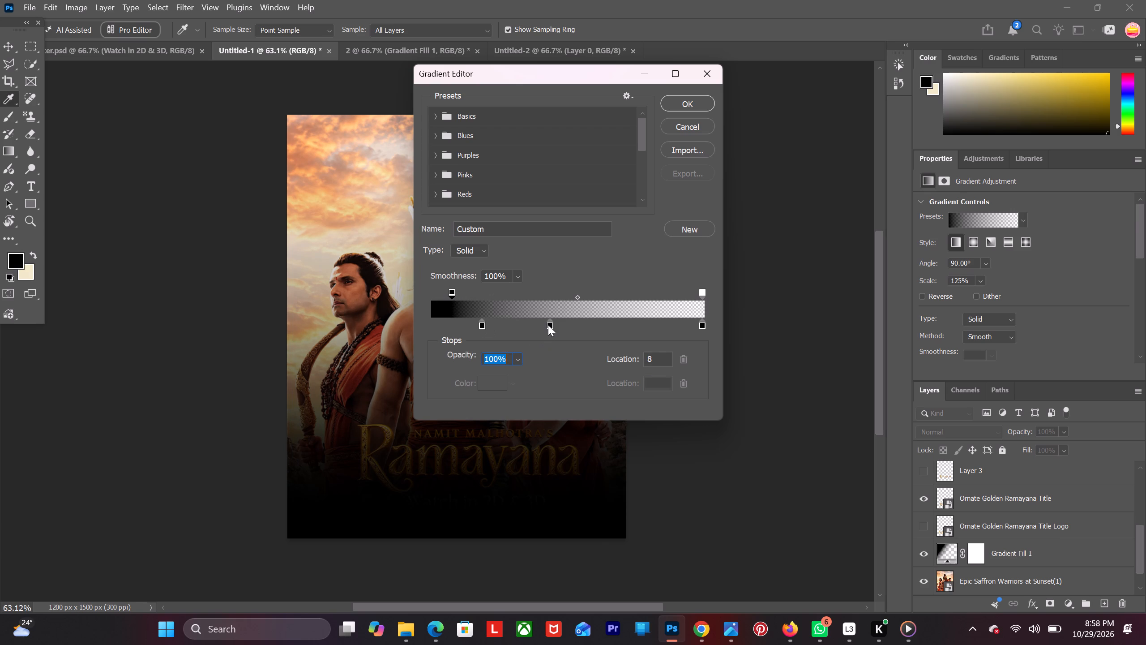
left_click_drag(548, 325, 524, 327)
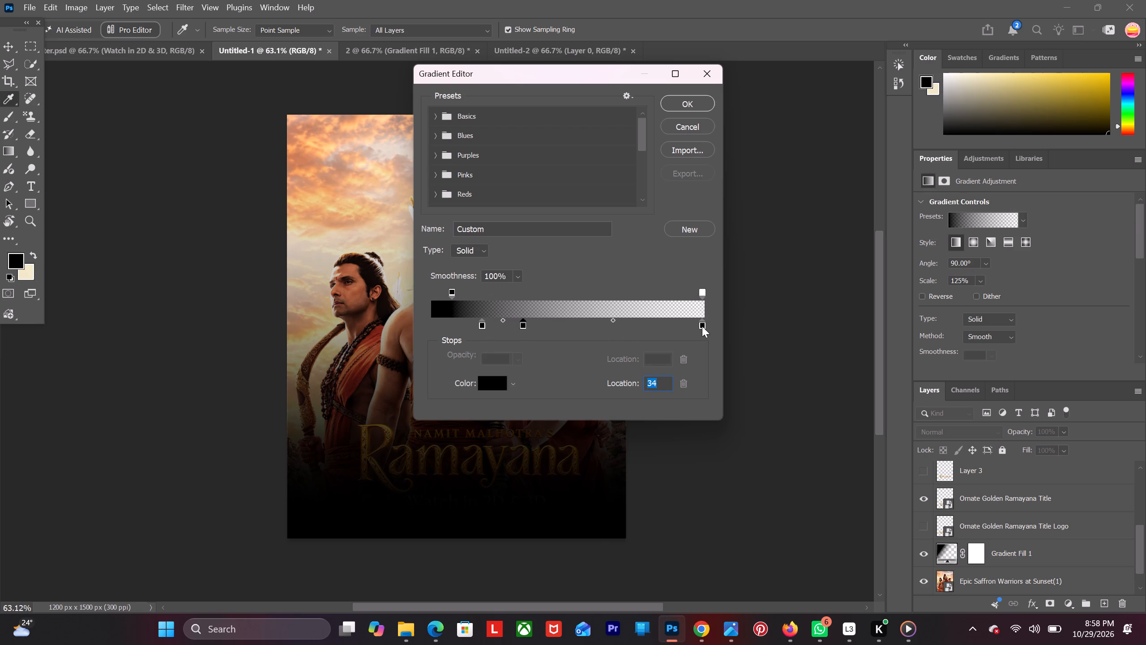
Move the gradient's end colour stop to 59% and its transparent opacity stop to 87%, and apply the gradient fill.
left_click_drag(701, 326, 593, 329)
left_click_drag(699, 293, 674, 301)
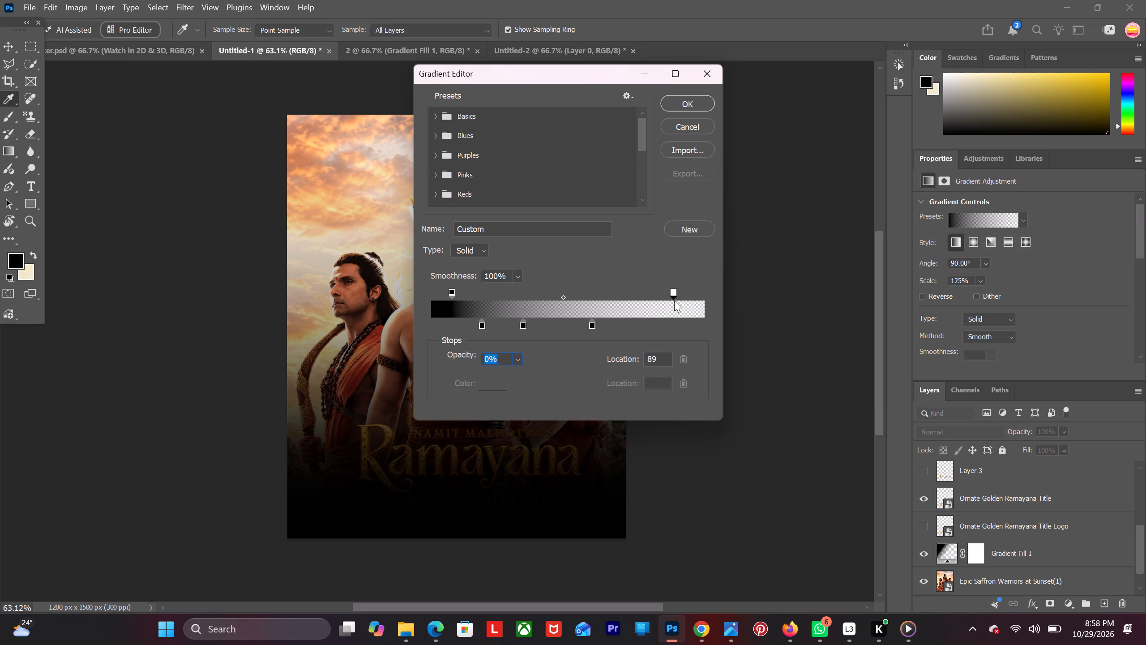
left_click_drag(674, 301, 669, 300)
left_click(693, 106)
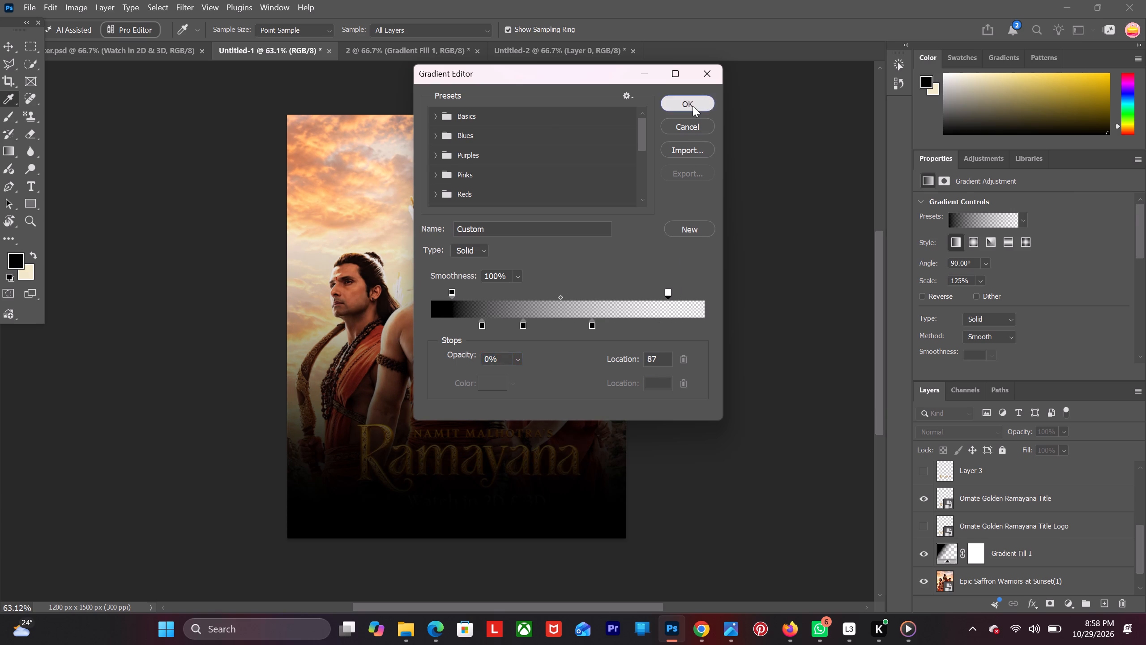
left_click(677, 150)
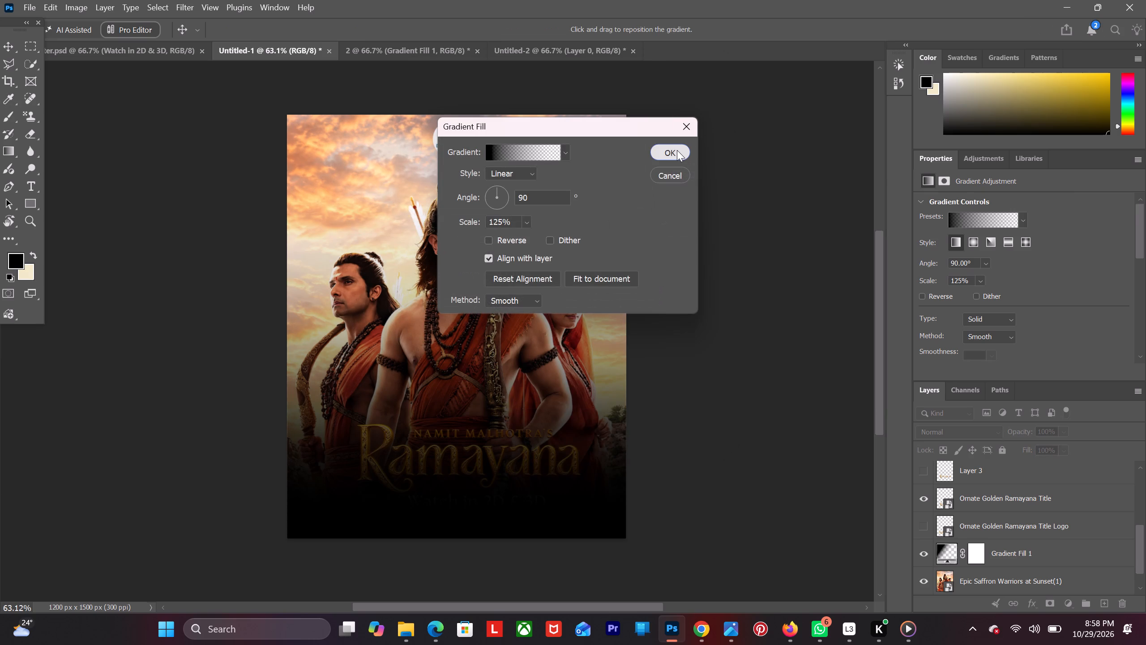
Move the Gradient Fill 2 layer directly below the visible Ornate Golden Ramayana Title layer.
left_click_drag(1018, 477, 1022, 572)
scroll(1019, 558, "down", 1)
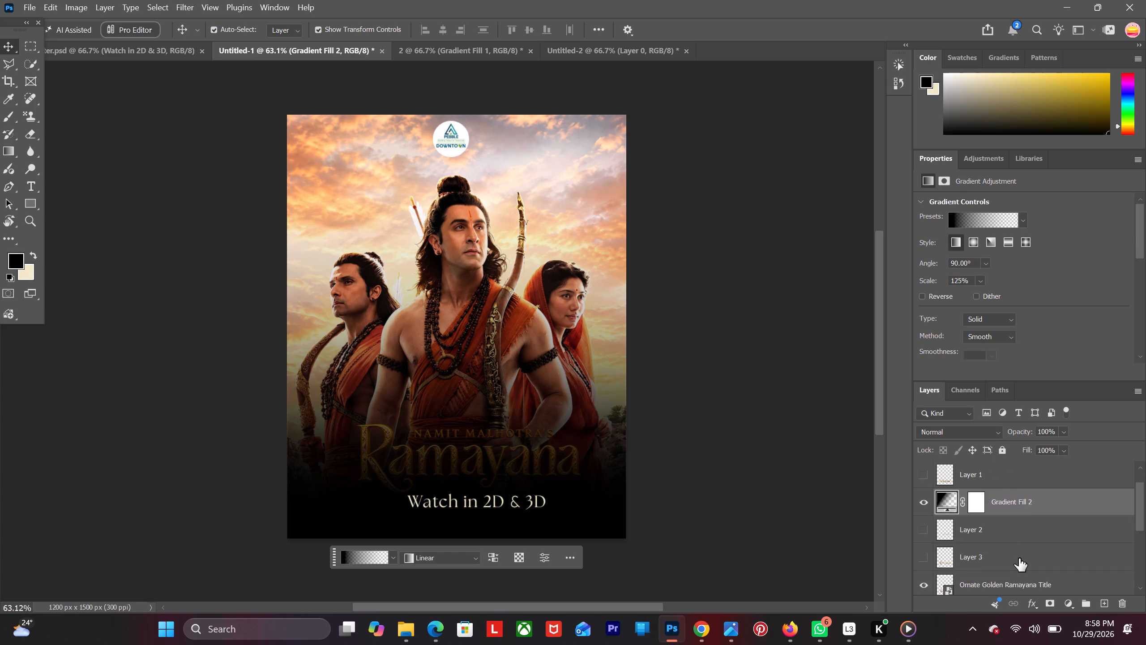
scroll(1019, 558, "down", 3)
scroll(1020, 509, "up", 1)
left_click_drag(1025, 470, 1028, 495)
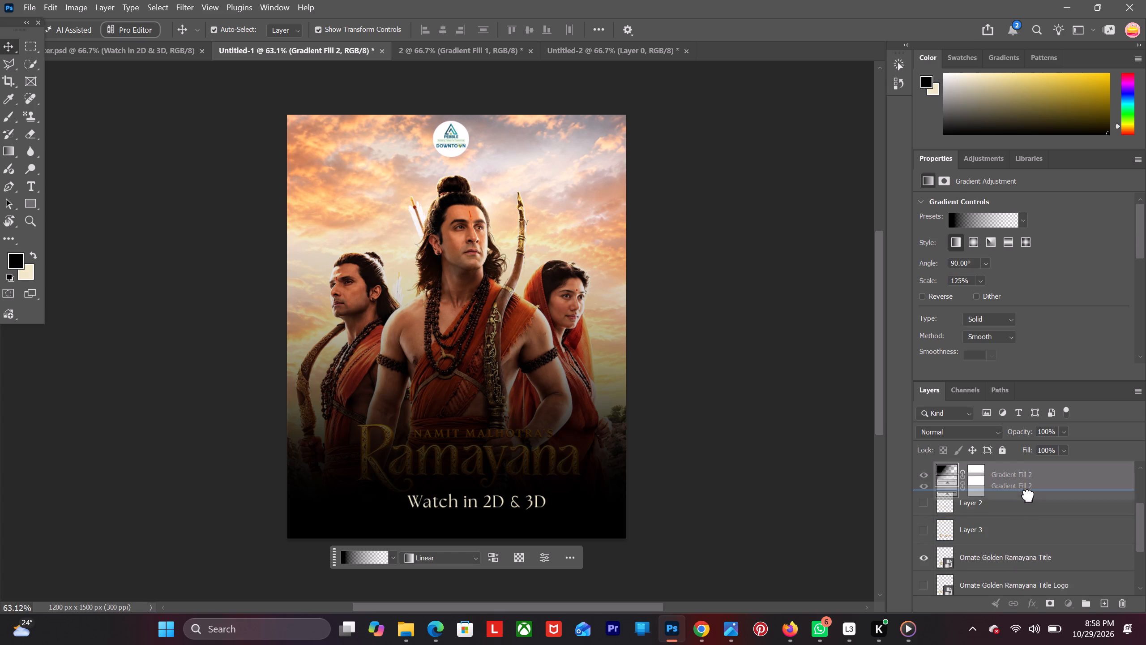
left_click_drag(1028, 495, 1030, 559)
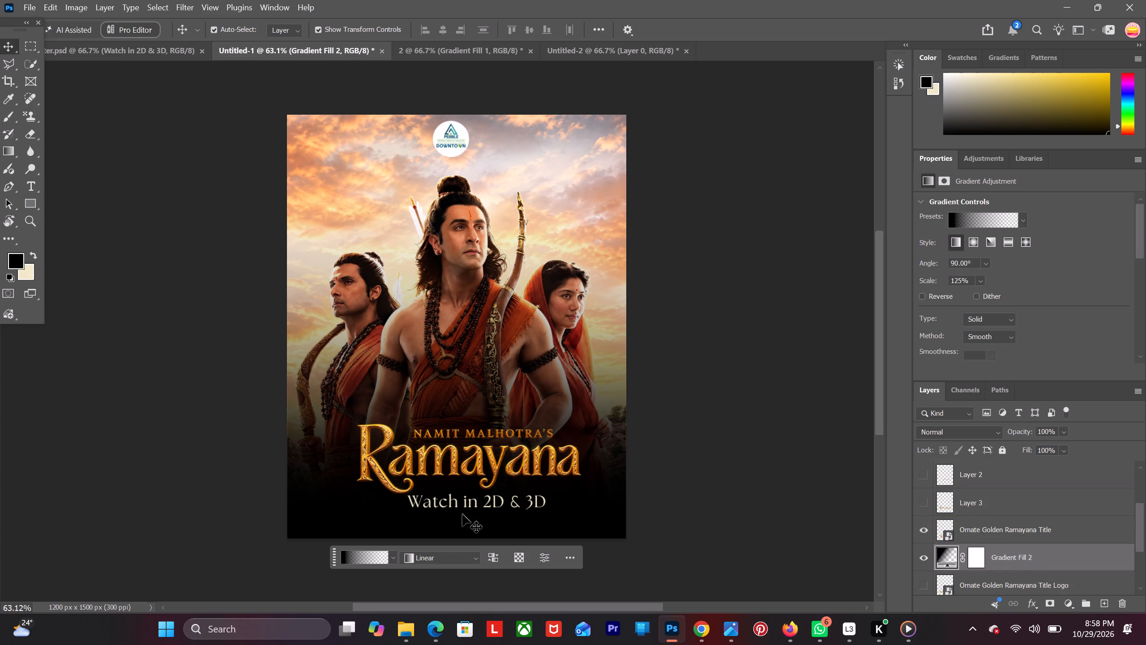
Hide the older Gradient Fill 1 layer above the Epic Saffron Warriors image.
scroll(1040, 573, "down", 3)
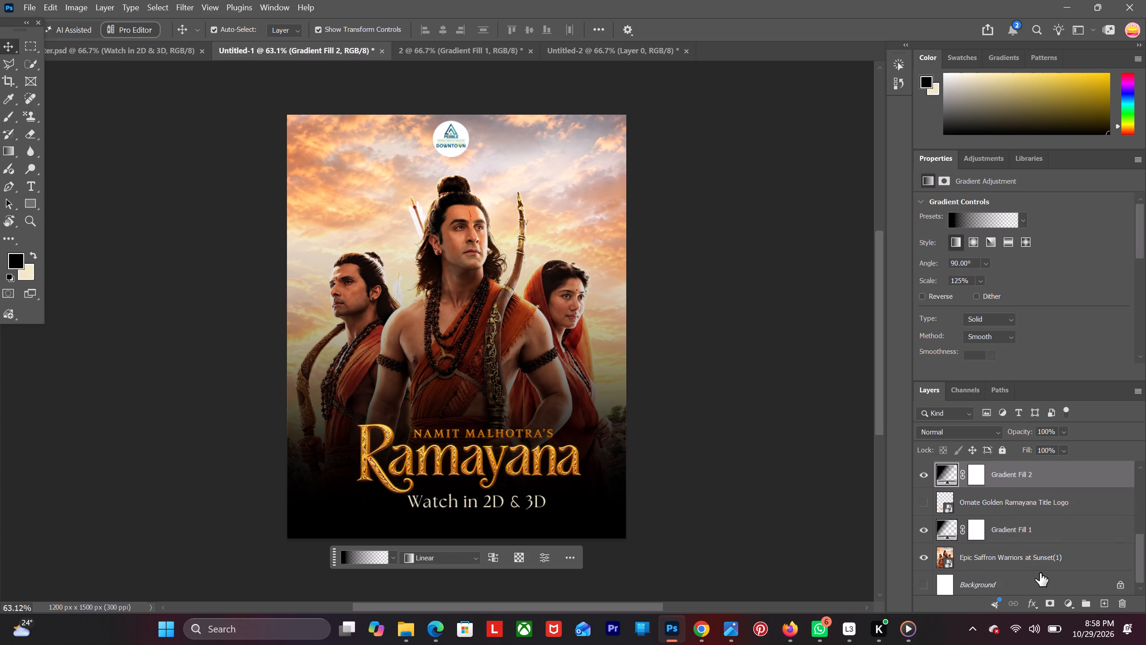
left_click(919, 531)
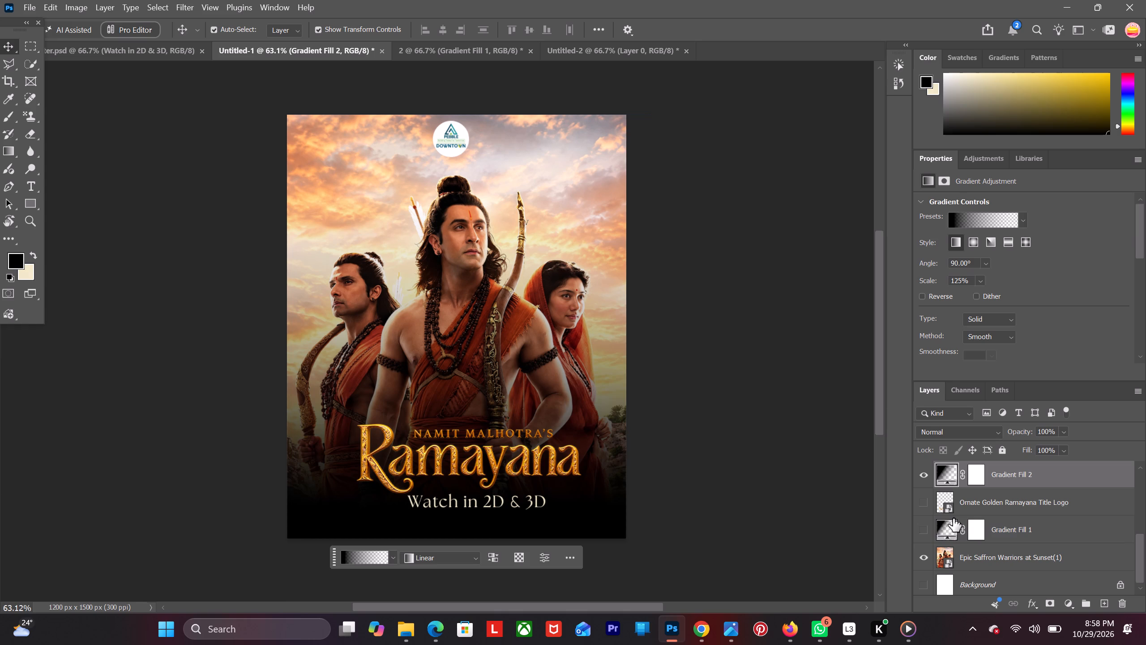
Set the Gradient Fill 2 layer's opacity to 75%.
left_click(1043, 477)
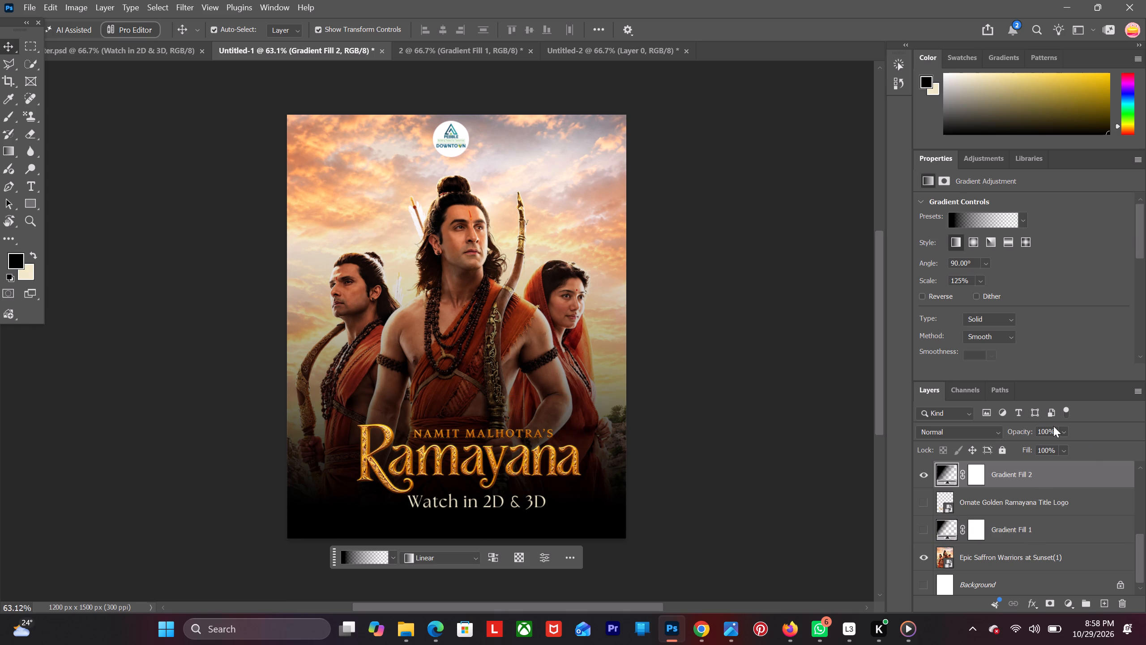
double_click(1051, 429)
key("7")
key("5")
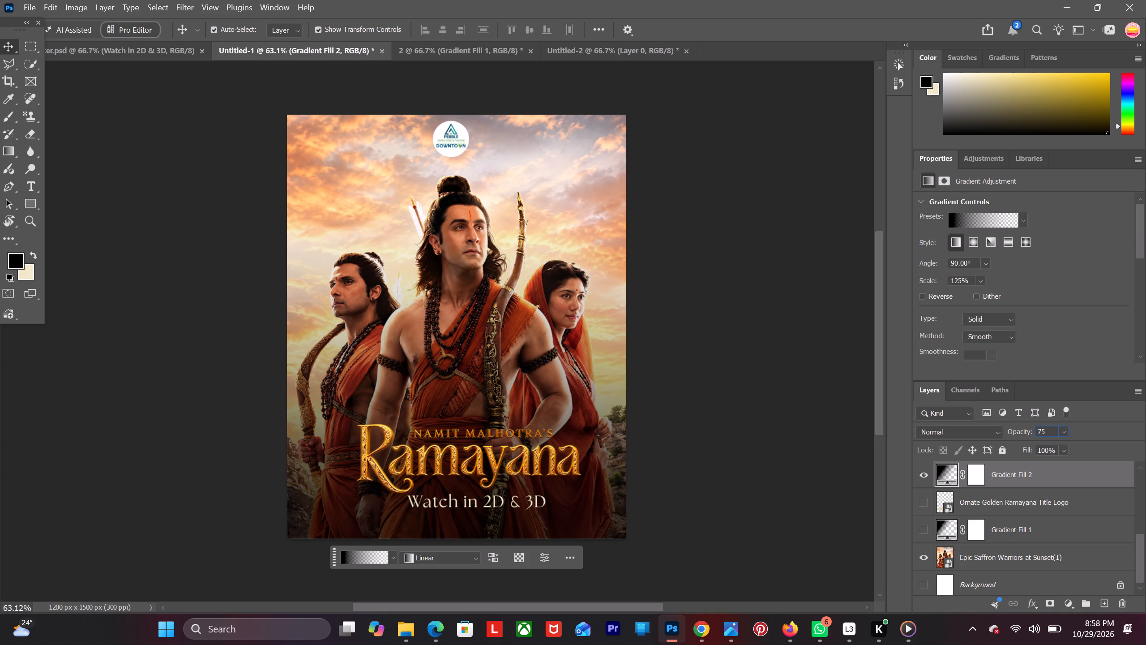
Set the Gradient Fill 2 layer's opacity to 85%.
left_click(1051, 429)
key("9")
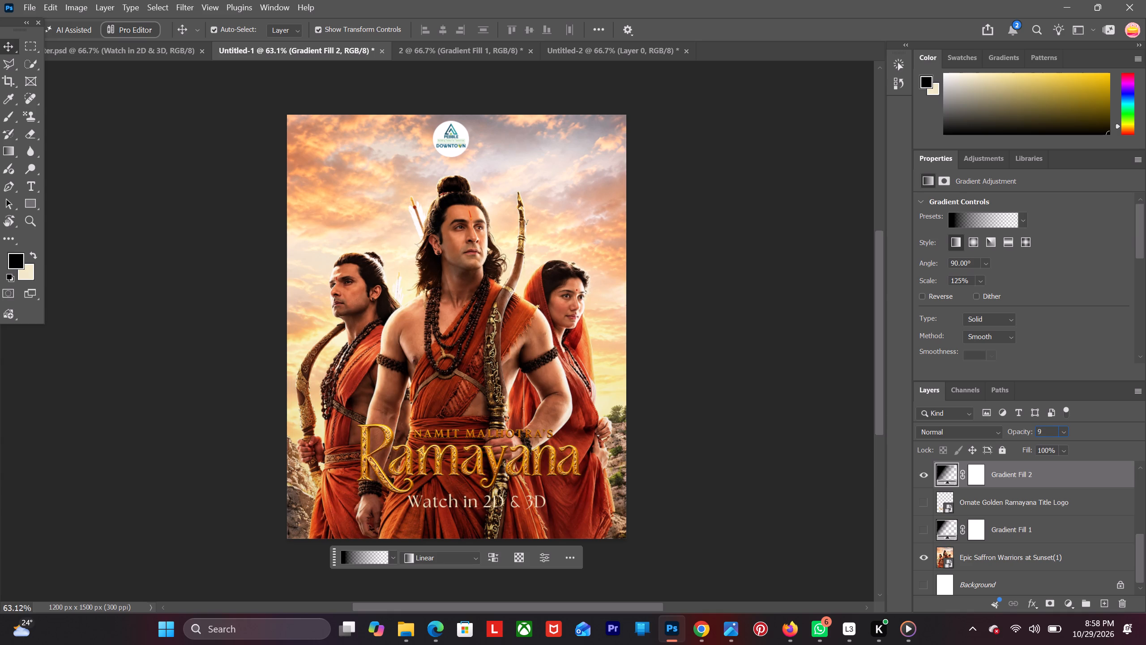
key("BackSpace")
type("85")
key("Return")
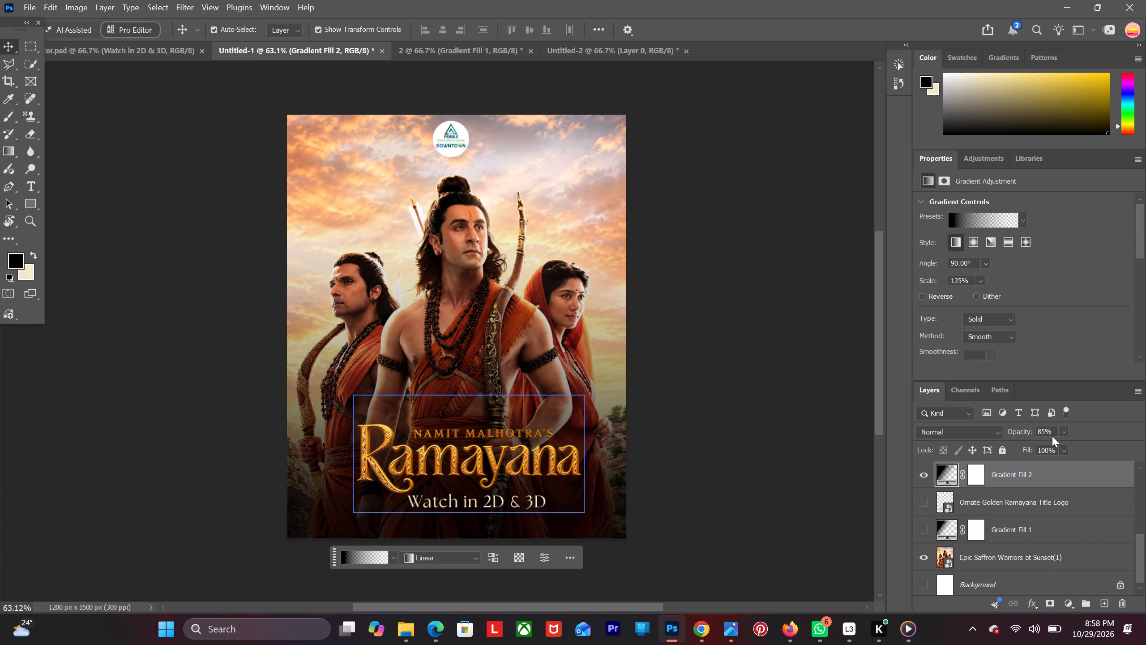
Set the Gradient Fill 2 layer's opacity to 95% and deselect the layer.
double_click(1052, 431)
type("95")
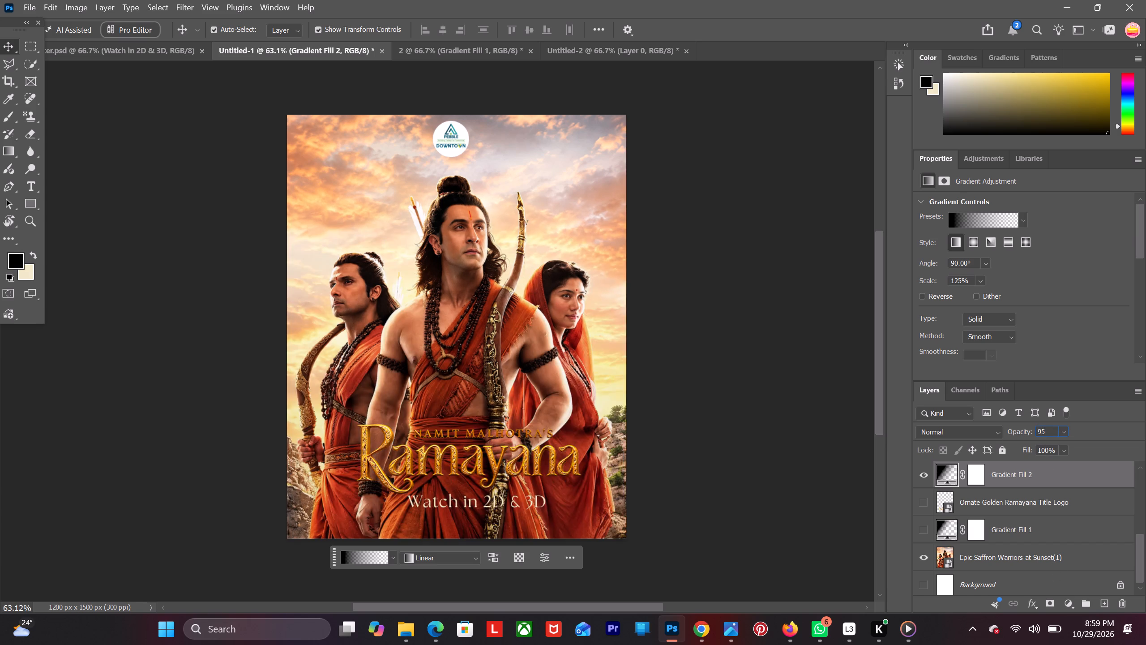
key("Return")
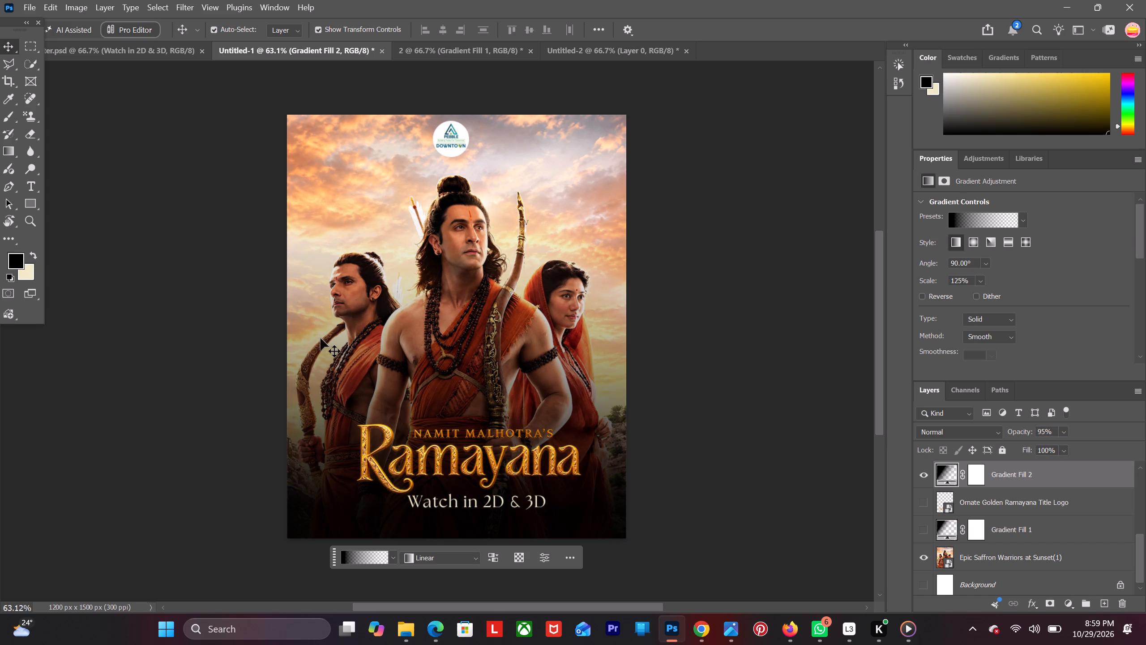
left_click(230, 317)
left_click(191, 402)
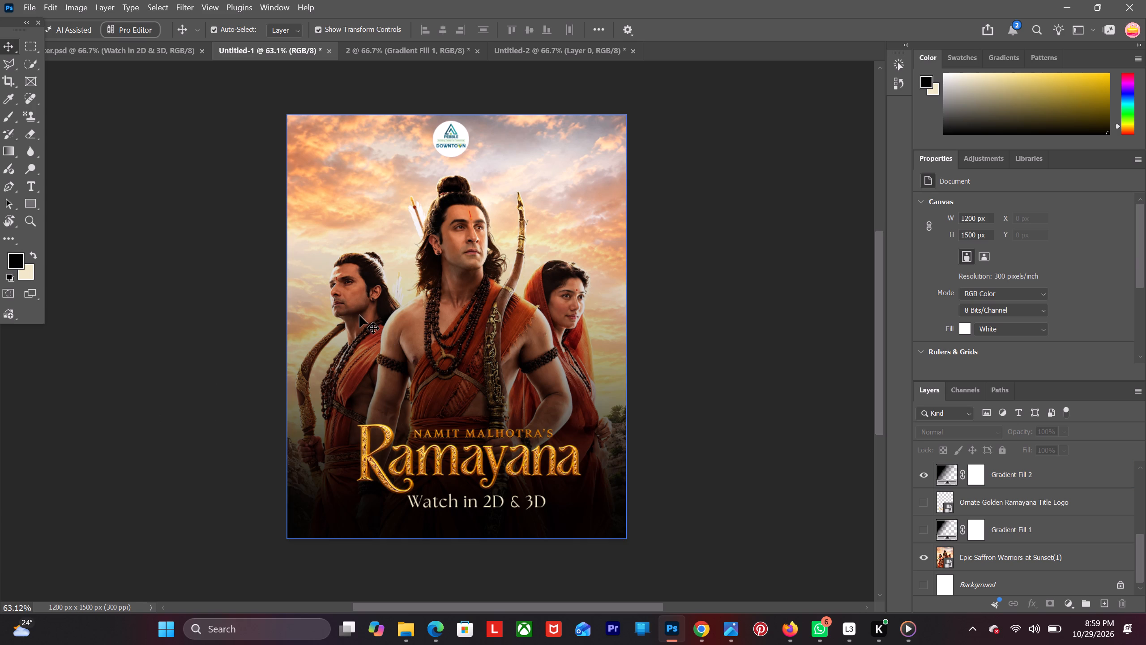
Save the warriors poster as a Photoshop file named front slide in folder 12 of pebble final, keeping Maximize Compatibility.
key("ctrl+s")
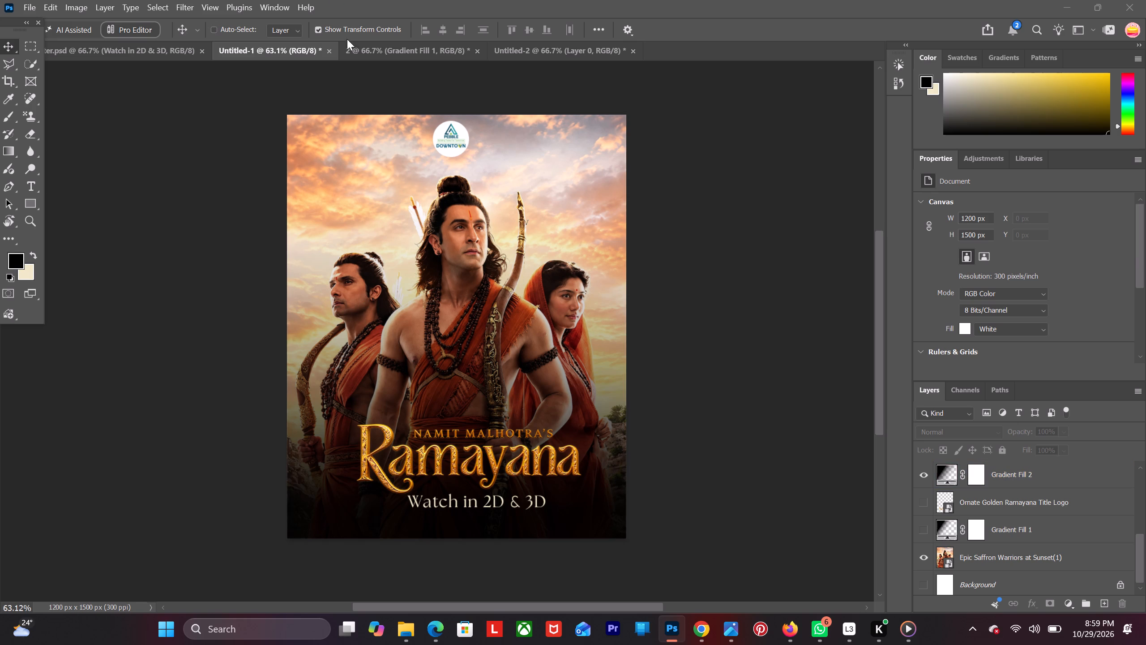
scroll(20, 167, "down", 1)
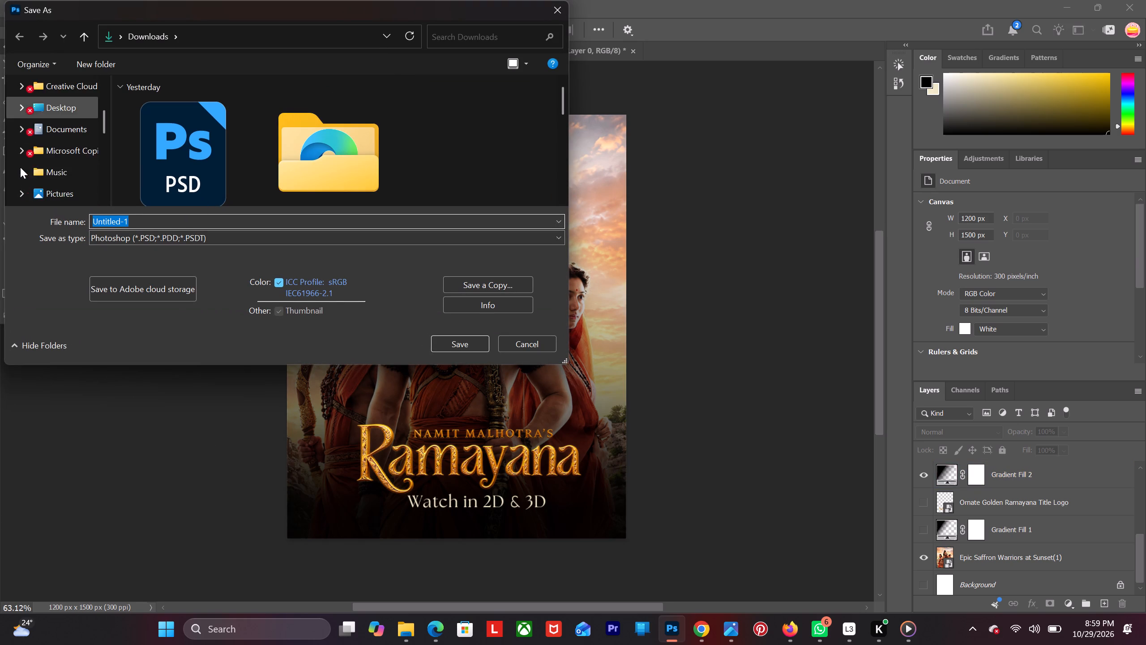
scroll(20, 167, "down", 5)
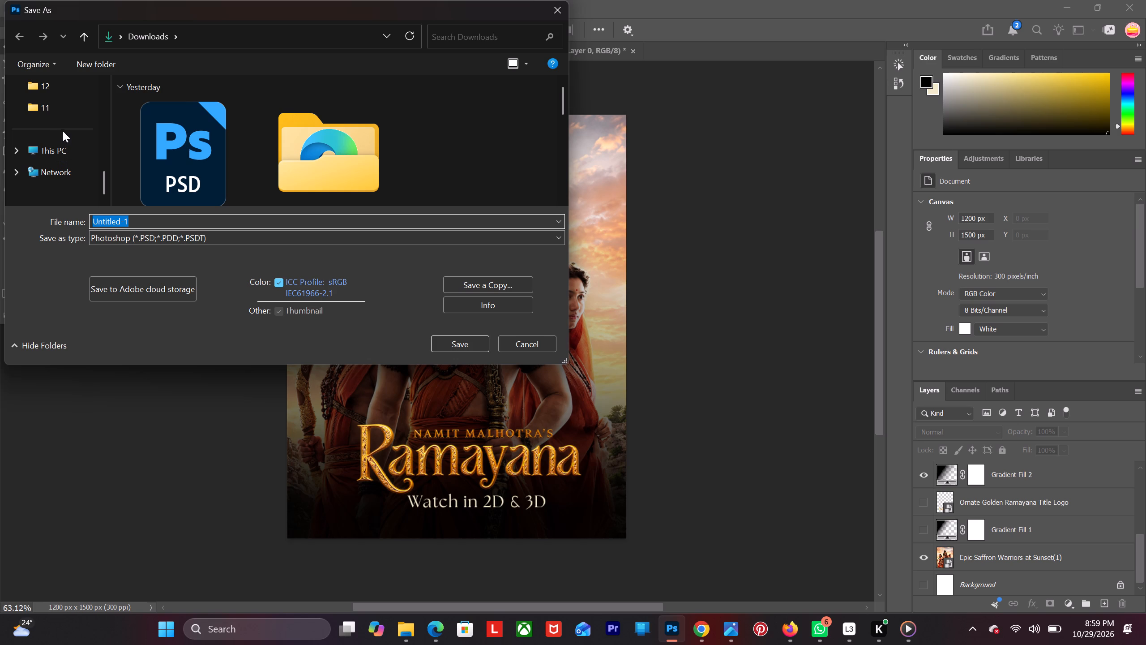
double_click(65, 92)
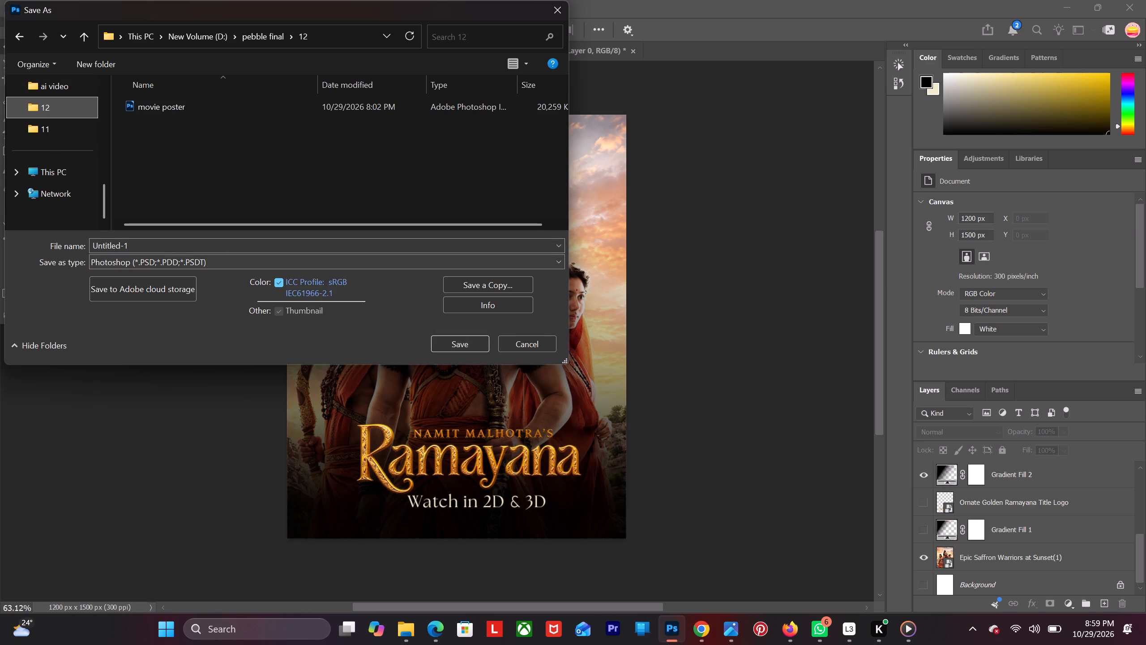
left_click_drag(132, 245, 64, 256)
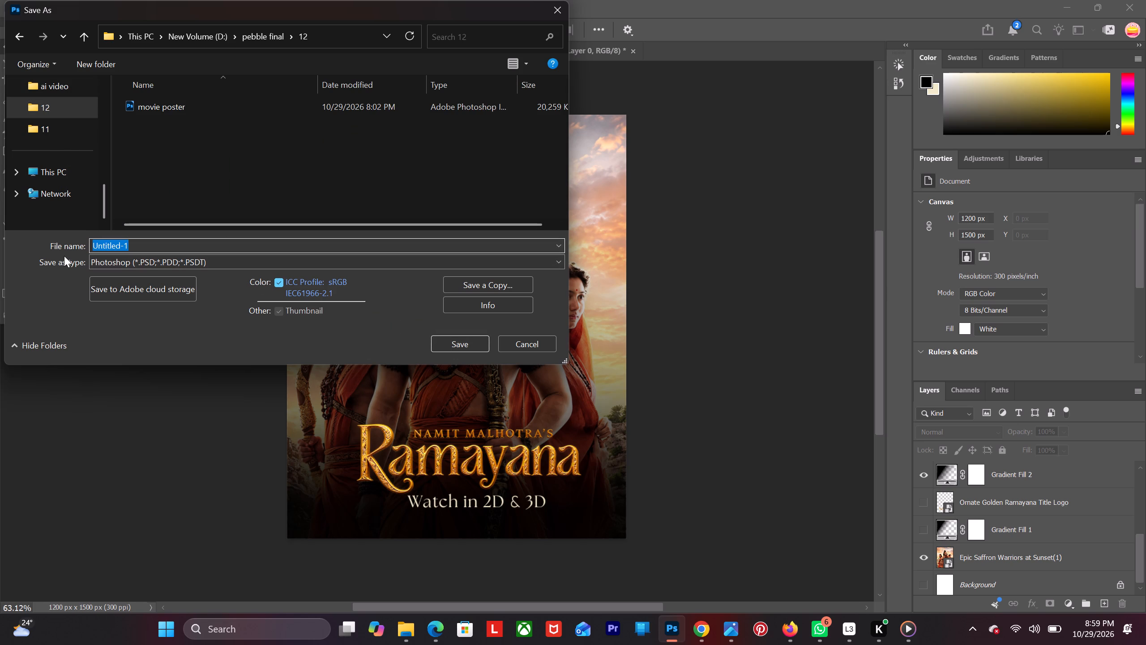
type("front")
key("space")
type("slide")
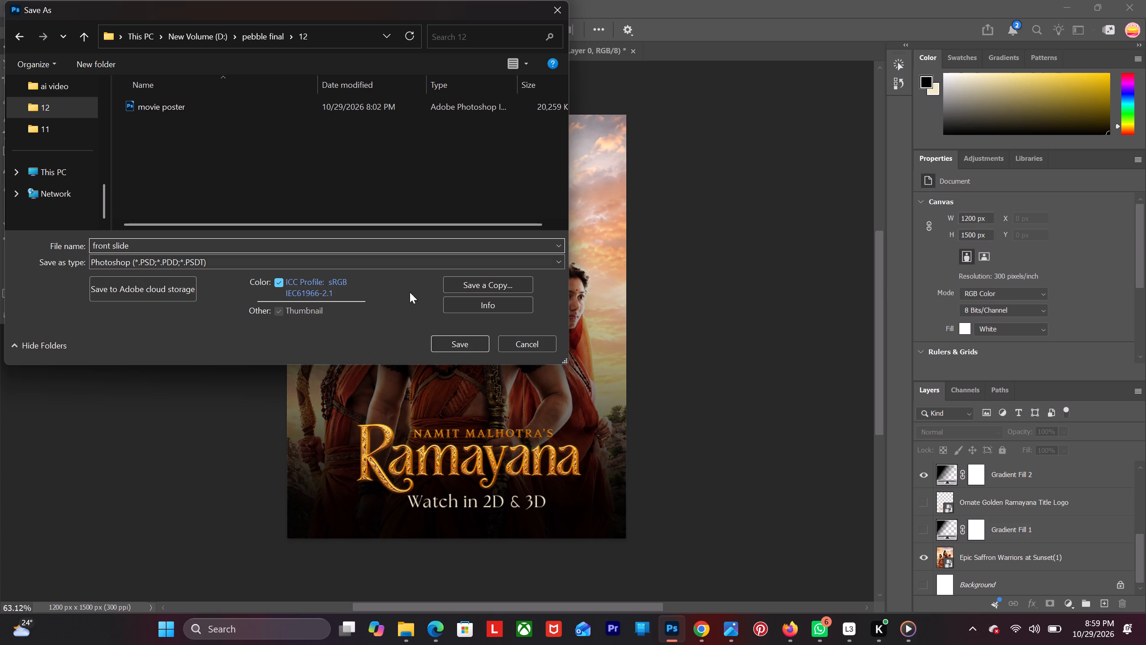
left_click(459, 344)
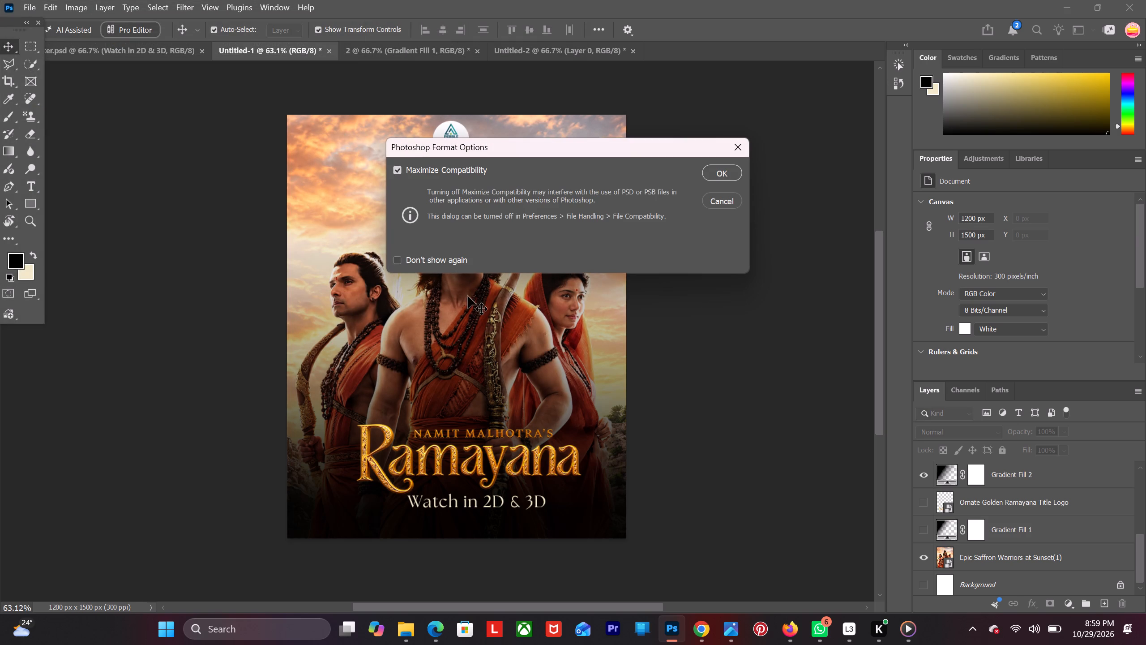
left_click(717, 171)
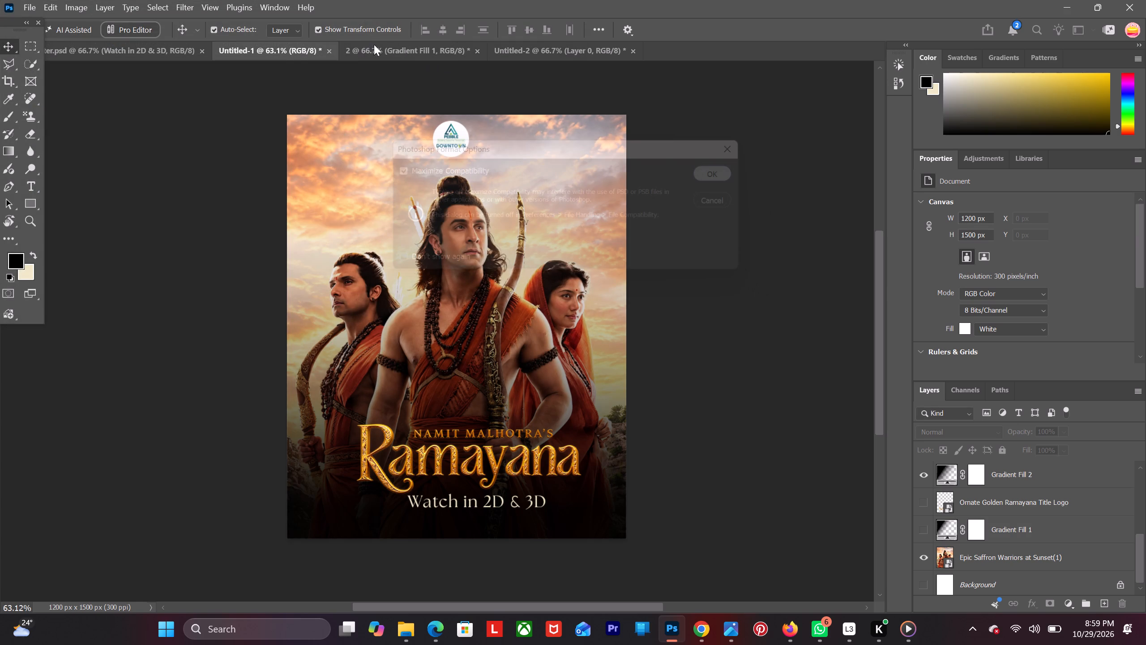
Save the Cosmic Duel document as Photoshop file 2 in folder 12, keeping Maximize Compatibility.
left_click(375, 47)
left_click(431, 52)
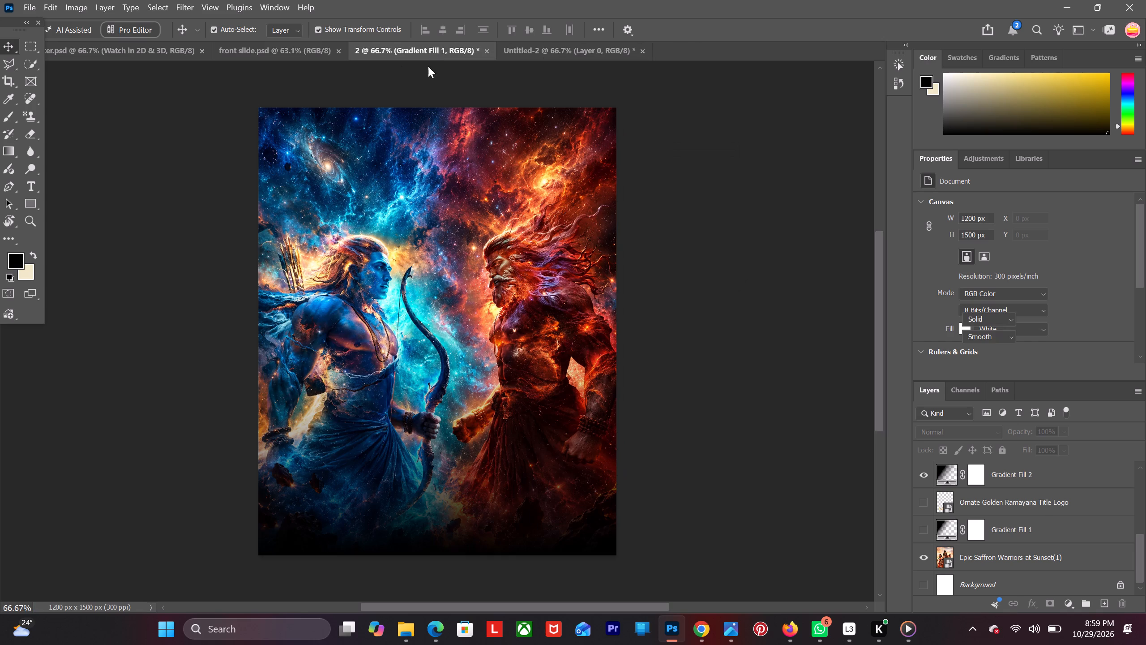
left_click(31, 10)
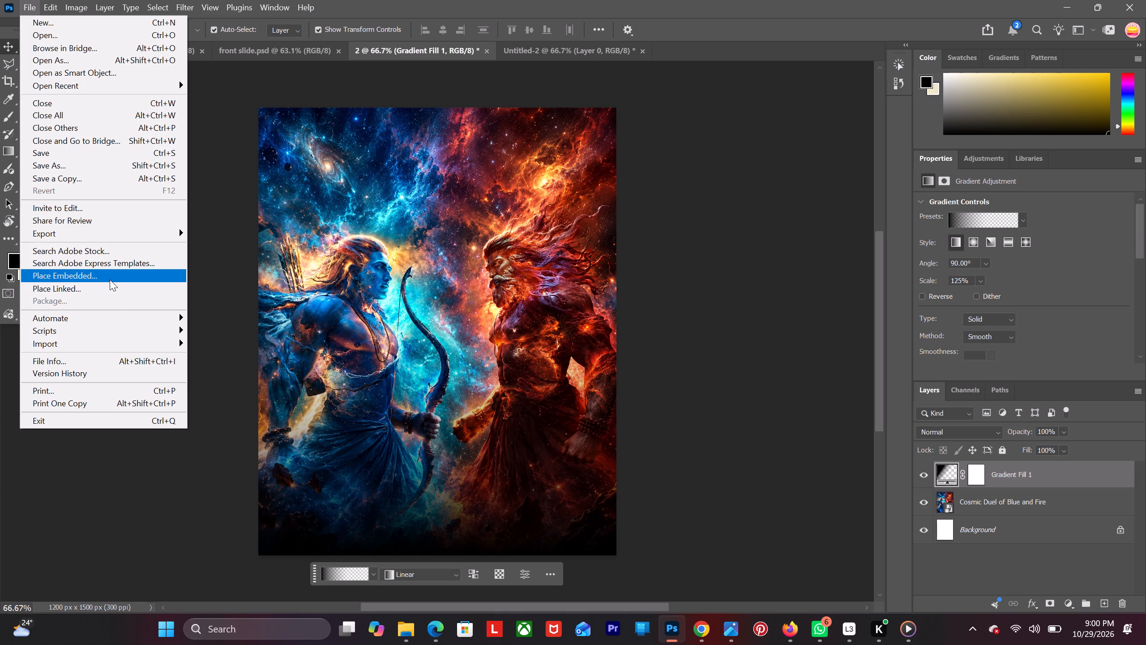
left_click(101, 153)
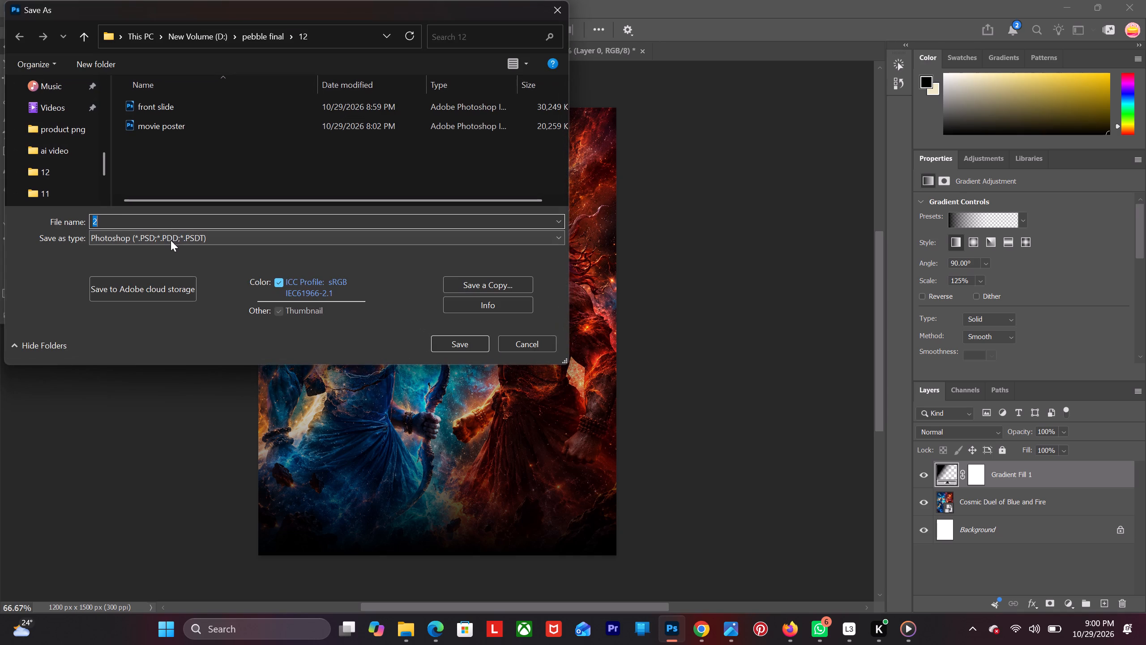
left_click(458, 348)
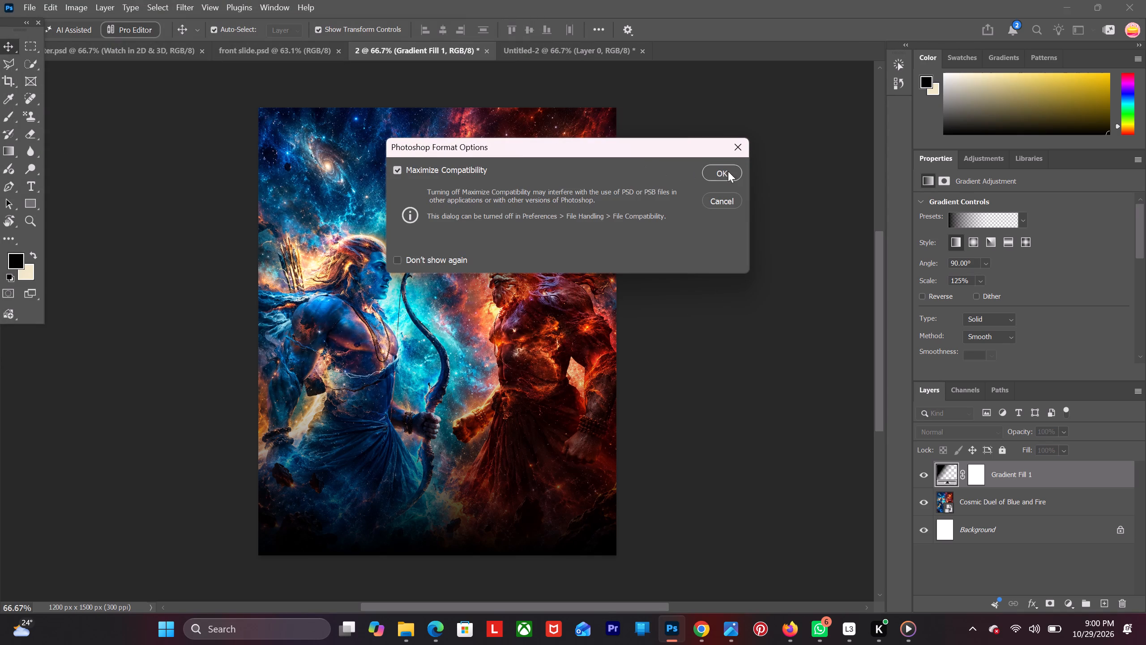
left_click(728, 171)
Save the blank white Untitled-2 document as Photoshop file 3 in folder 12, keeping Maximize Compatibility.
left_click(526, 49)
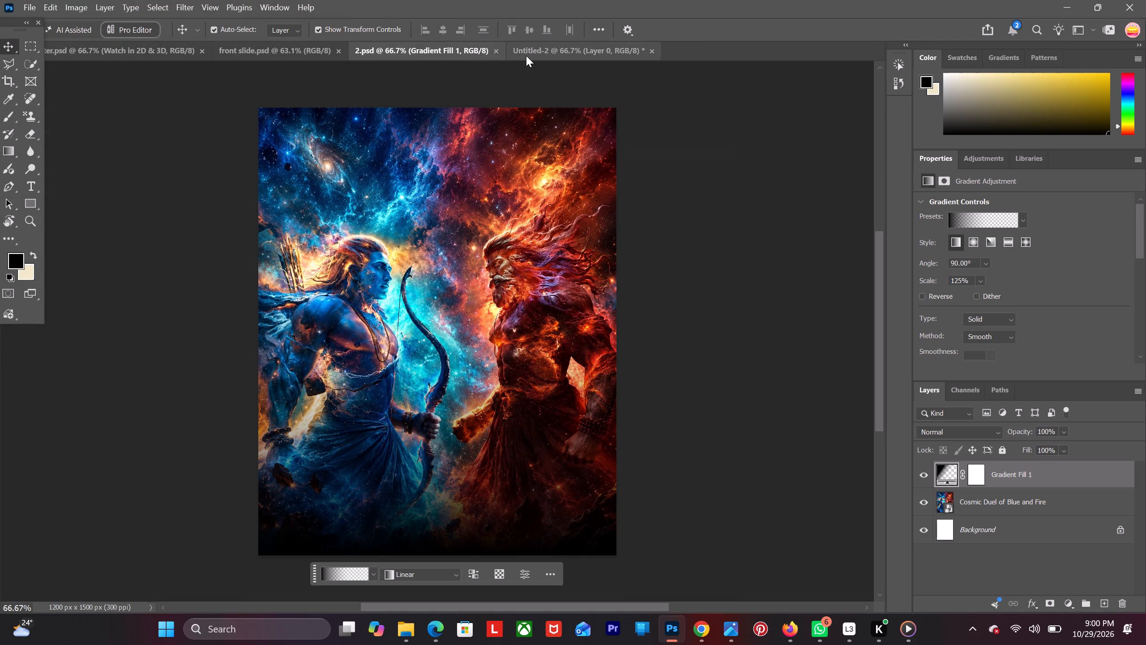
left_click_drag(548, 51, 548, 46)
left_click(552, 48)
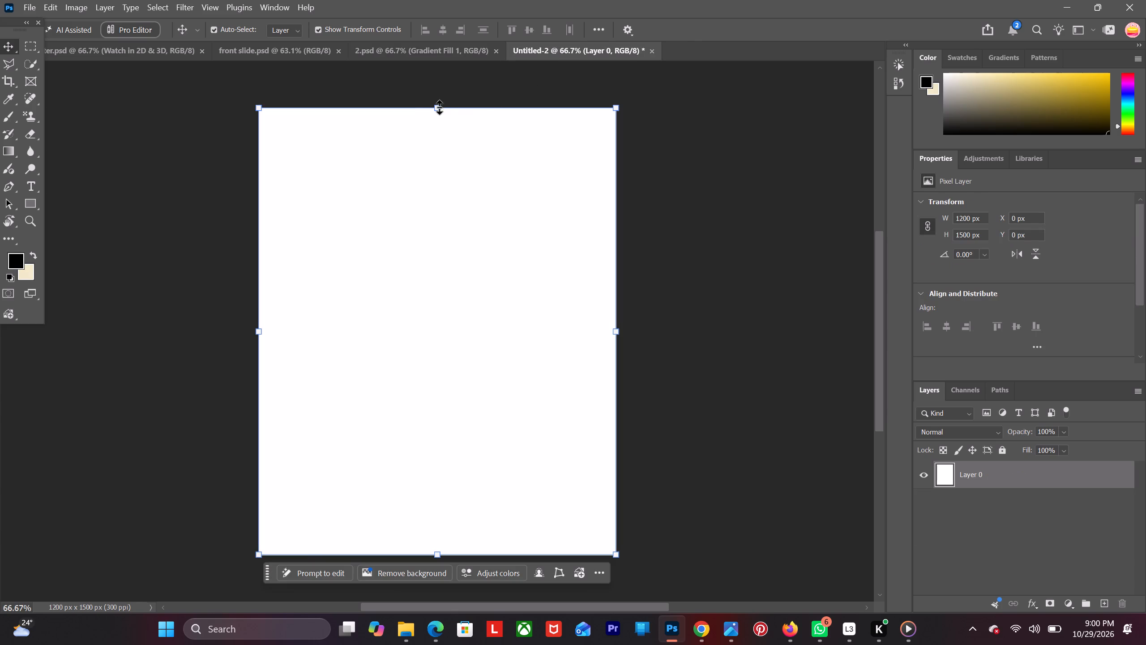
left_click(24, 0)
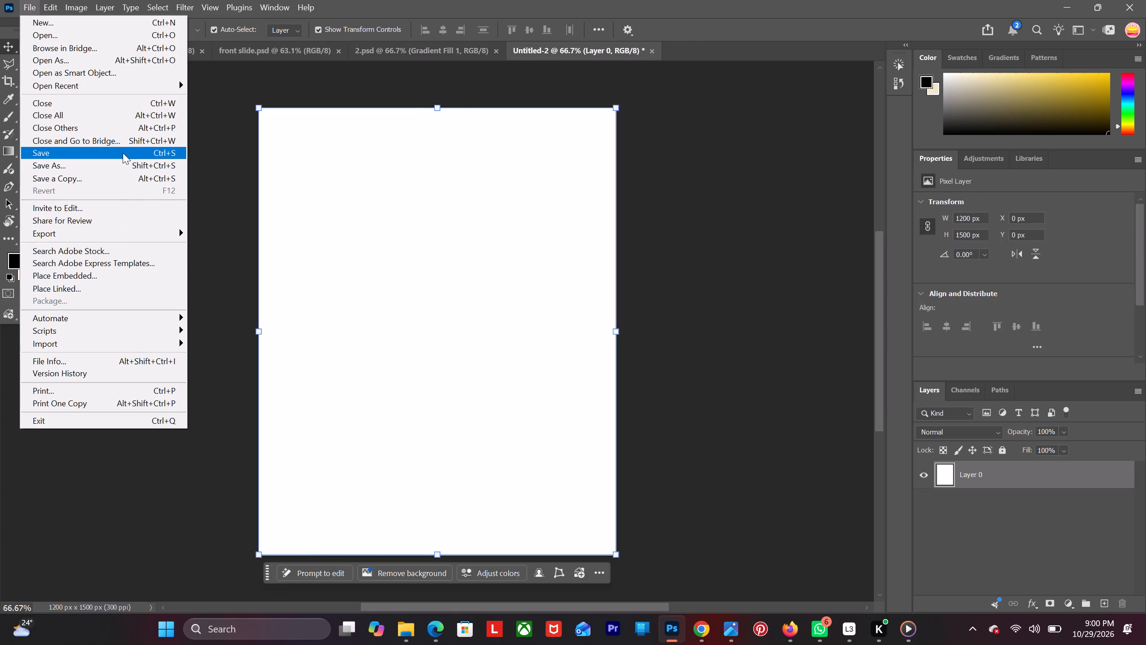
left_click(123, 153)
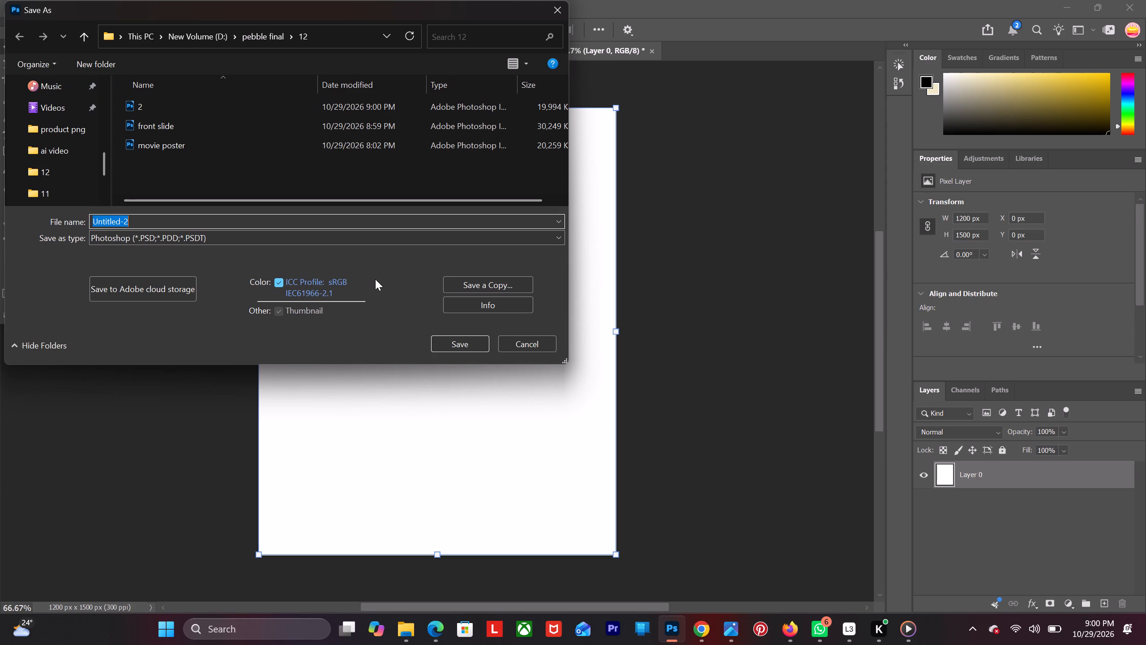
key("3")
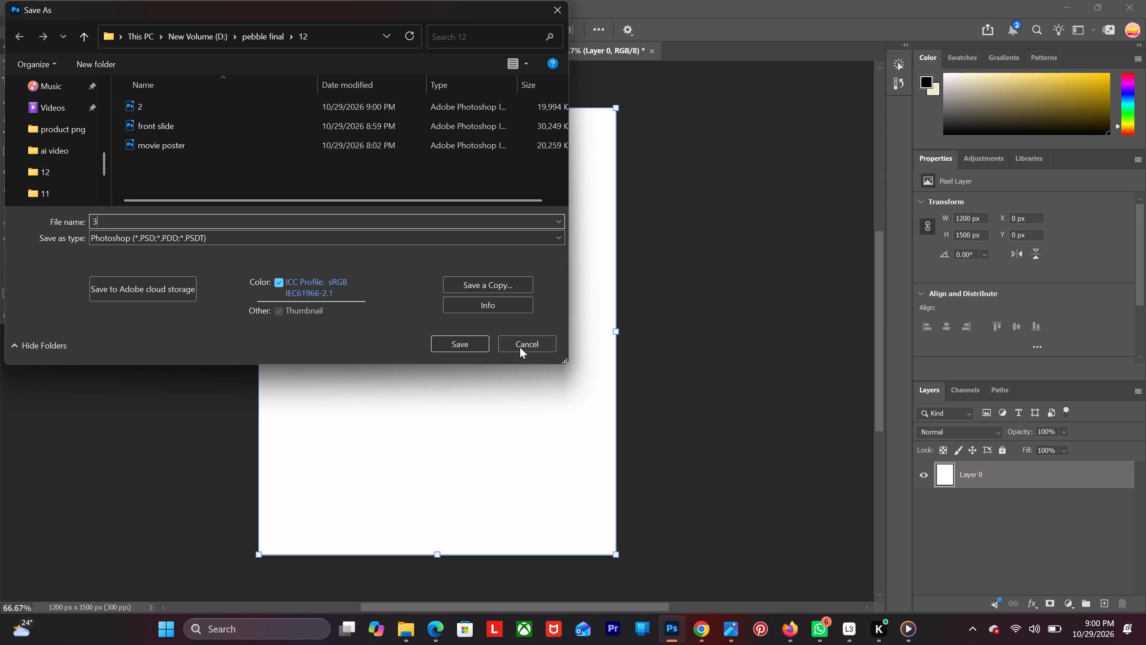
left_click(450, 346)
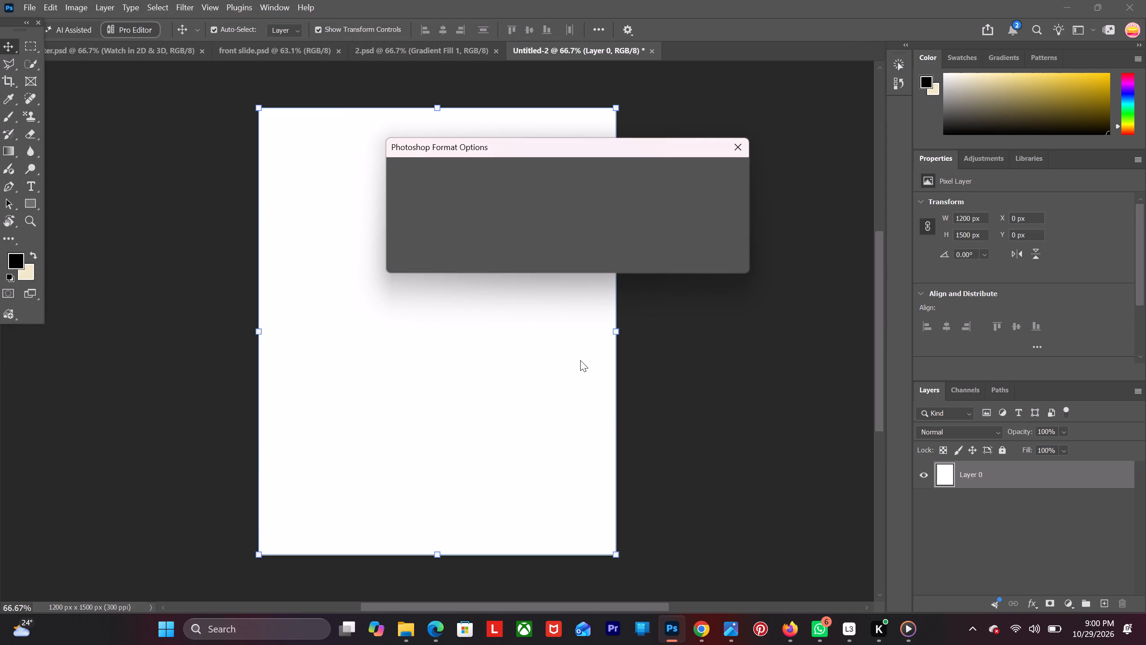
left_click(727, 173)
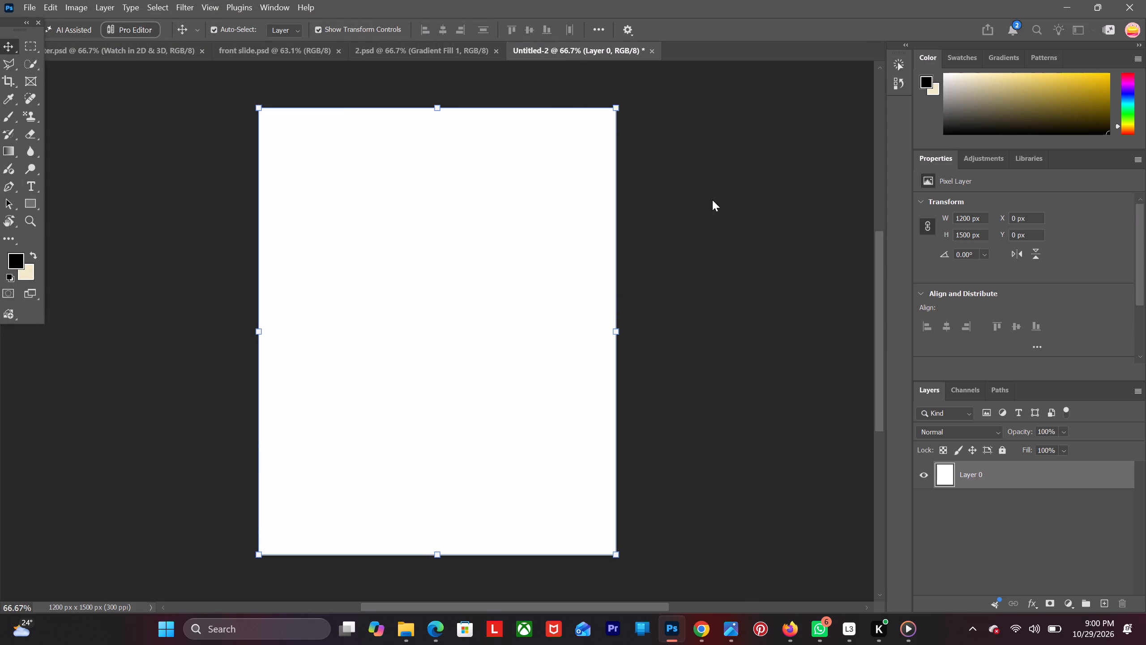
key("ctrl+s")
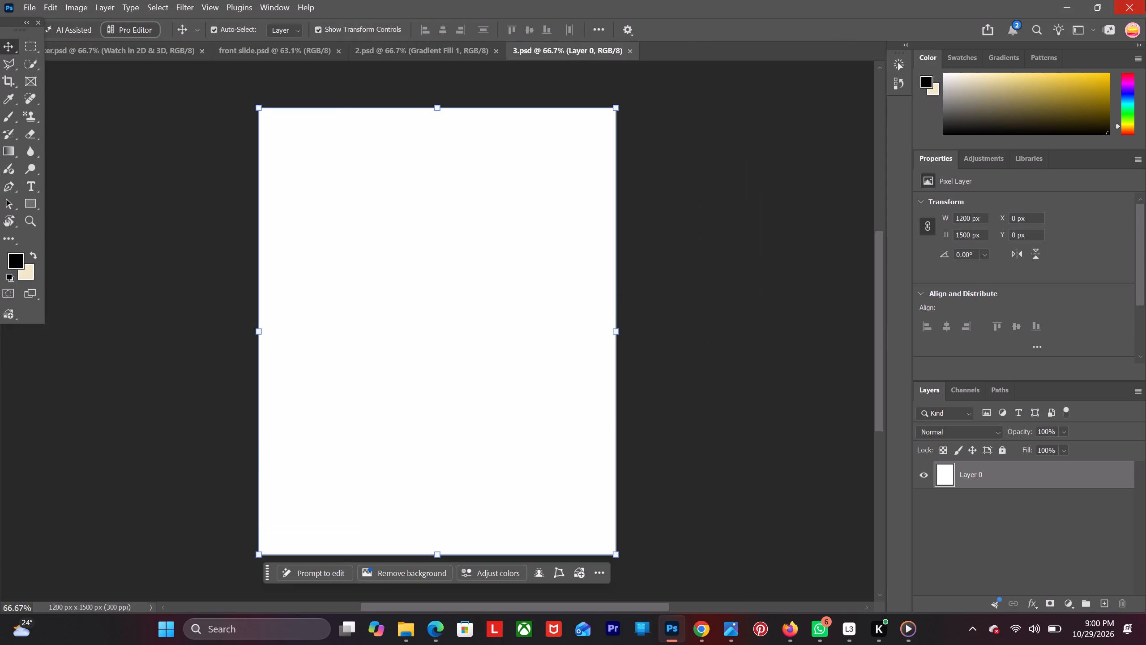
Close Photoshop with the saved poster documents.
left_click(1145, 0)
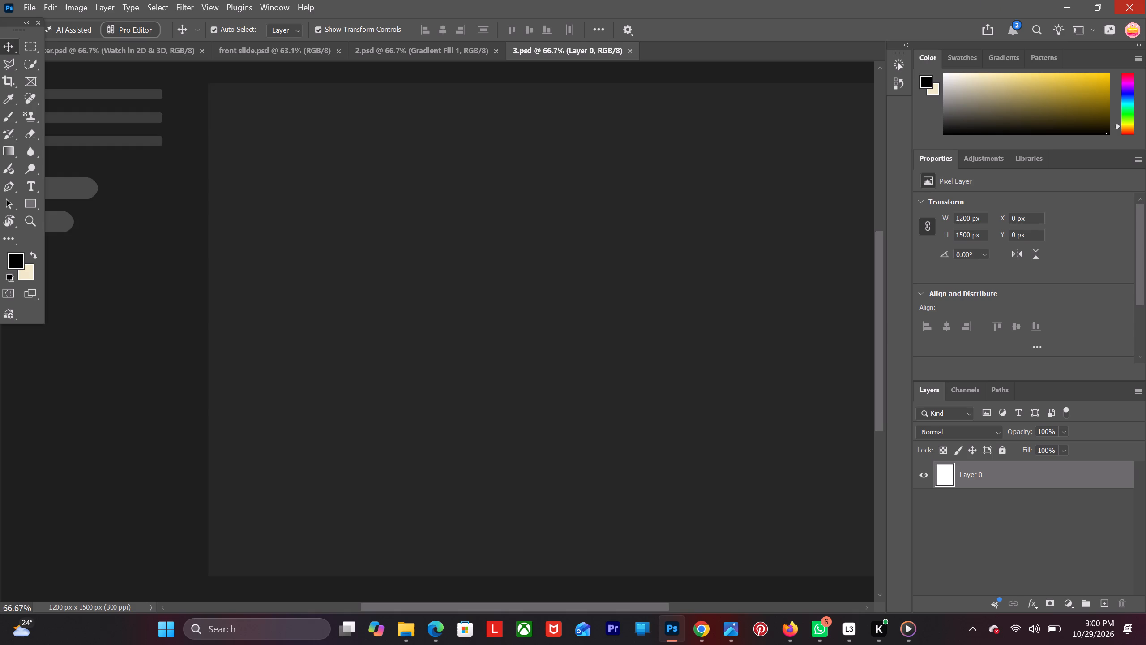
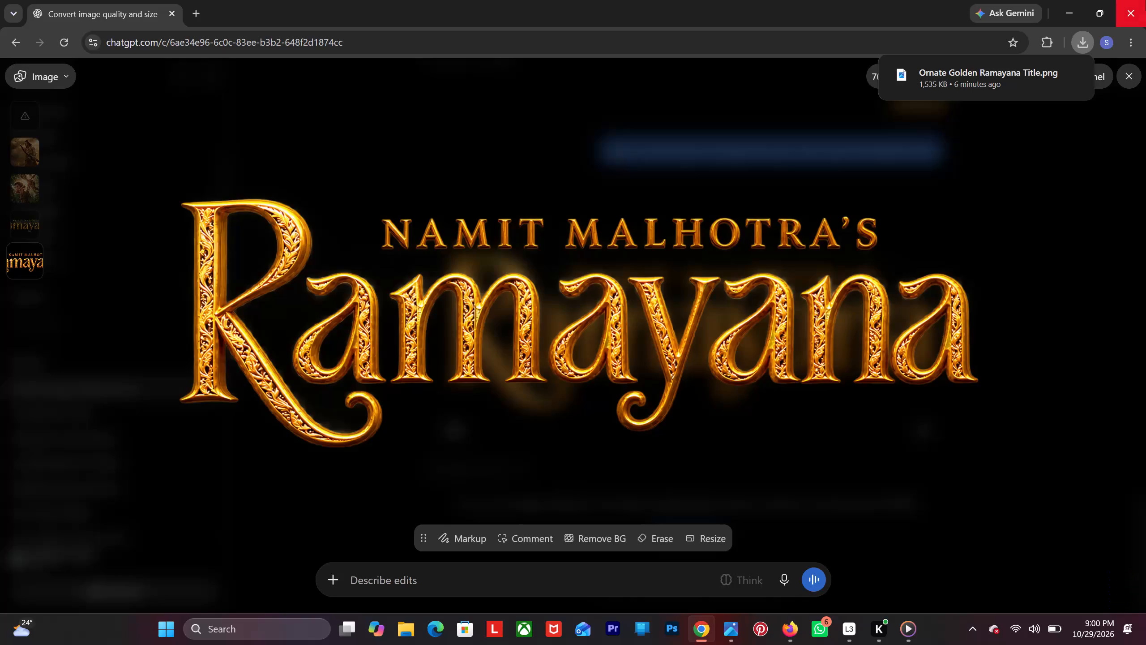
Close the Chrome window showing the golden Ramayana title image.
double_click(1145, 0)
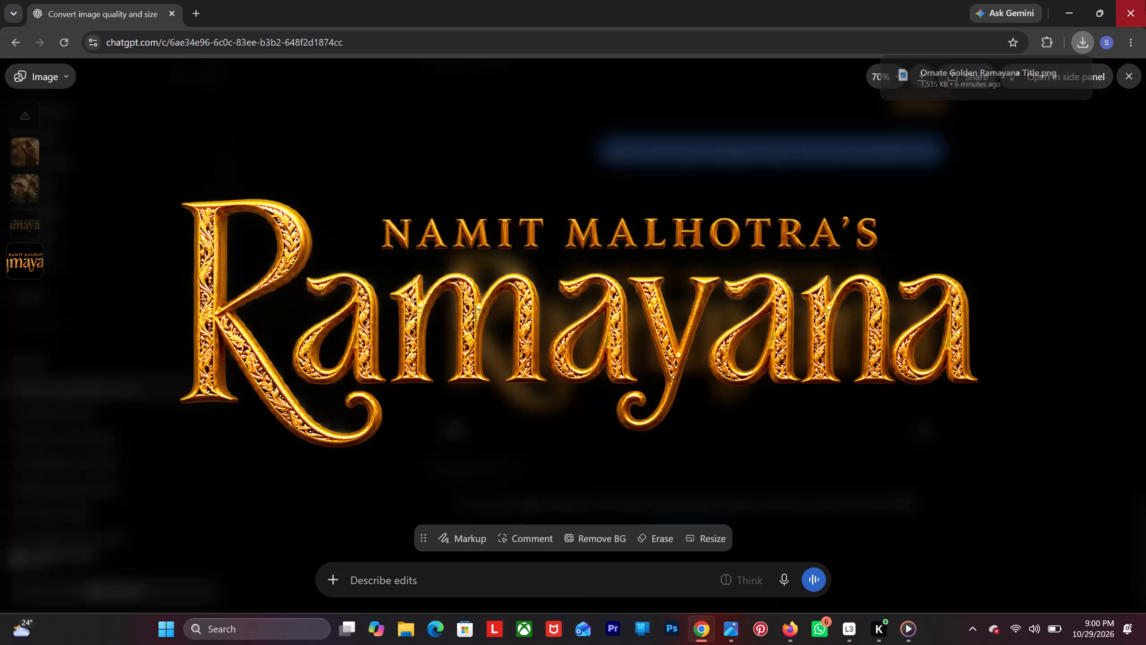
Close the stacked Photos windows one after another, including the slide 1, slide2, slide 2peble, slide 3, 4.png, 3.png and 2.png previews.
left_click(1145, 0)
double_click(1145, 0)
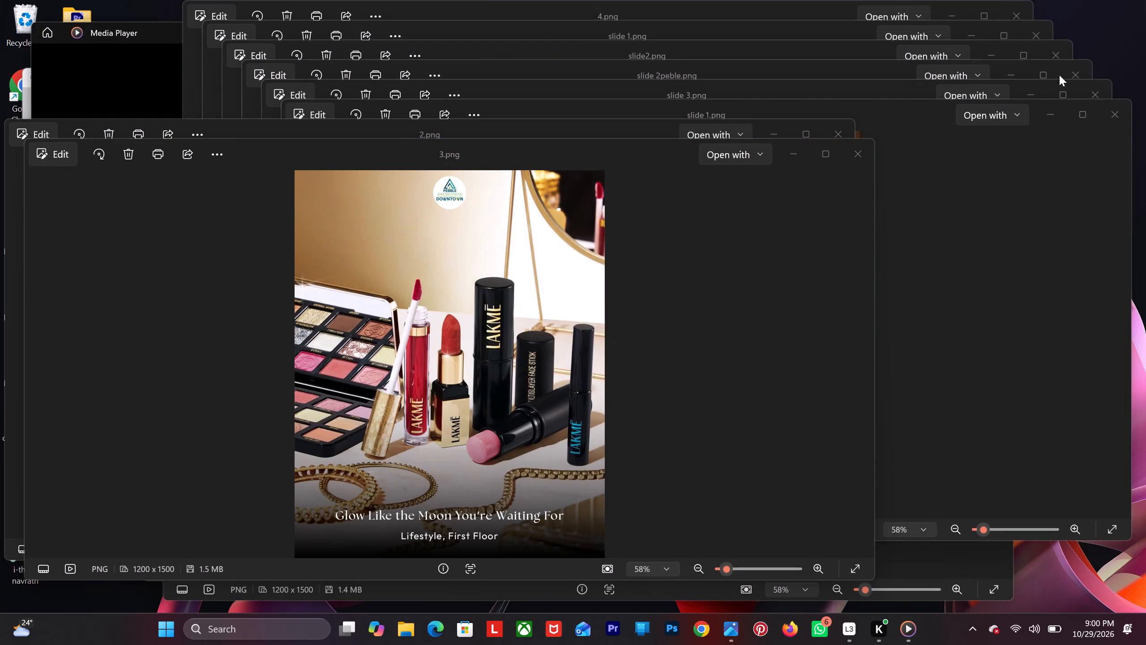
left_click(1115, 103)
left_click(1103, 85)
left_click(1087, 70)
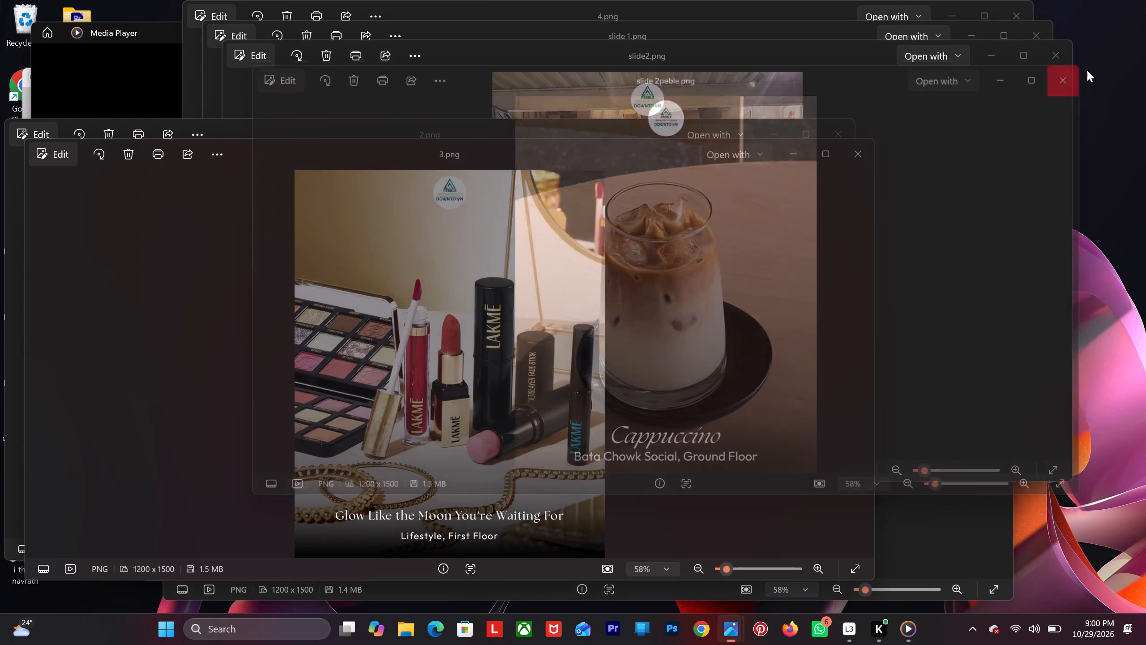
left_click(1069, 55)
left_click(1056, 43)
left_click(1037, 23)
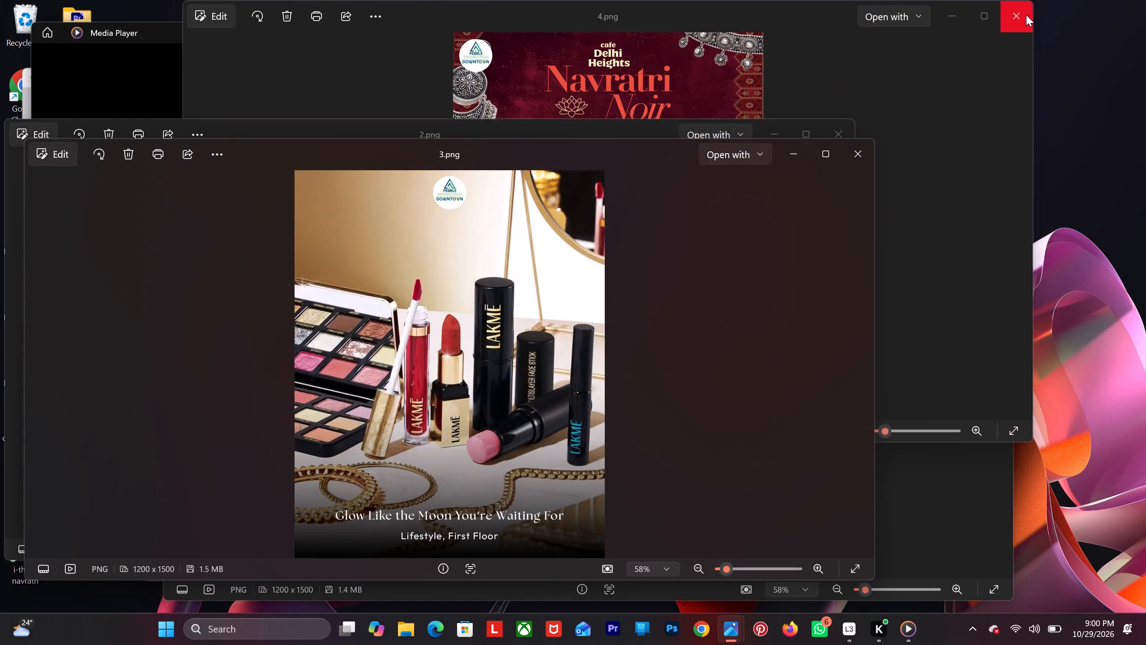
left_click(1026, 14)
left_click(848, 155)
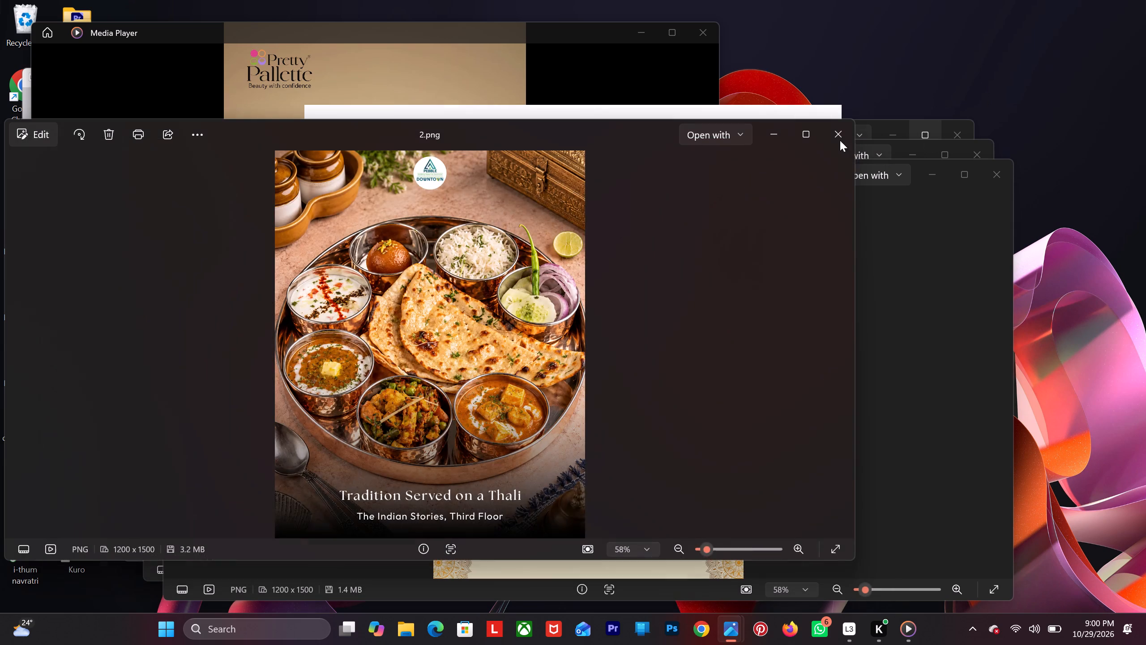
left_click(839, 138)
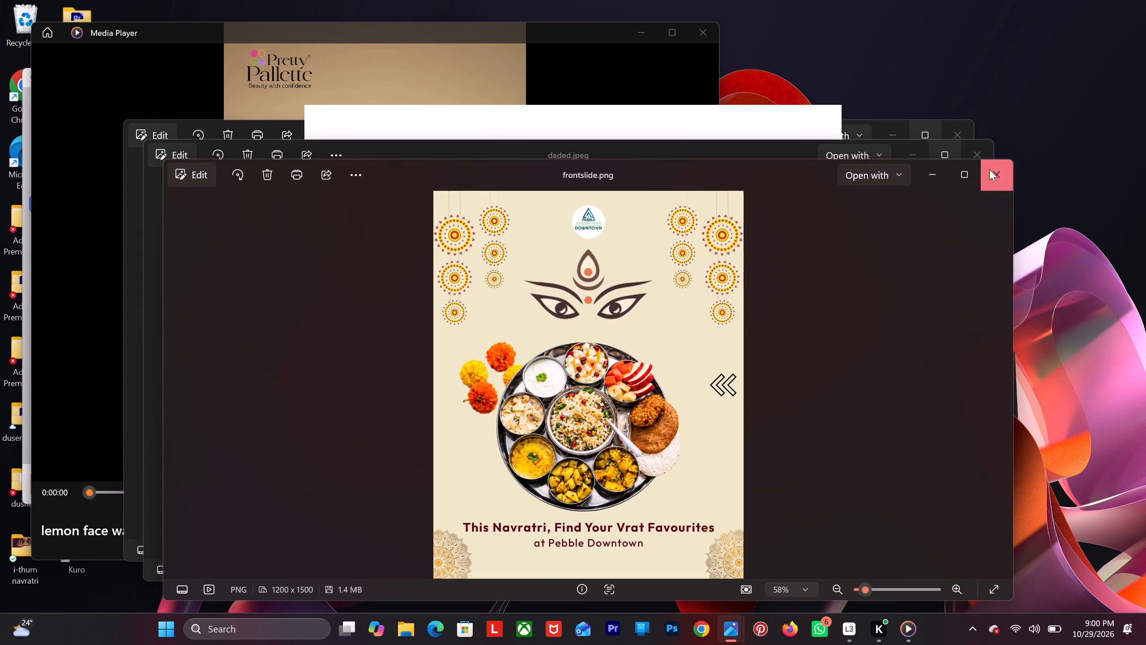
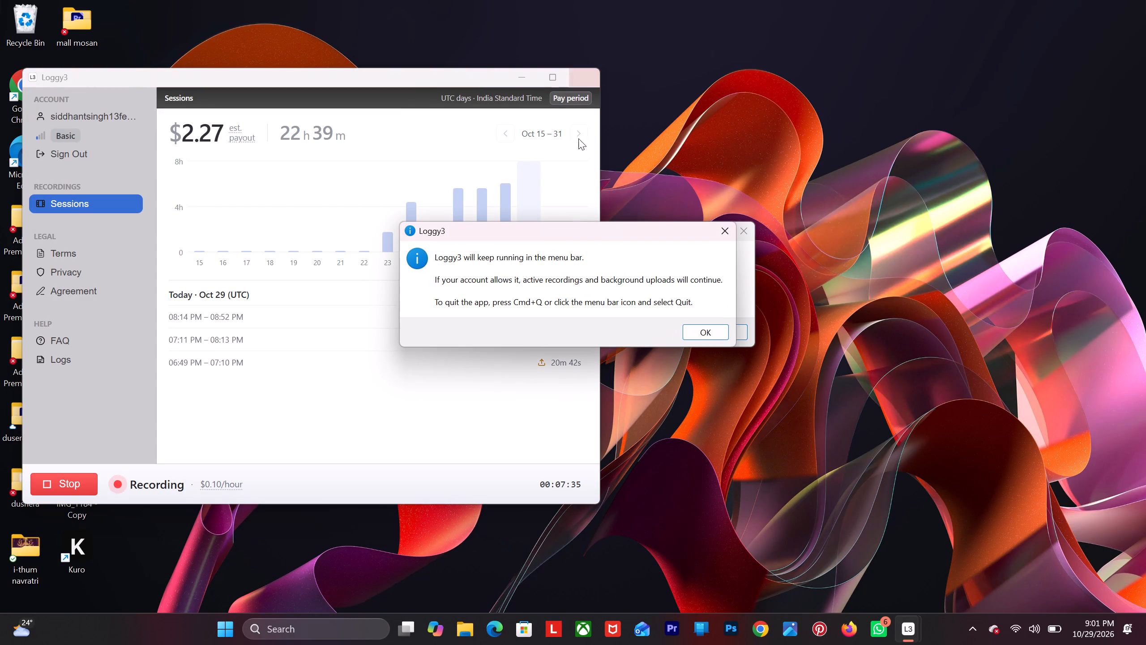
Dismiss the Loggy3 background-running notice and the Photoshop shortcut error dialog, clearing the desktop.
left_click(704, 329)
left_click(738, 232)
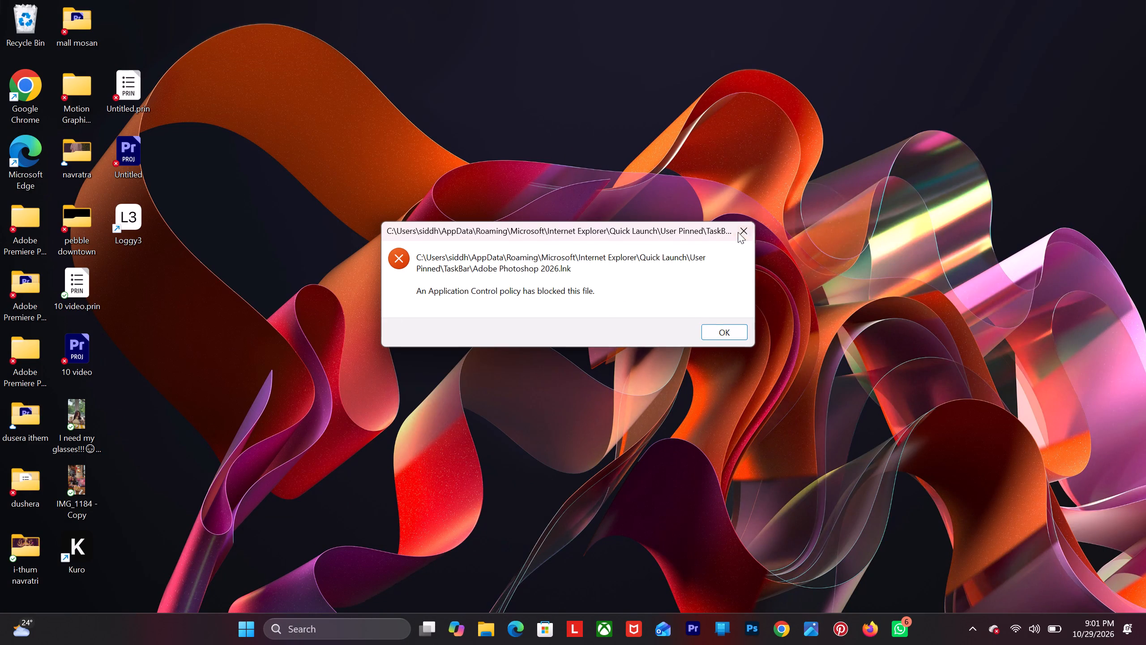
left_click(716, 335)
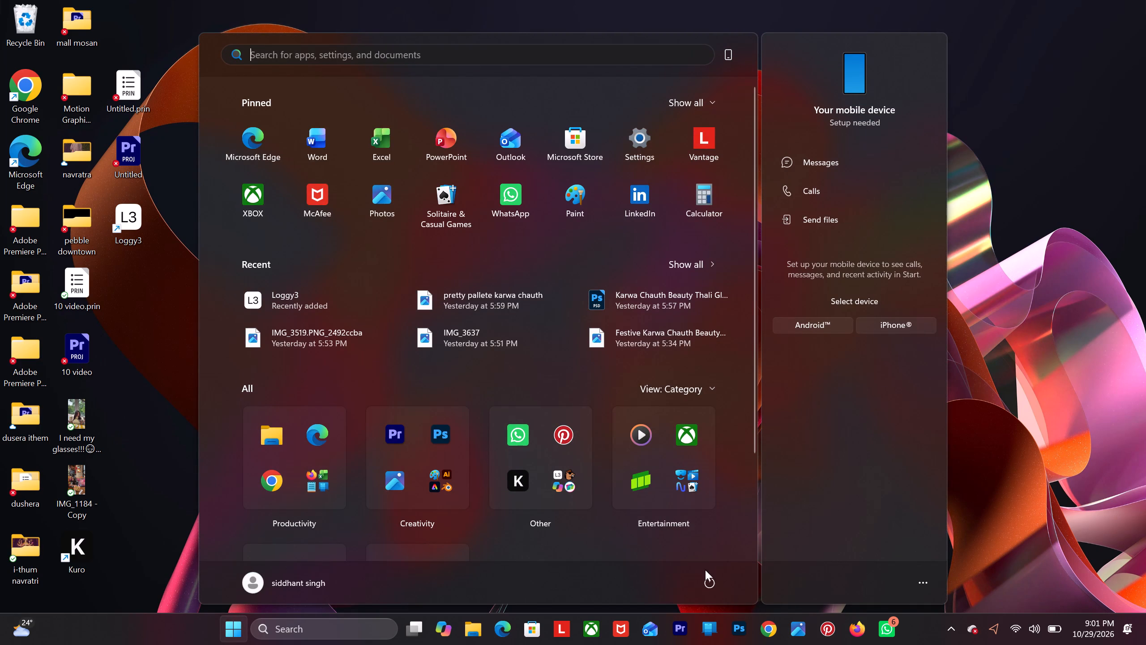
Open the computer's power options and choose a power action to end the Windows session.
left_click(708, 575)
left_click(705, 533)
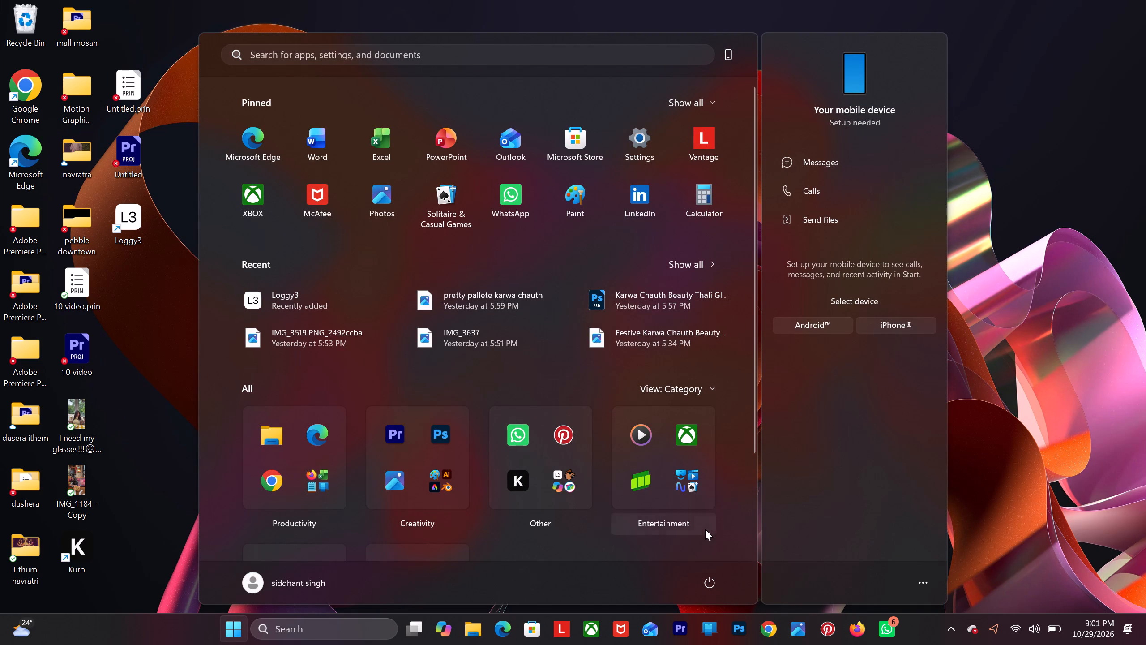